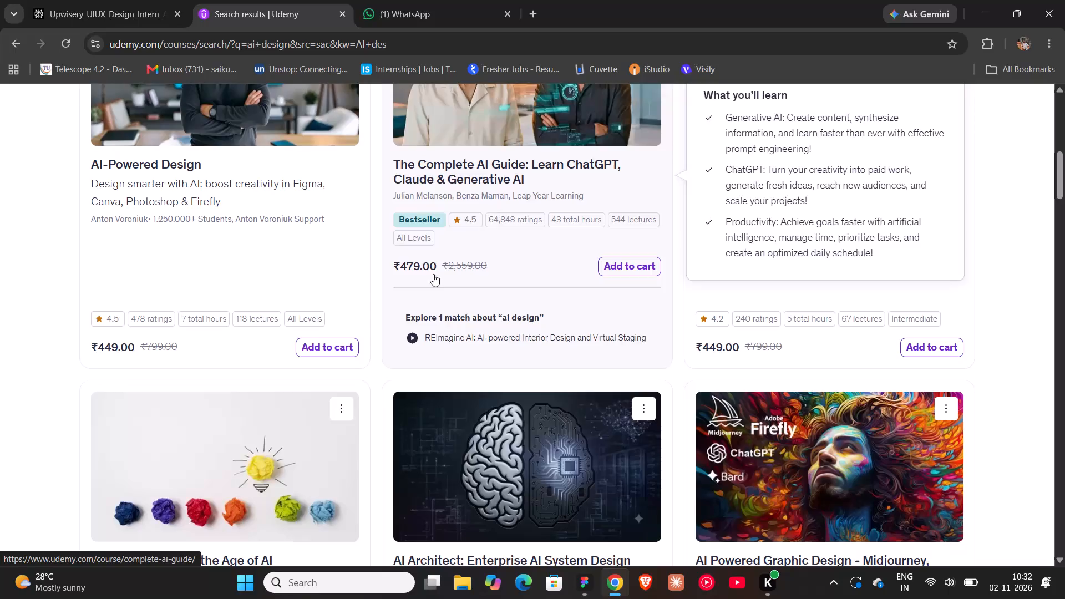
Search the full browsing history for "udemy" and clear the search term after viewing the matches.
scroll(309, 301, "up", 16)
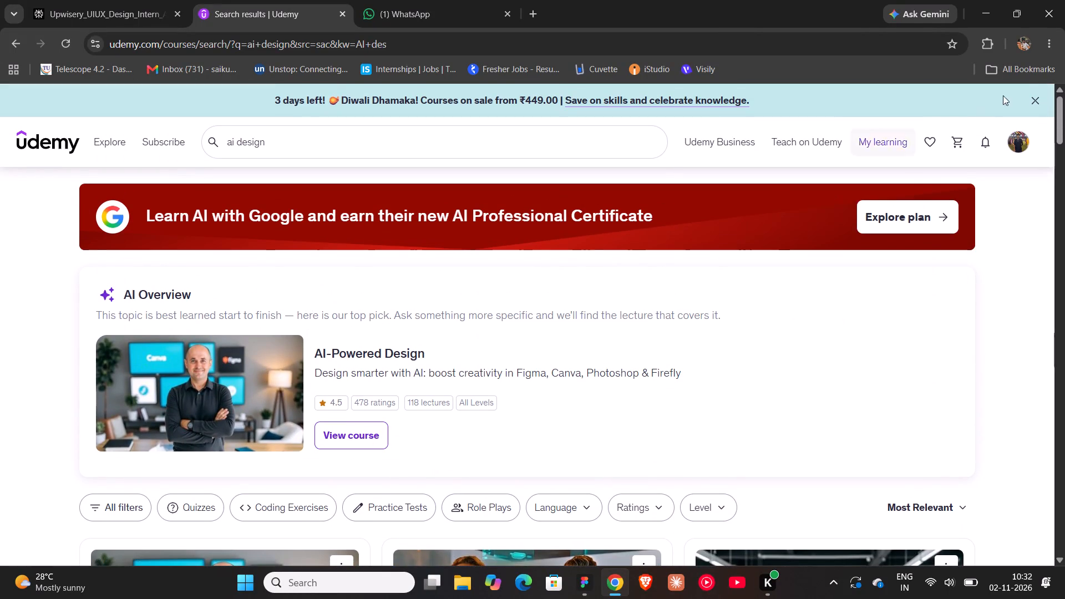
left_click(1052, 50)
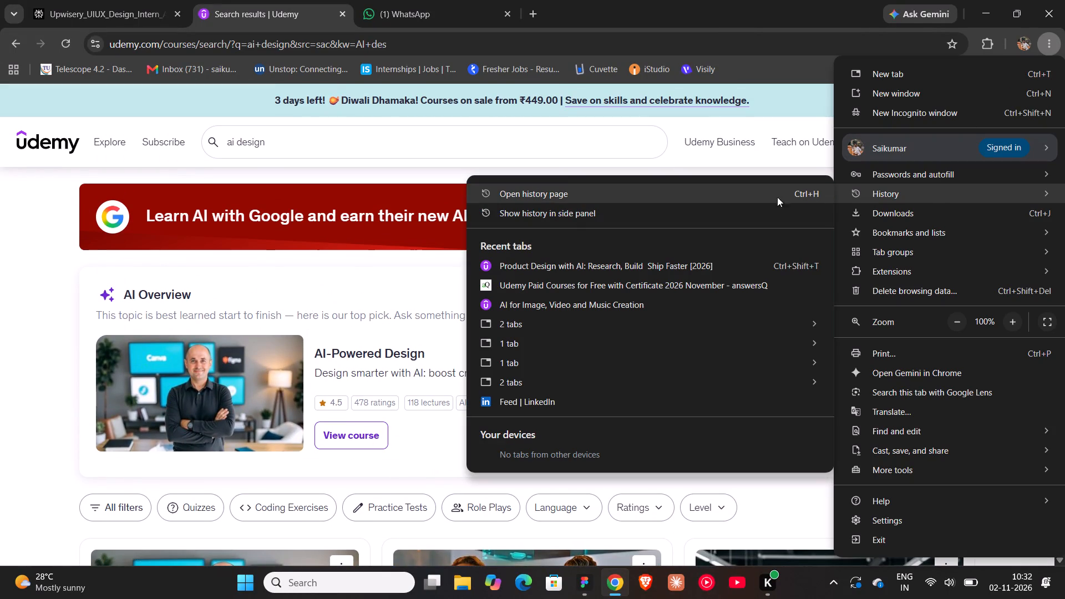
left_click(707, 199)
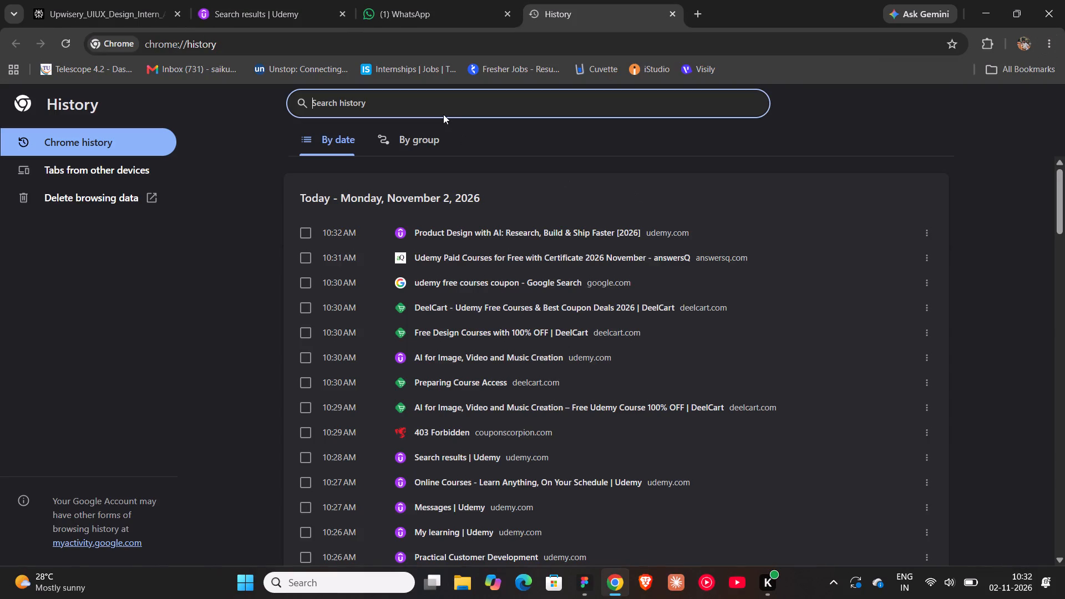
type("udemy")
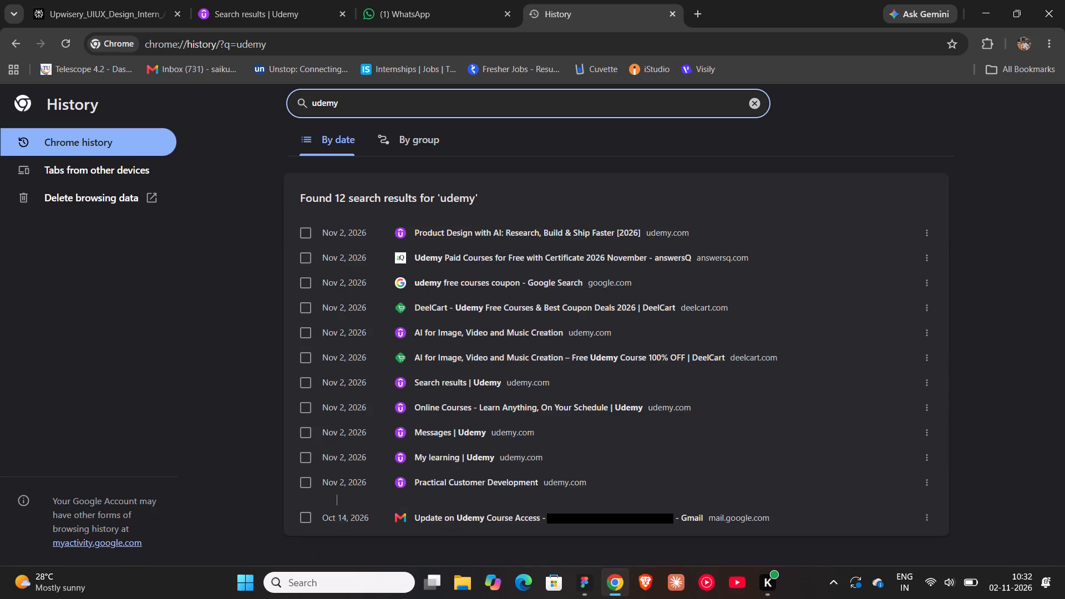
key("BackSpace")
key("BackSpace")
key("BackSpace")
key("BackSpace")
key("BackSpace")
key("BackSpace")
key("BackSpace")
key("BackSpace")
key("BackSpace")
key("BackSpace")
key("BackSpace")
key("BackSpace")
key("BackSpace")
key("BackSpace")
key("BackSpace")
key("BackSpace")
key("BackSpace")
key("BackSpace")
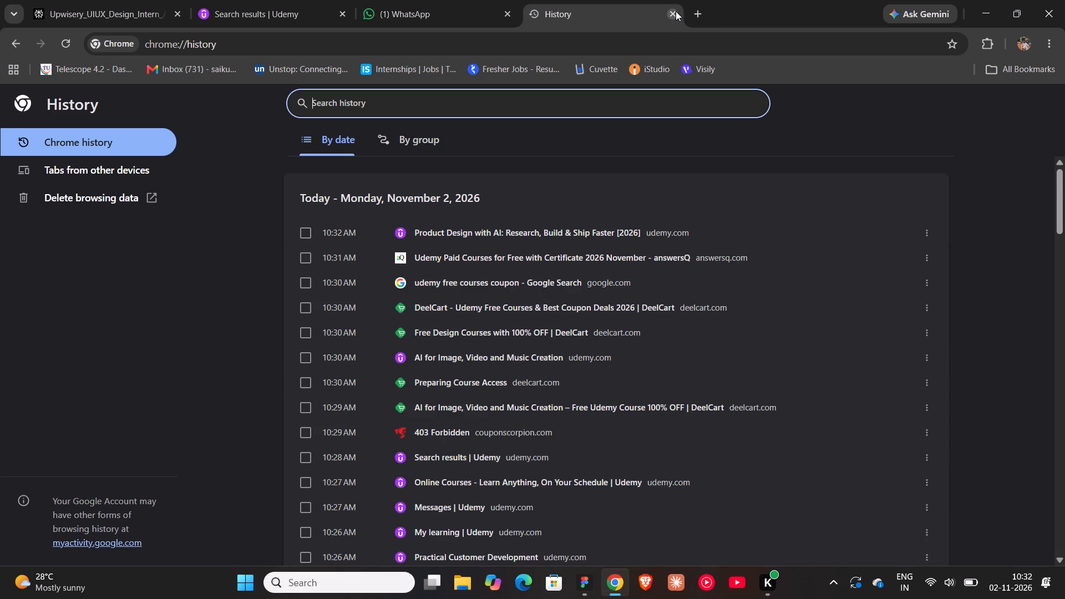
left_click(283, 0)
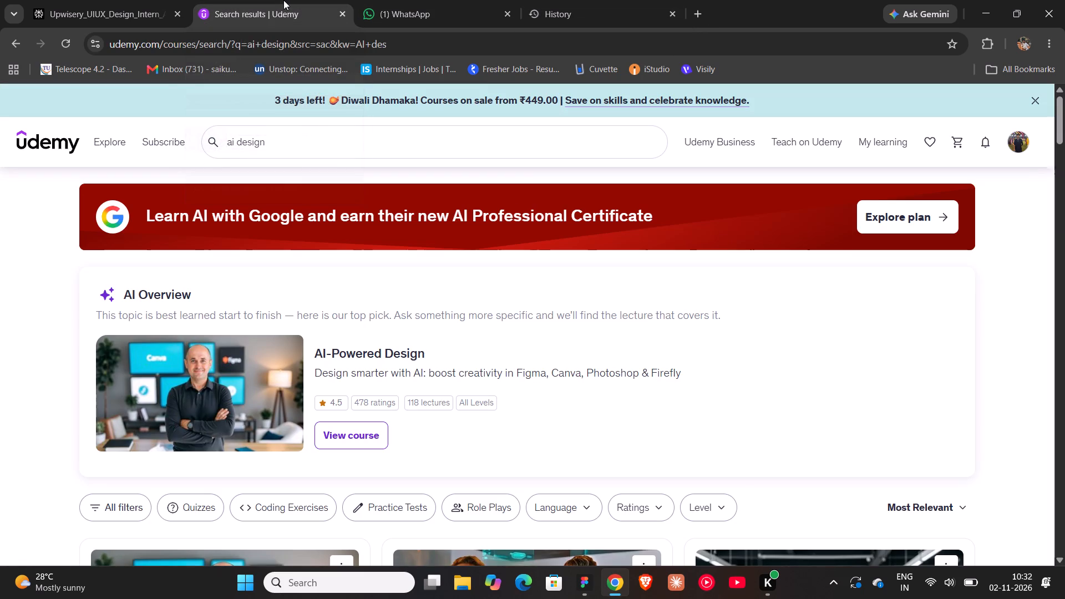
scroll(339, 272, "down", 5)
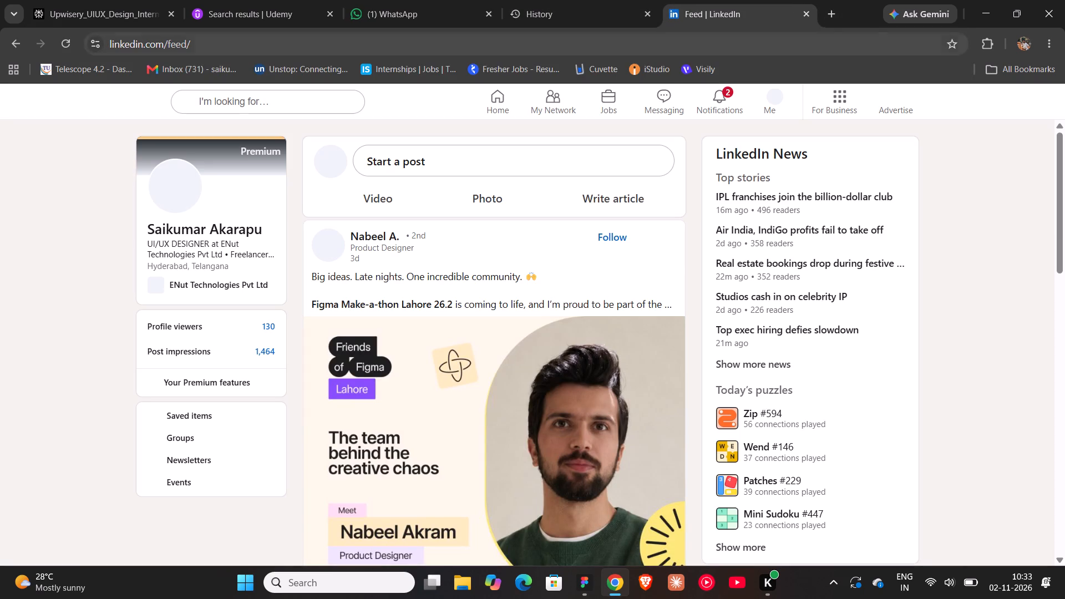
Browse the posts in the LinkedIn home feed.
scroll(597, 159, "down", 2)
scroll(531, 283, "down", 6)
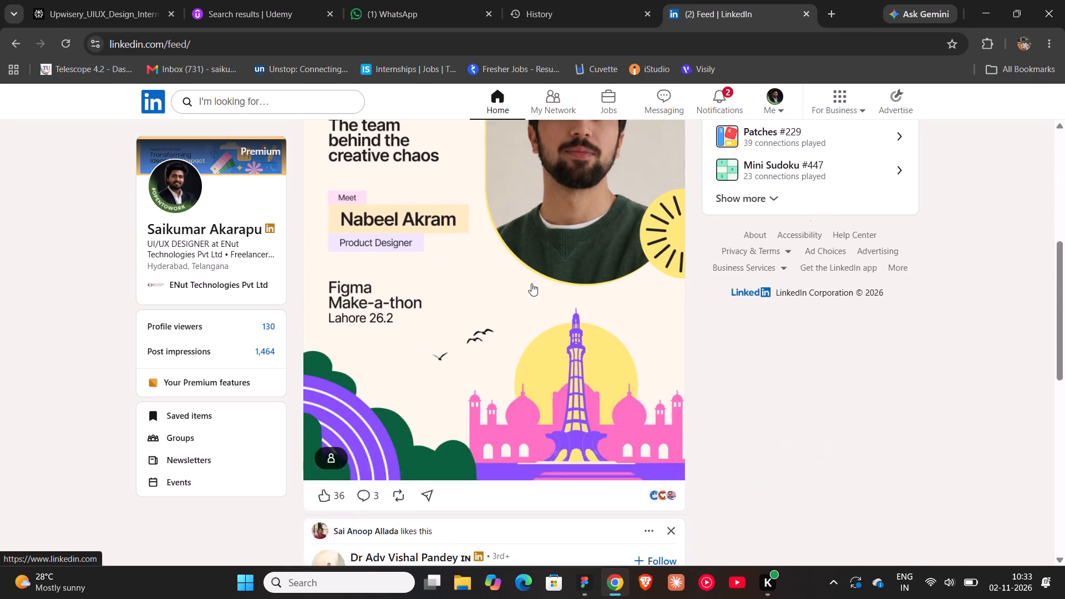
scroll(531, 283, "down", 10)
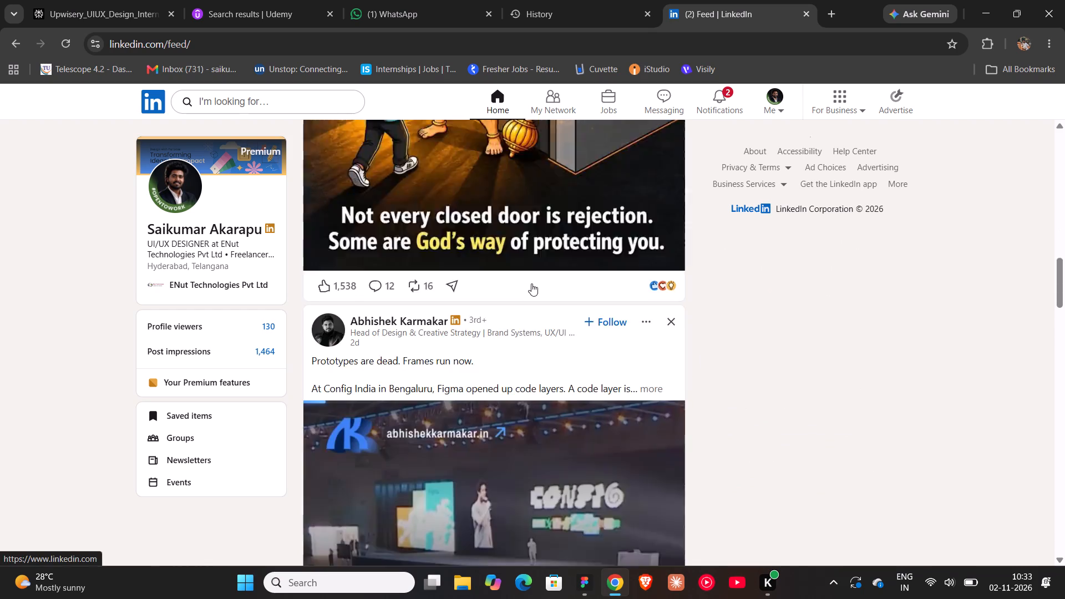
scroll(531, 283, "down", 10)
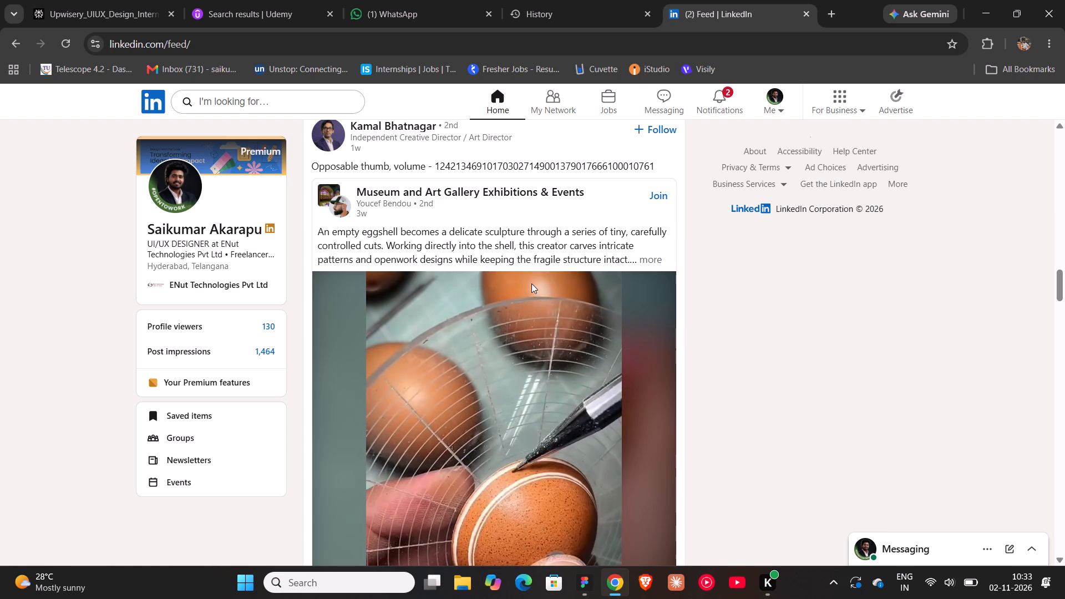
scroll(531, 283, "down", 1)
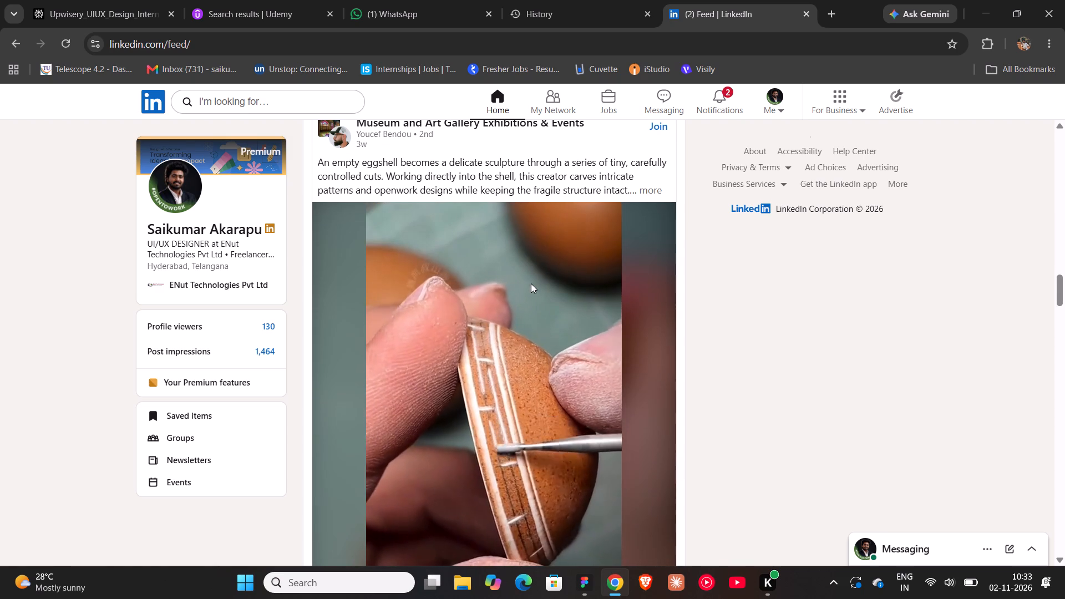
scroll(531, 283, "down", 3)
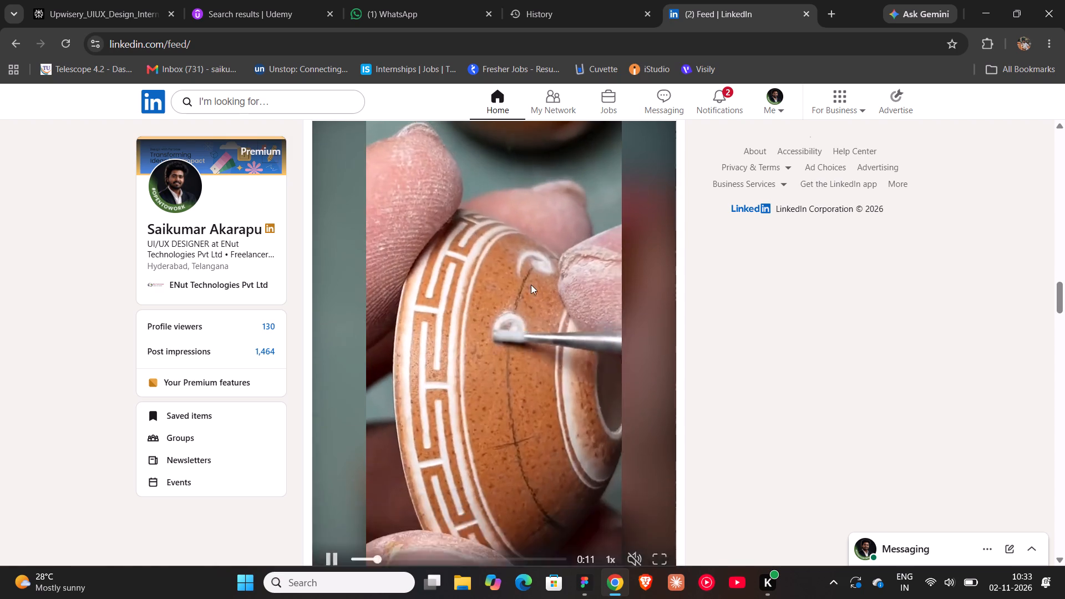
scroll(531, 285, "down", 10)
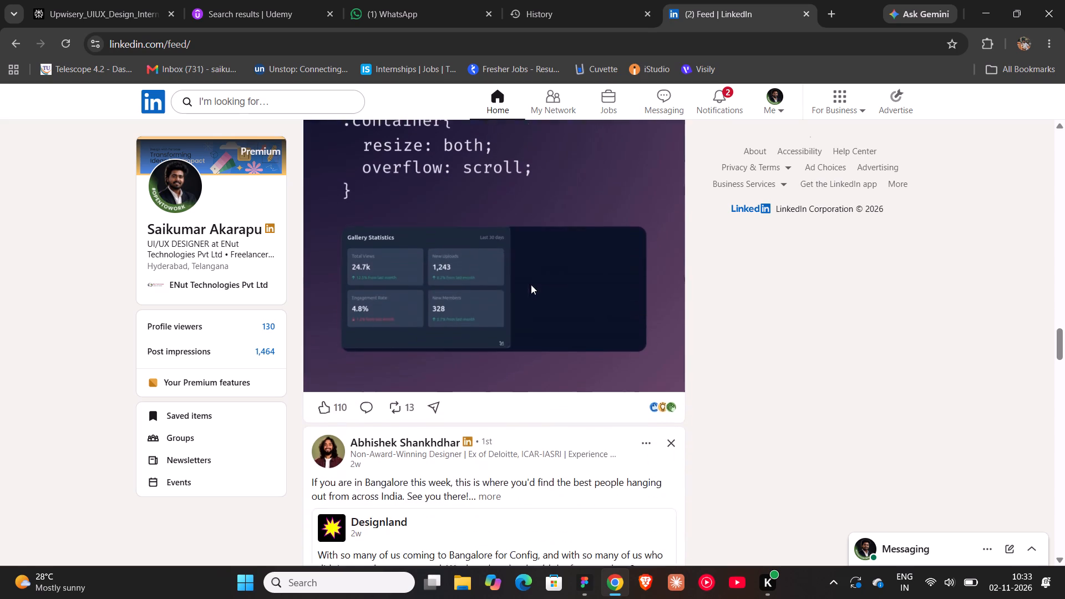
scroll(531, 285, "down", 3)
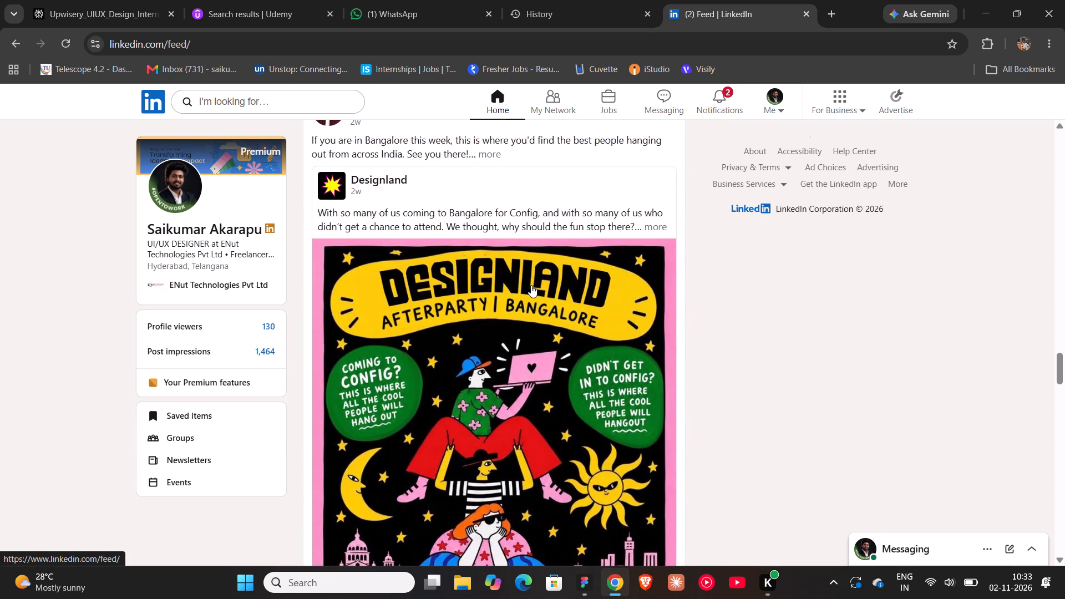
scroll(531, 285, "down", 7)
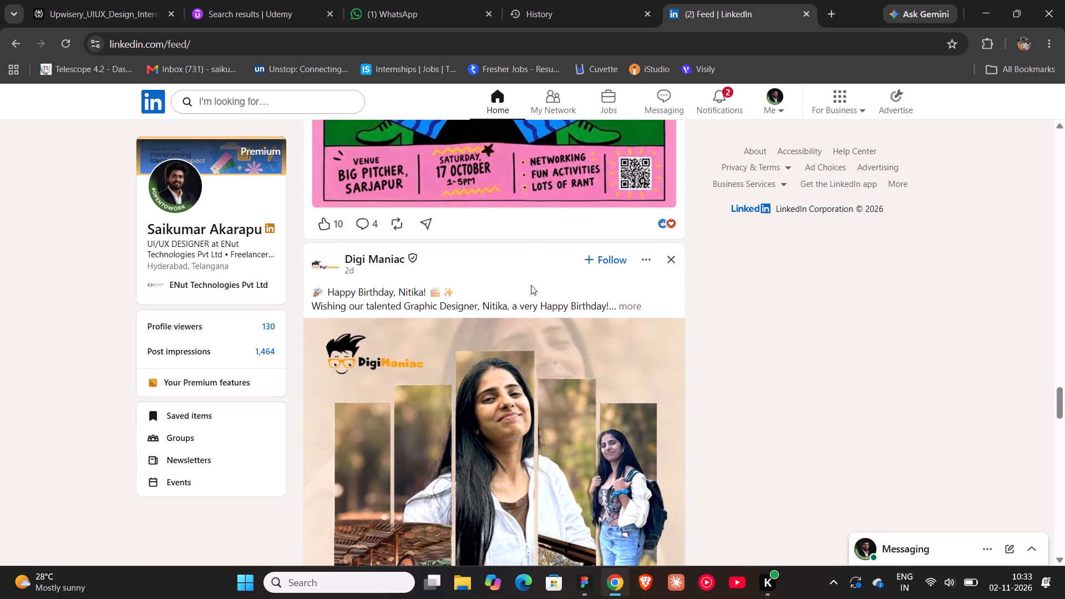
scroll(531, 285, "down", 1)
Check the LinkedIn notifications and return to the home feed.
left_click(709, 102)
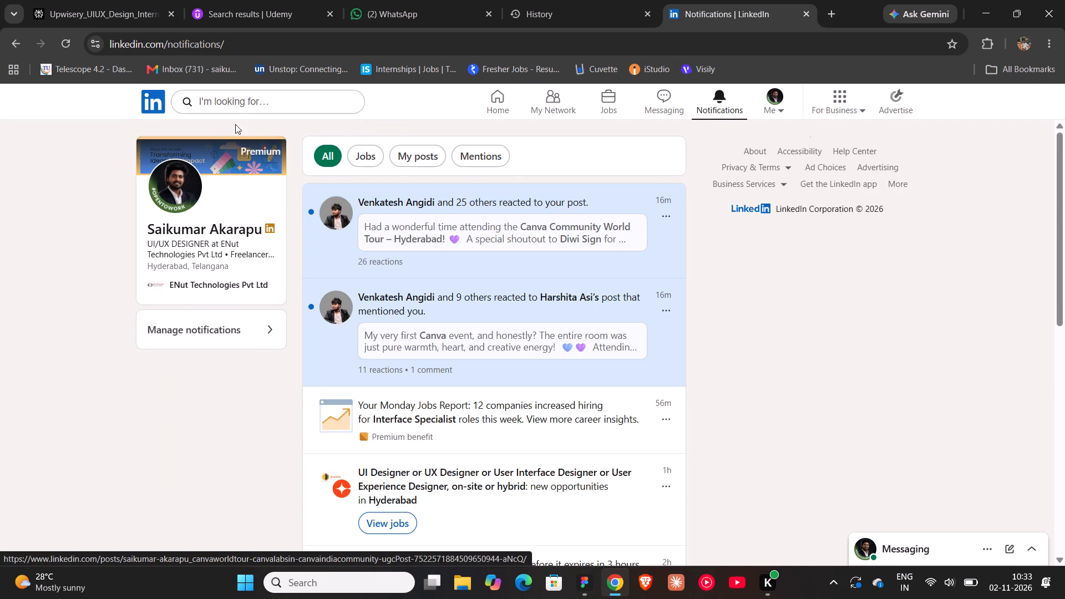
left_click(146, 103)
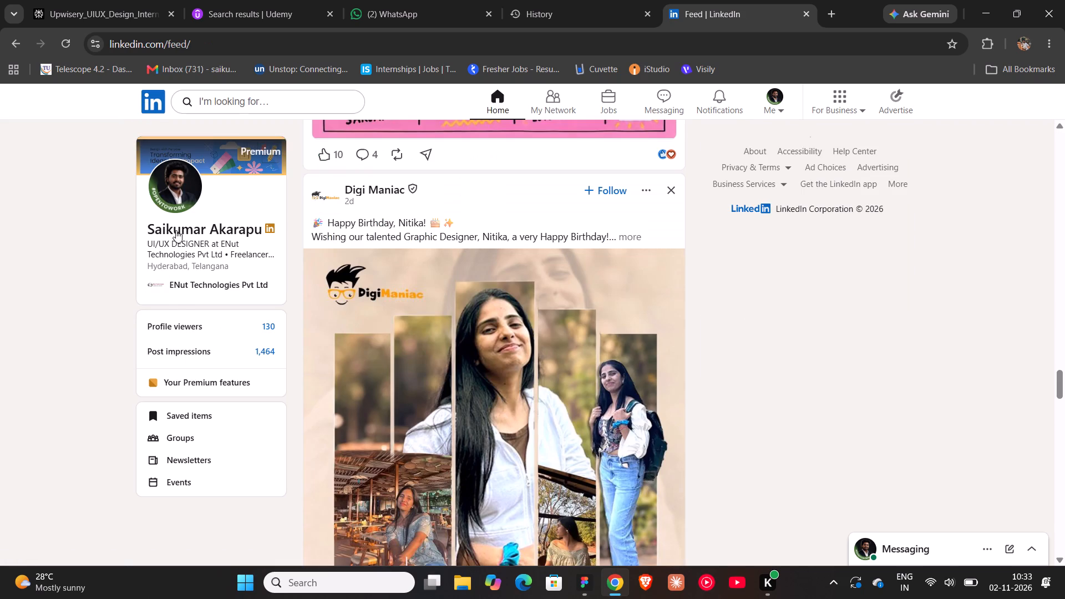
Open the account's own LinkedIn profile and review its introduction, About, Featured, Activity and Experience sections.
left_click(769, 90)
left_click(651, 145)
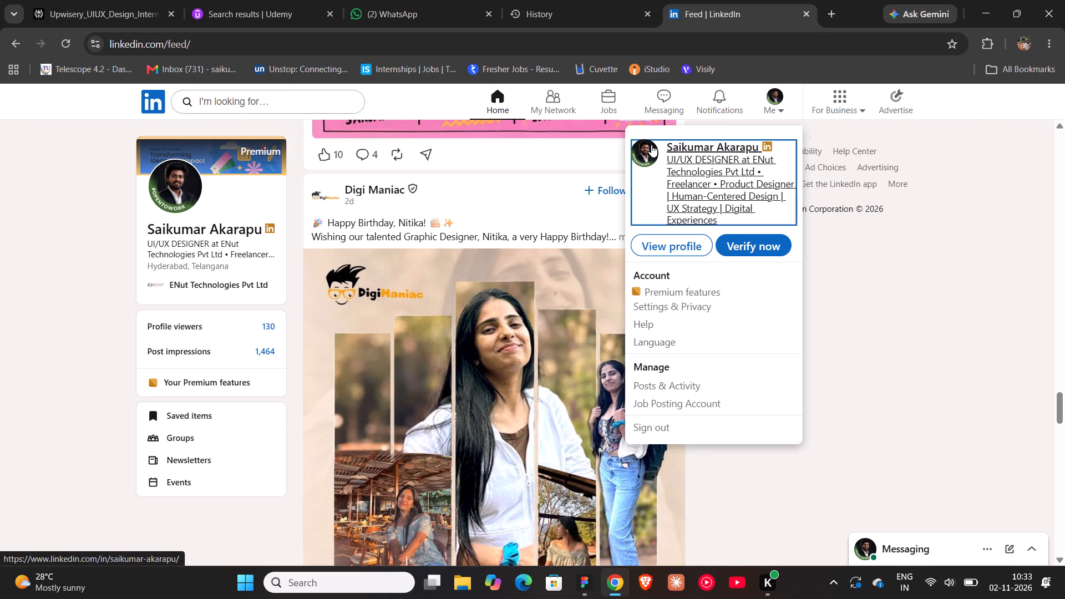
scroll(467, 217, "down", 7)
scroll(423, 299, "down", 3)
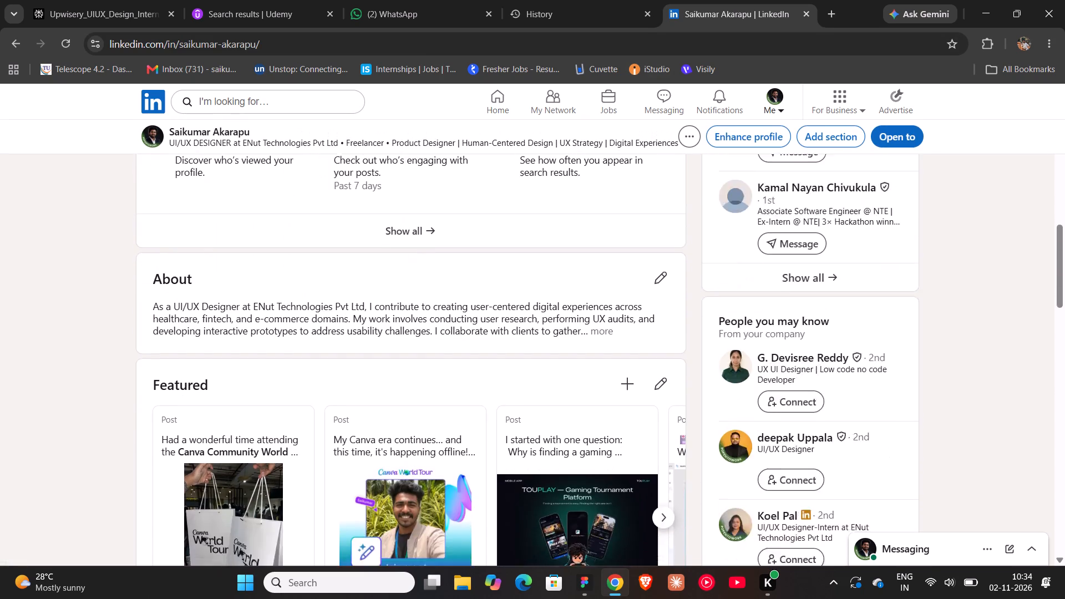
scroll(423, 299, "down", 8)
scroll(423, 299, "up", 1)
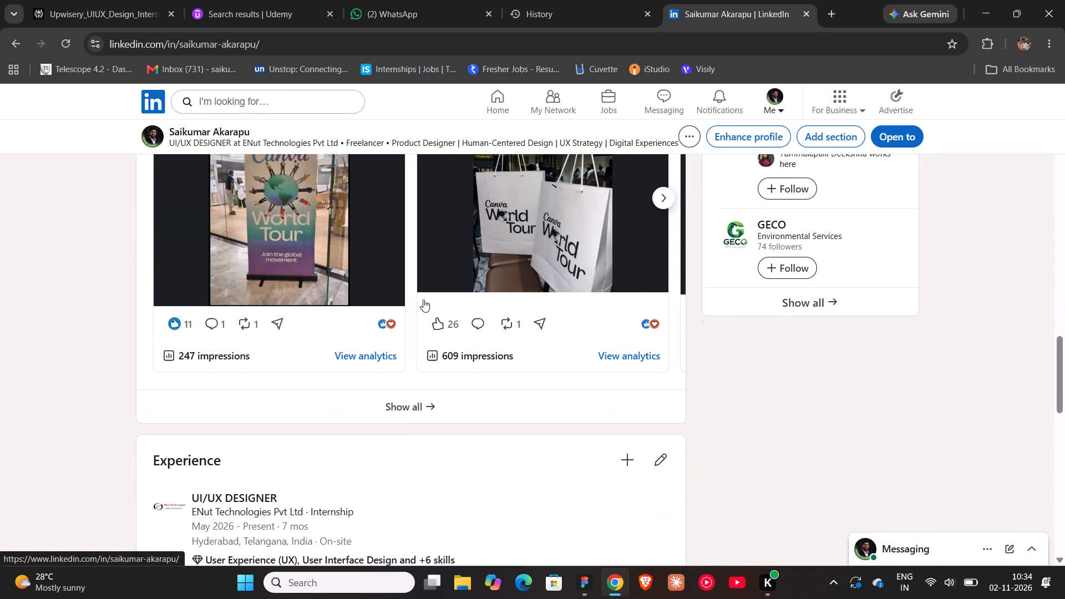
scroll(423, 299, "up", 3)
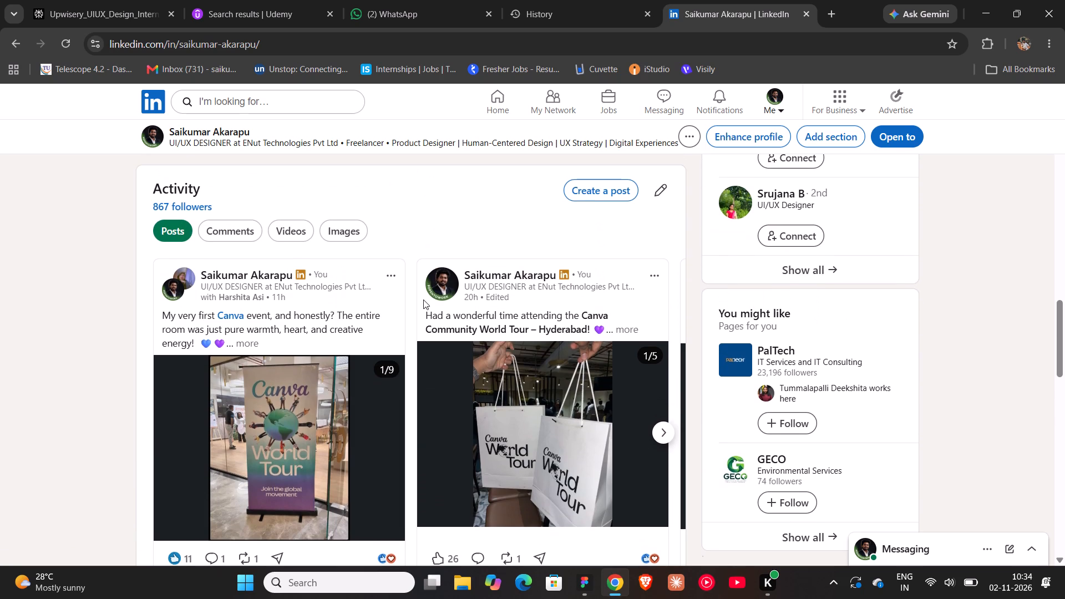
scroll(423, 299, "up", 6)
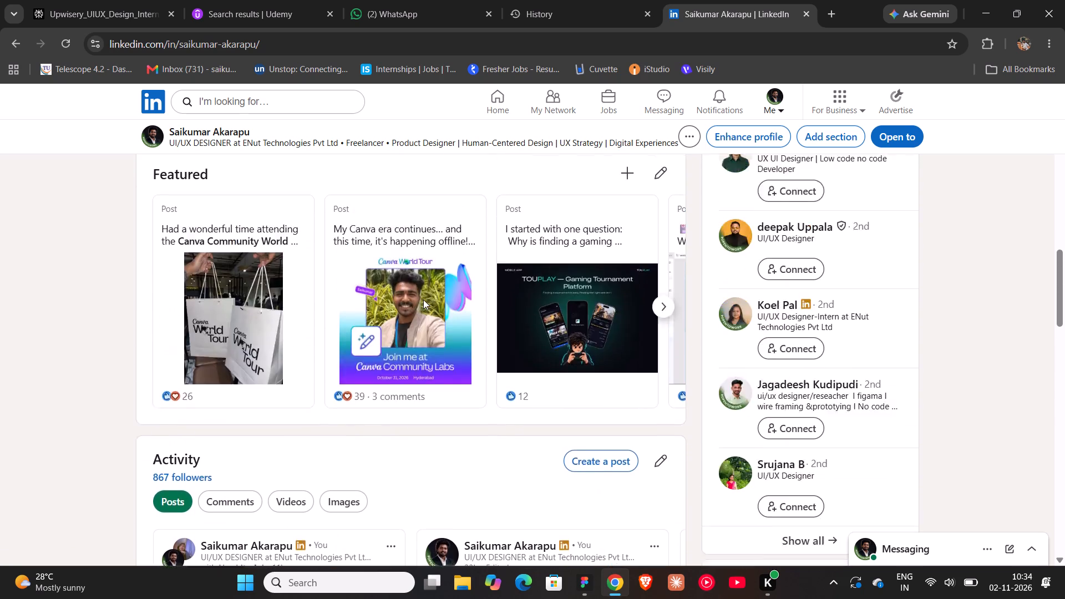
scroll(423, 299, "up", 12)
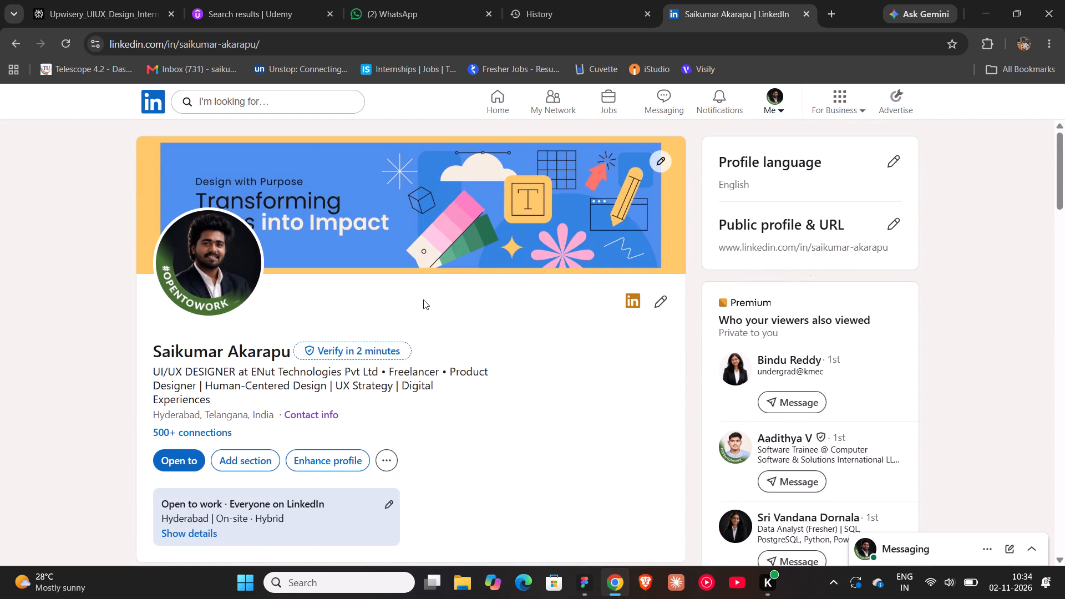
scroll(423, 299, "up", 1)
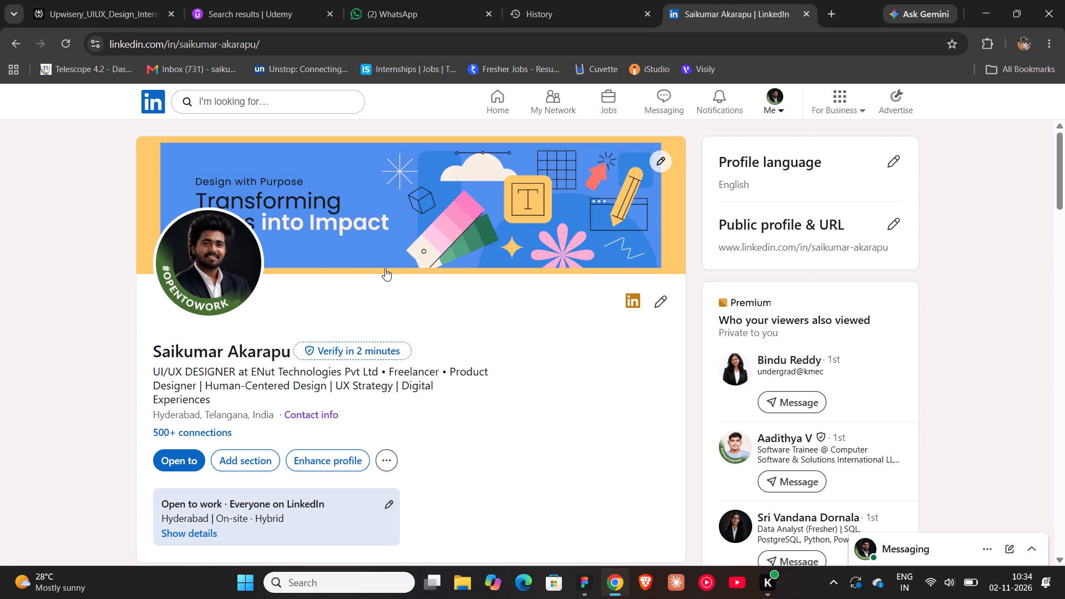
scroll(385, 268, "down", 1)
scroll(439, 227, "up", 5)
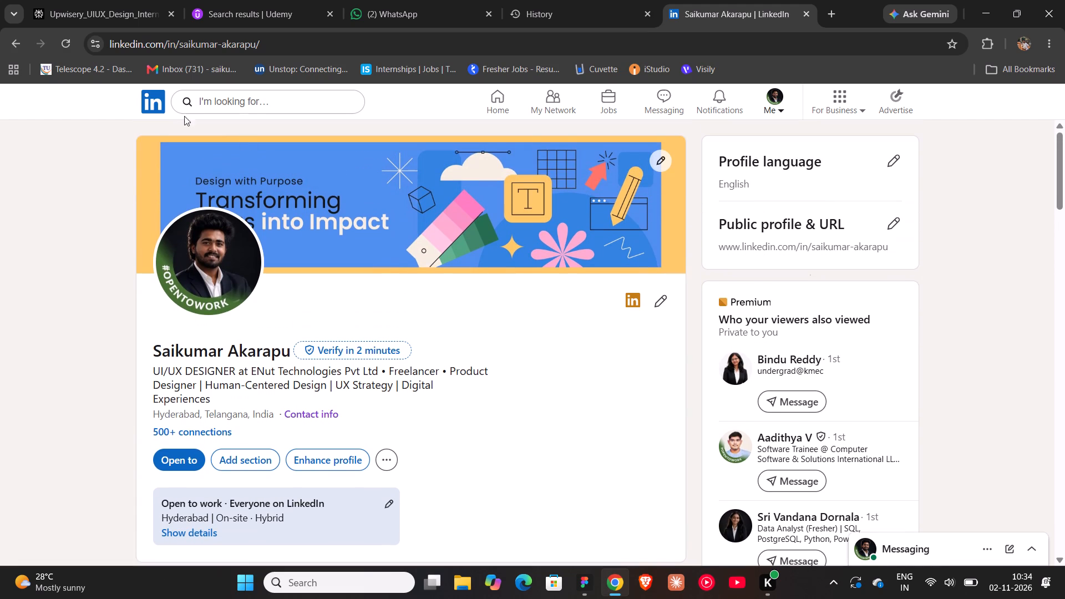
Go back to the LinkedIn home feed and browse further posts.
left_click(153, 102)
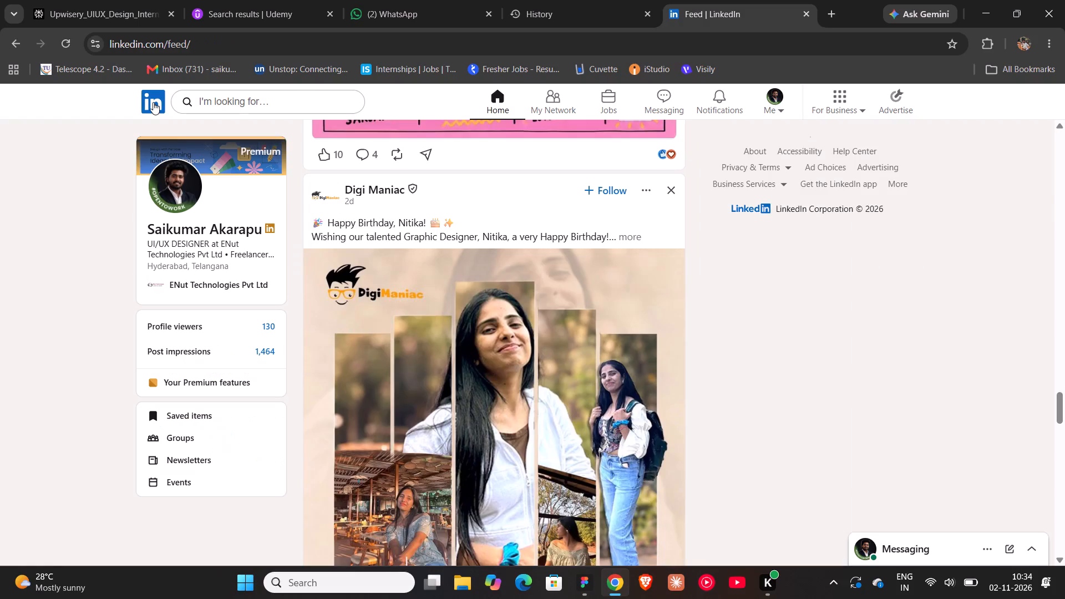
scroll(508, 331, "down", 6)
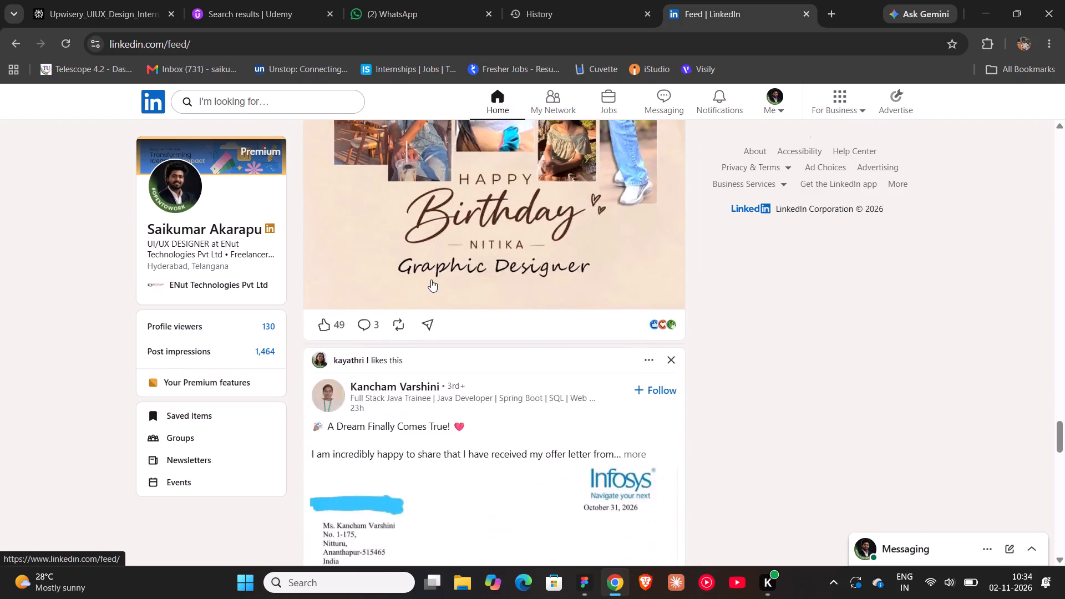
scroll(431, 280, "down", 6)
scroll(431, 280, "up", 1)
scroll(431, 280, "down", 5)
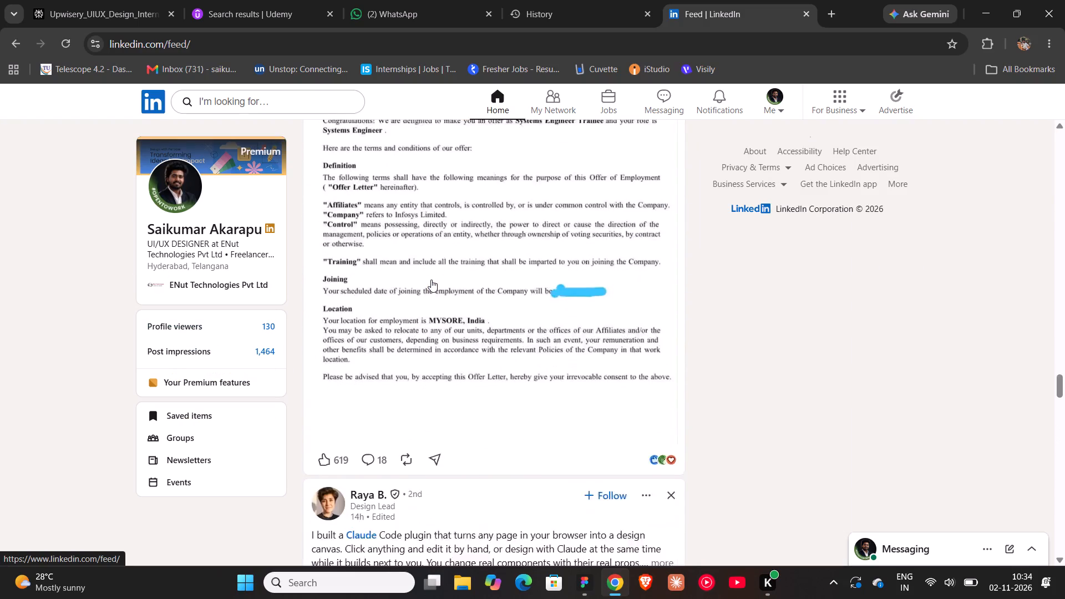
scroll(431, 280, "down", 10)
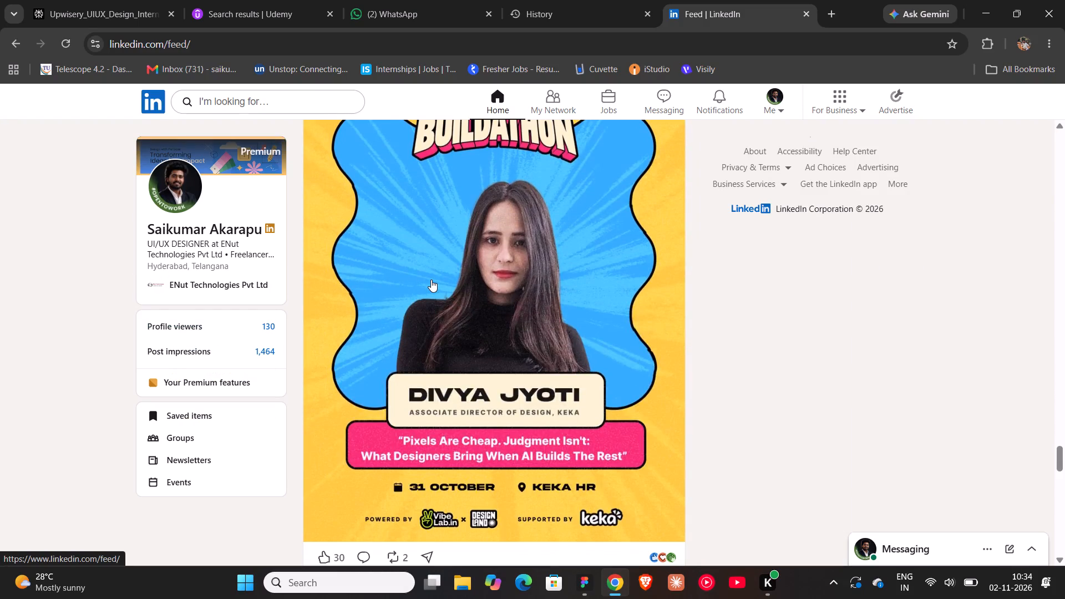
Browse further LinkedIn feed posts on AI design tools, designer events, hiring and design processes.
scroll(431, 280, "down", 7)
scroll(431, 280, "up", 5)
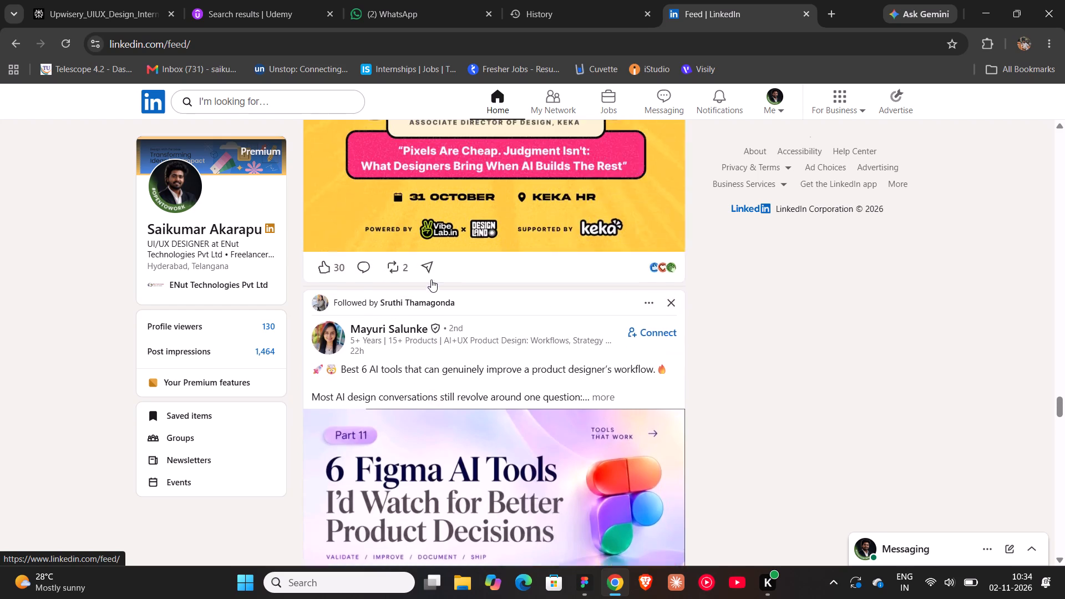
scroll(431, 280, "down", 9)
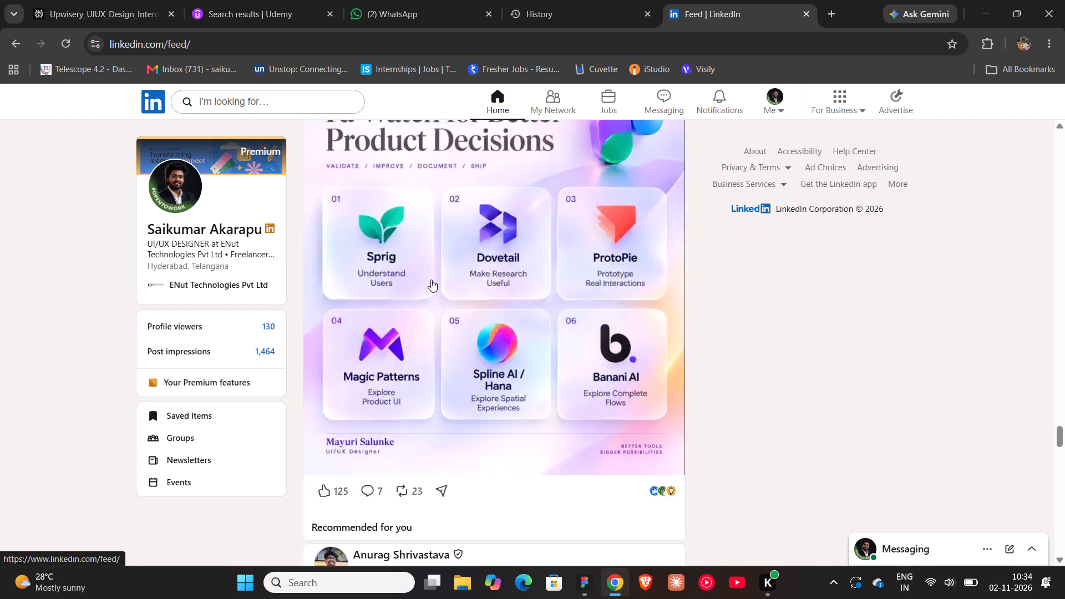
scroll(431, 280, "down", 8)
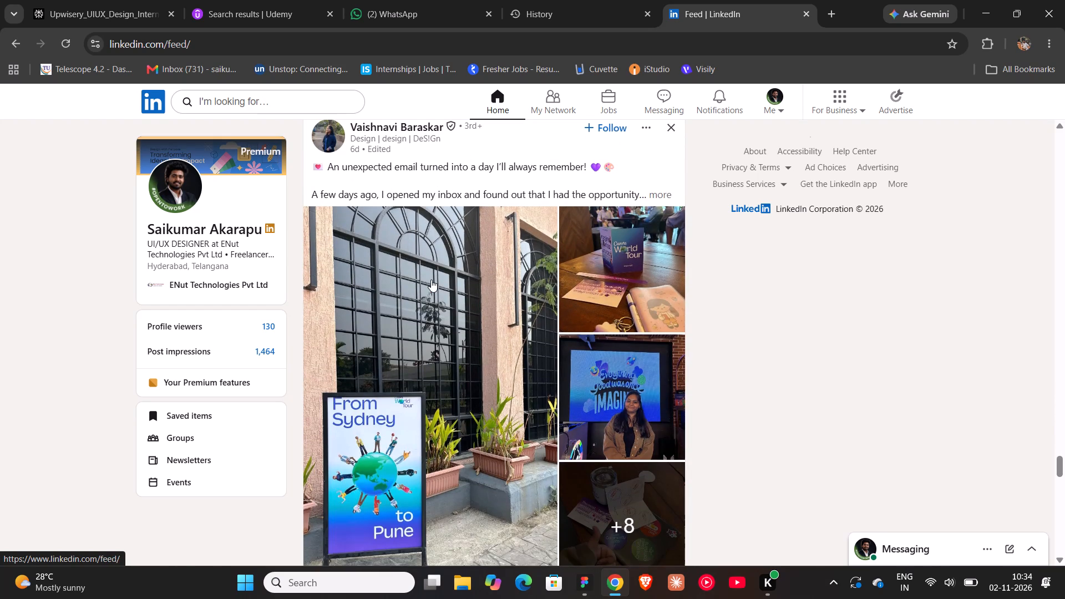
scroll(431, 280, "down", 9)
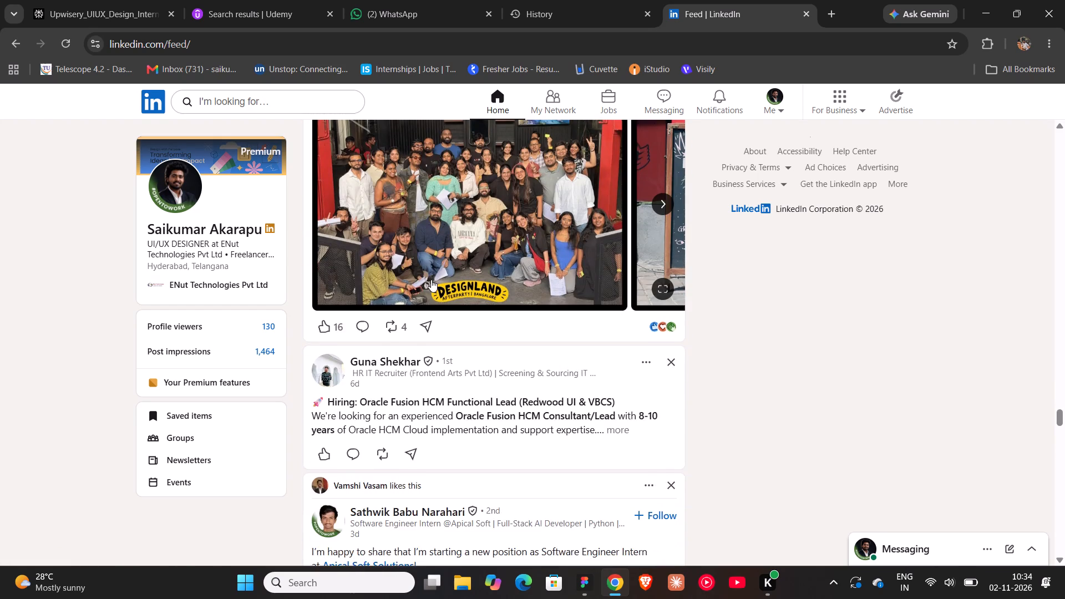
scroll(431, 280, "down", 9)
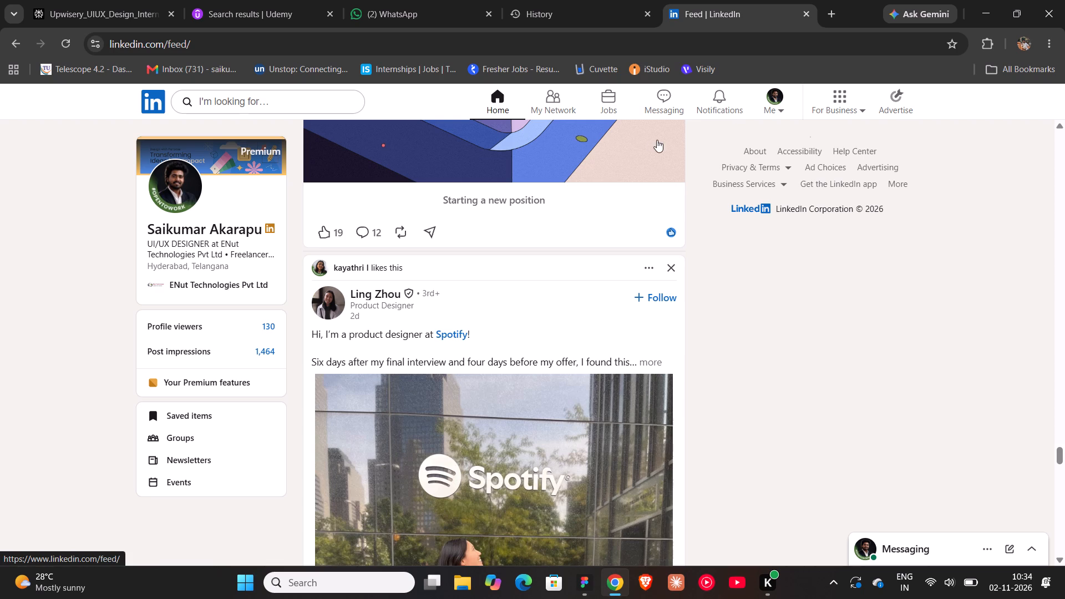
scroll(523, 205, "down", 3)
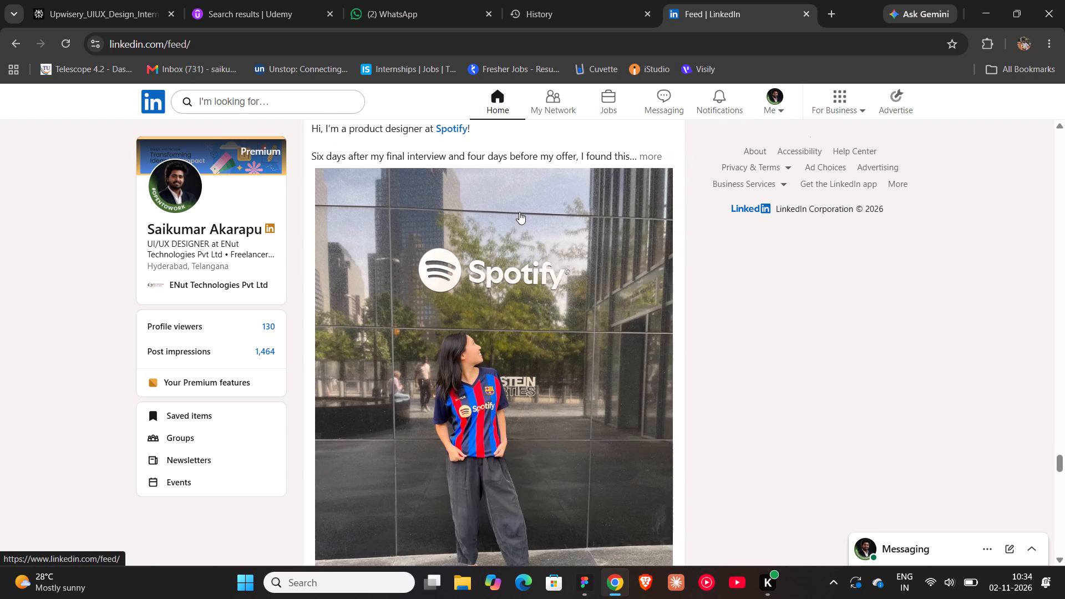
scroll(519, 212, "down", 8)
scroll(499, 233, "up", 9)
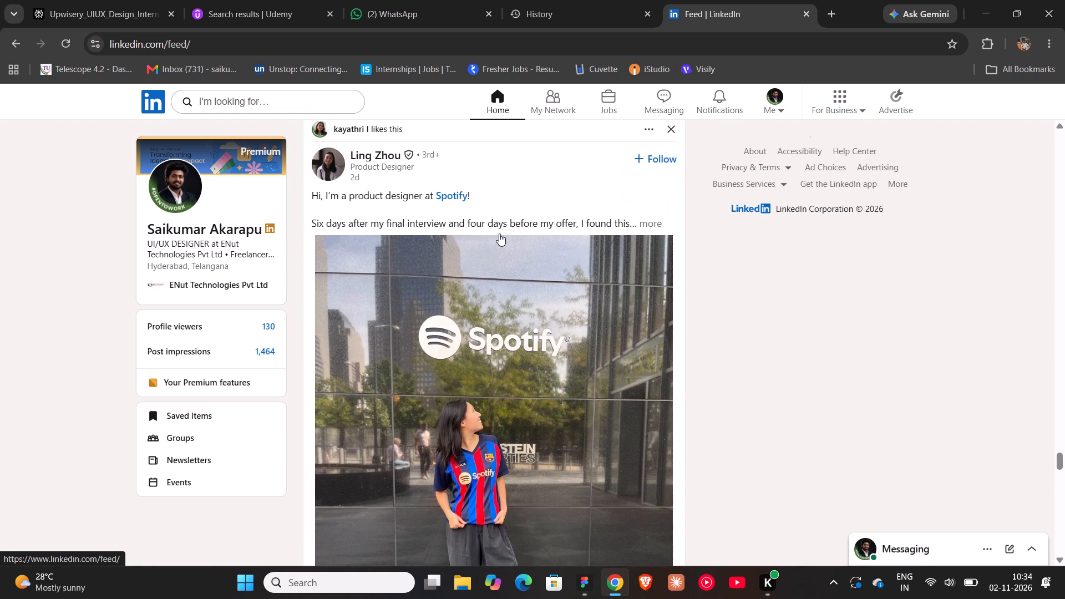
scroll(499, 233, "down", 1)
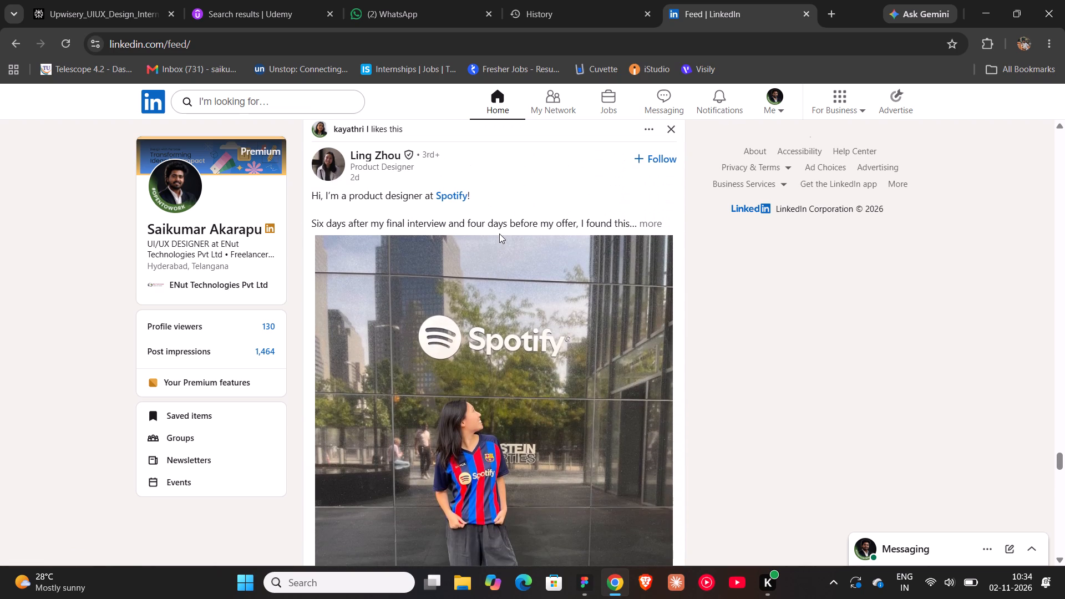
scroll(499, 233, "down", 15)
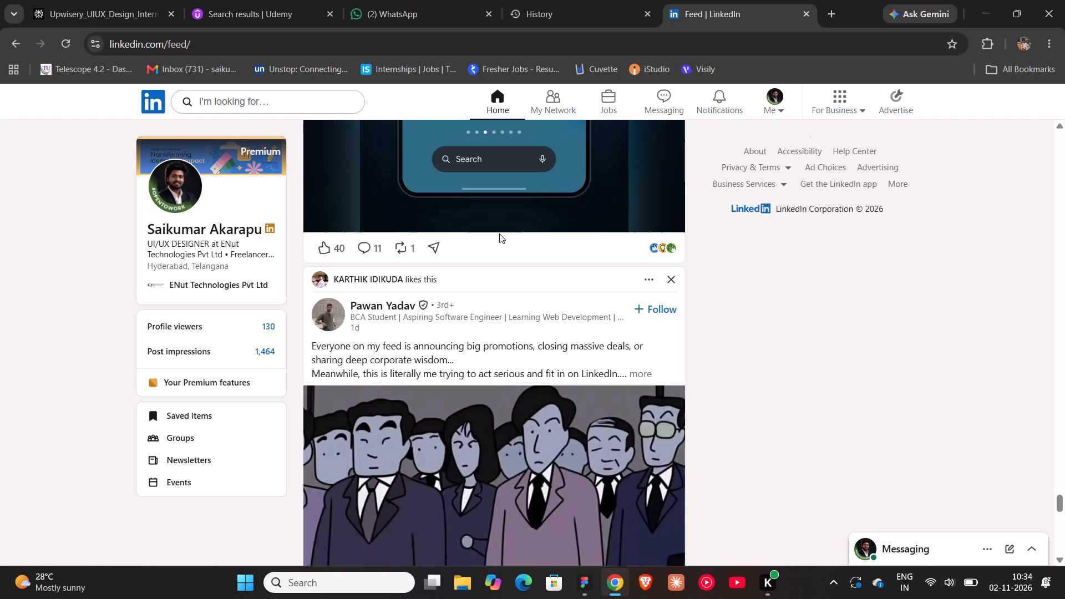
scroll(499, 233, "down", 5)
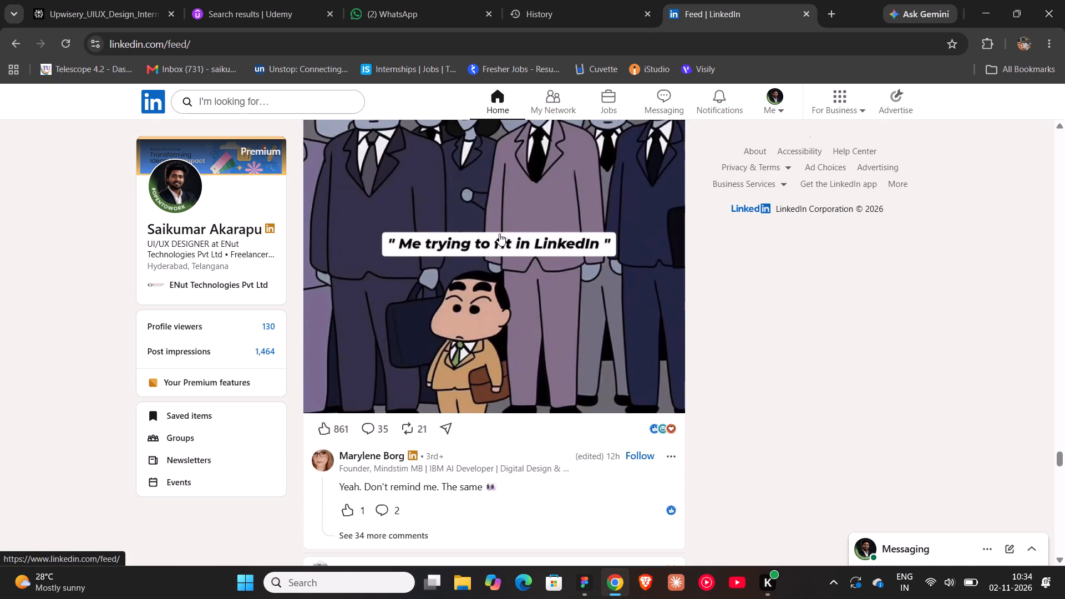
scroll(499, 233, "down", 8)
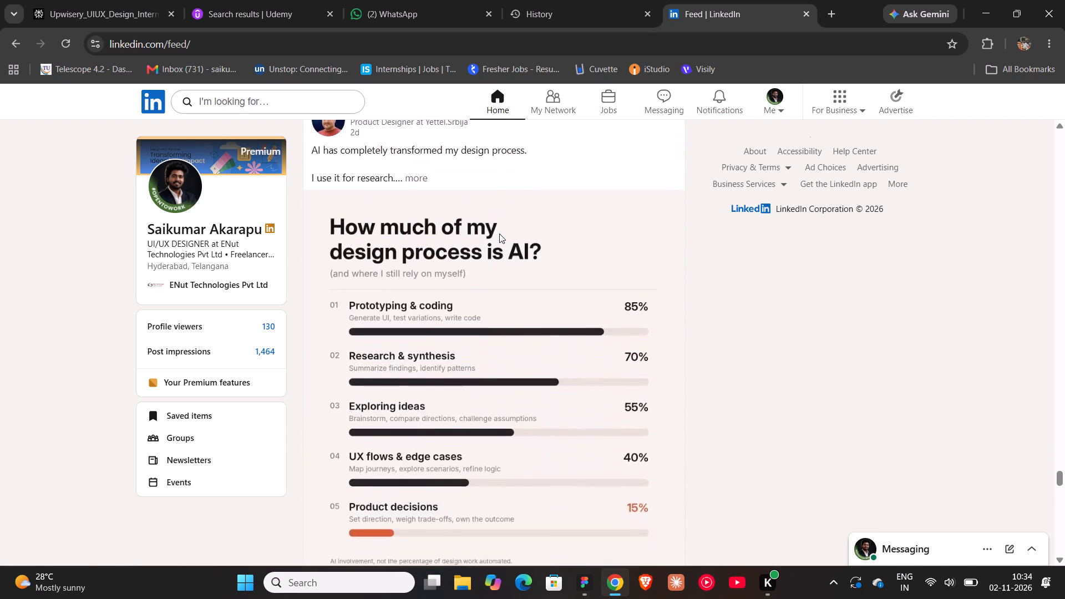
scroll(499, 233, "down", 5)
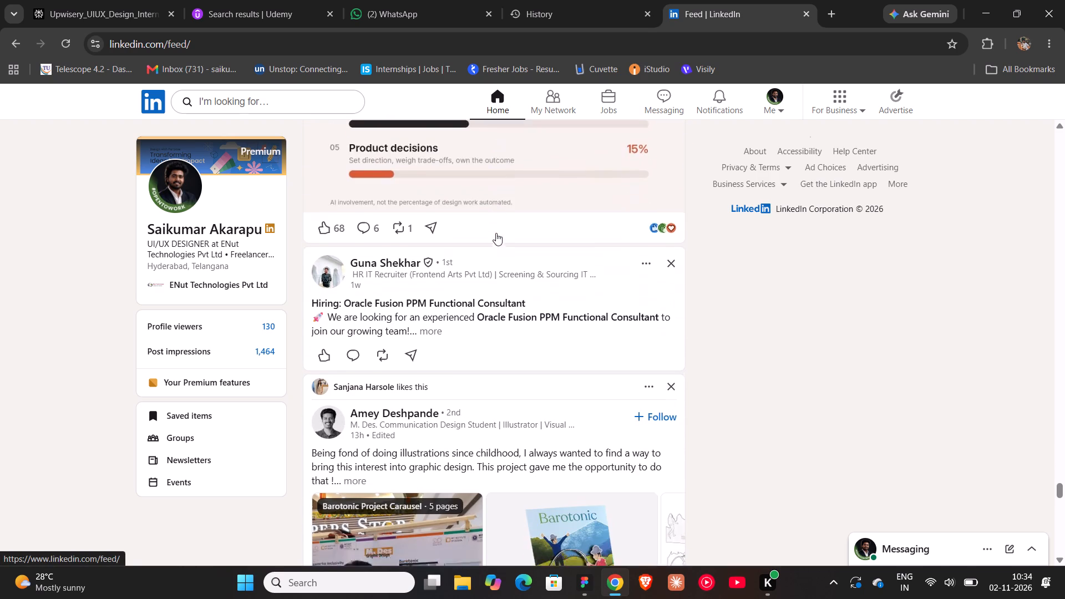
scroll(496, 233, "down", 4)
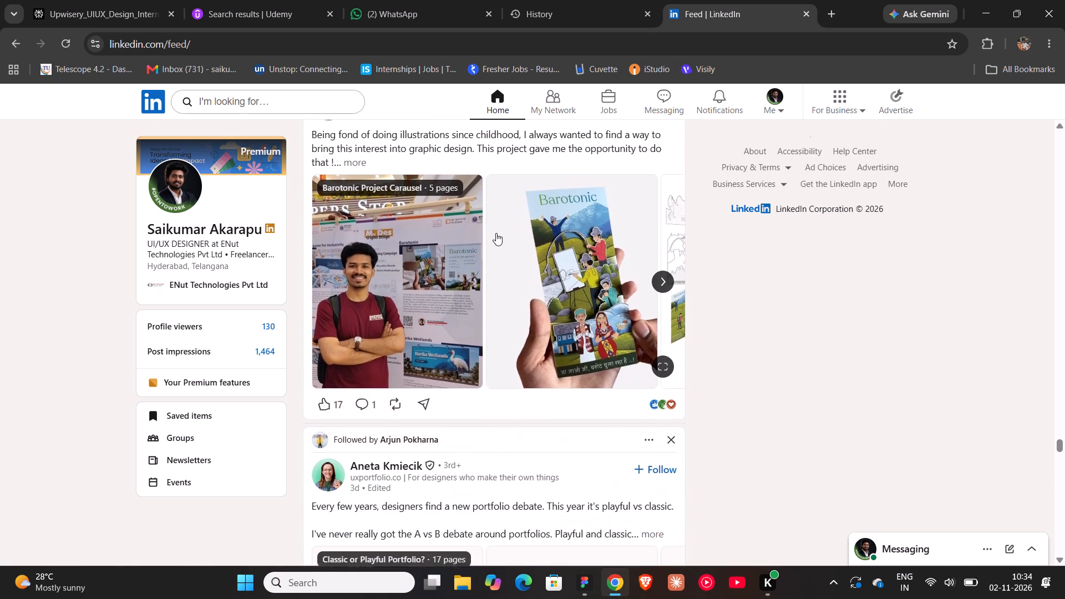
scroll(496, 233, "down", 1)
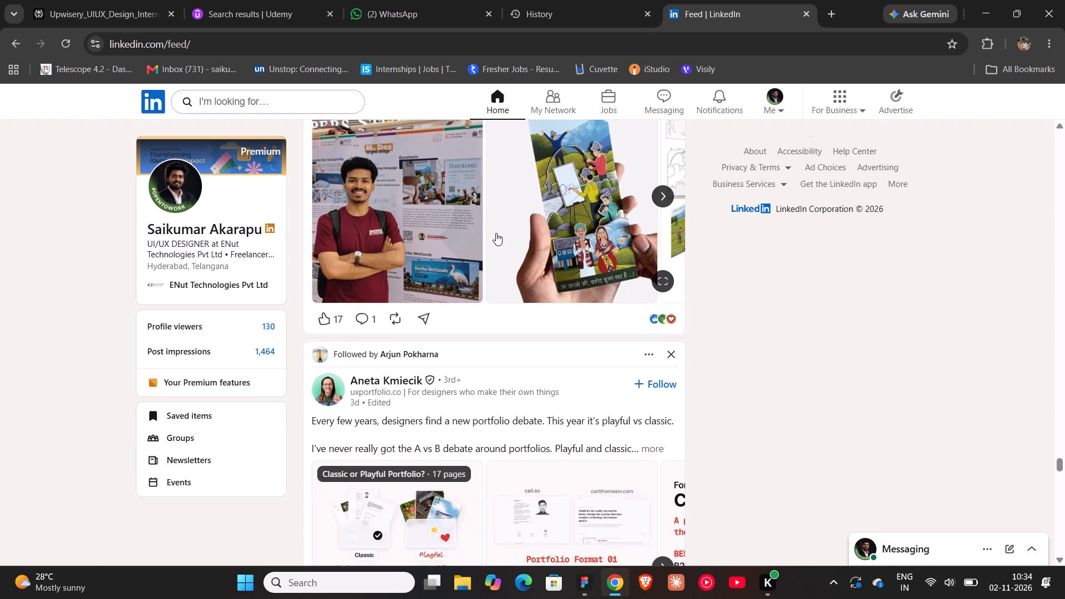
Look through the feed posts on the Barotonic illustration project, classic versus playful portfolios, and packaging design.
scroll(496, 233, "up", 1)
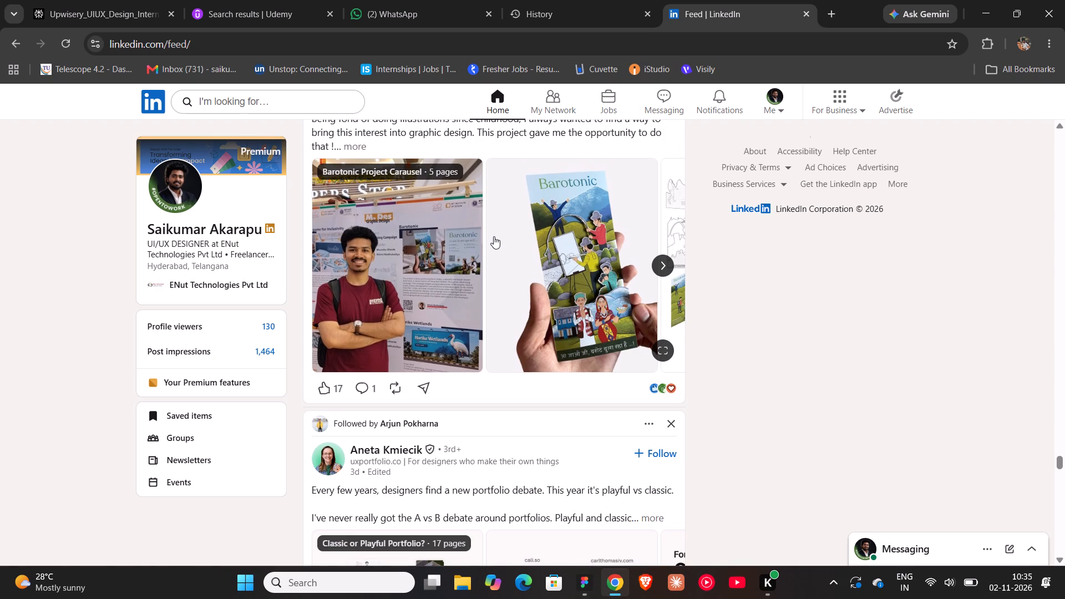
scroll(494, 236, "down", 3)
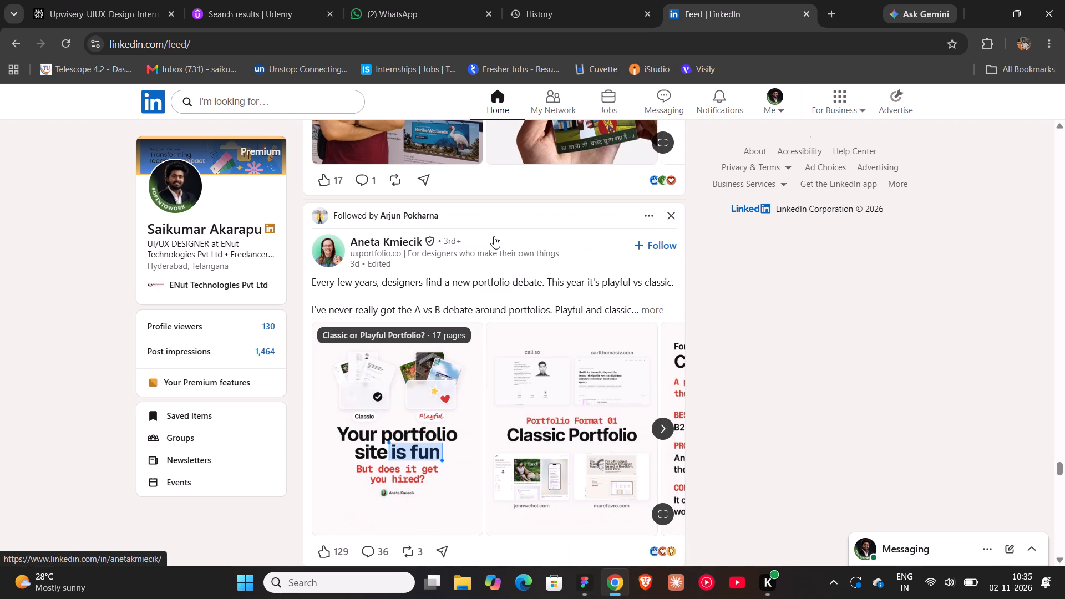
scroll(494, 236, "down", 1)
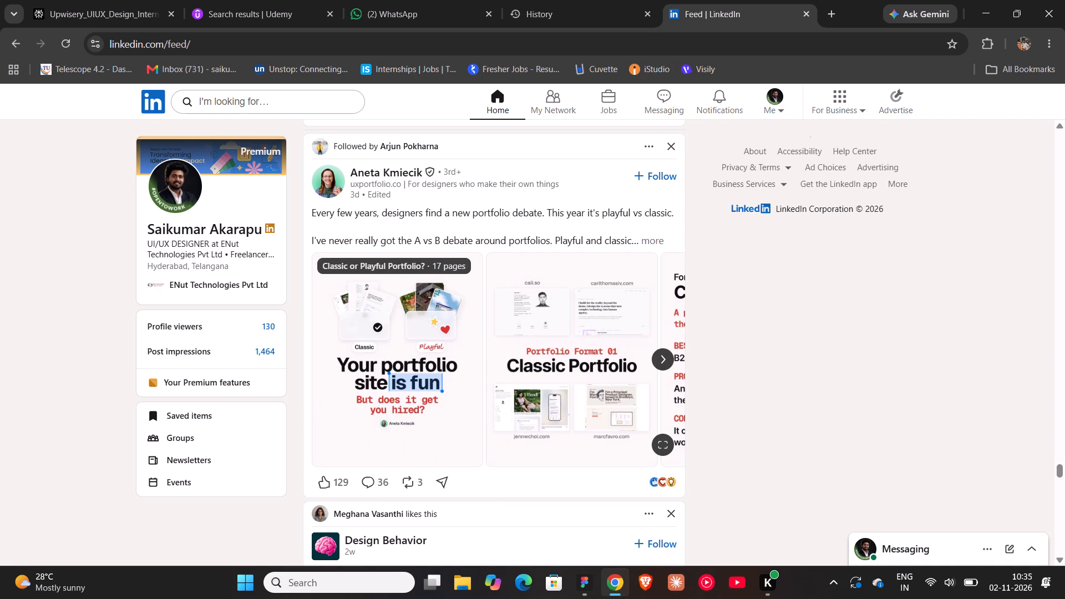
scroll(494, 236, "down", 9)
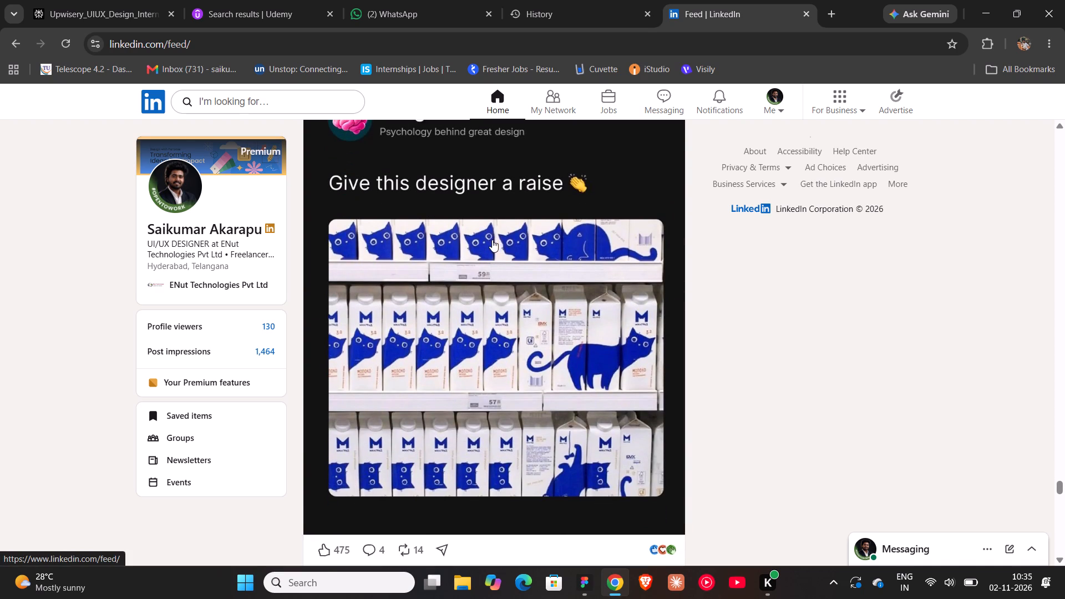
scroll(492, 240, "down", 16)
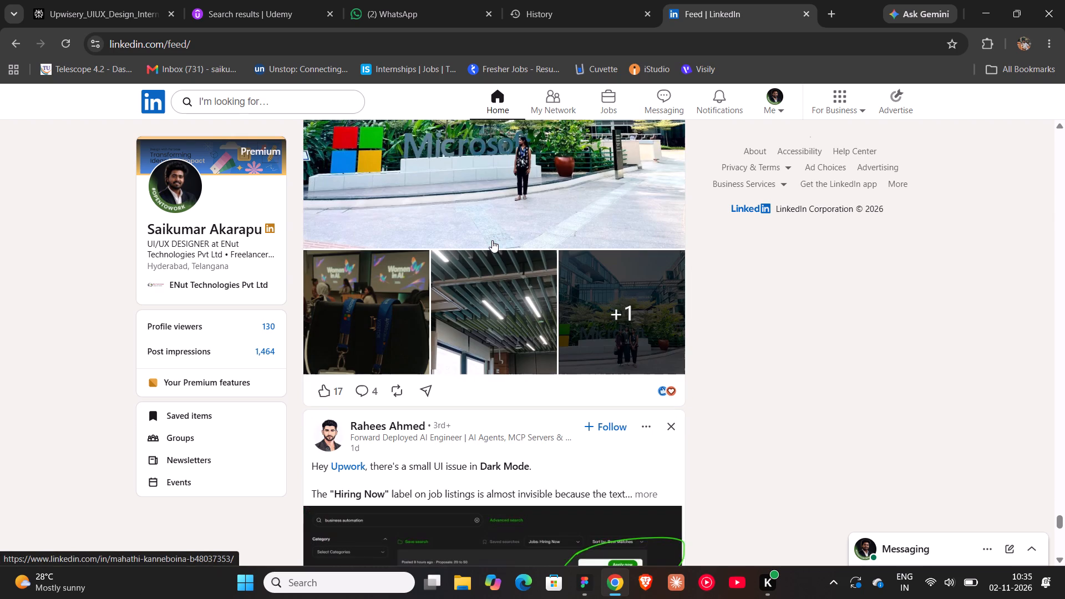
Expand the post about Upwork's dark mode UI issue and read its full text with the attached screenshot.
scroll(492, 240, "down", 3)
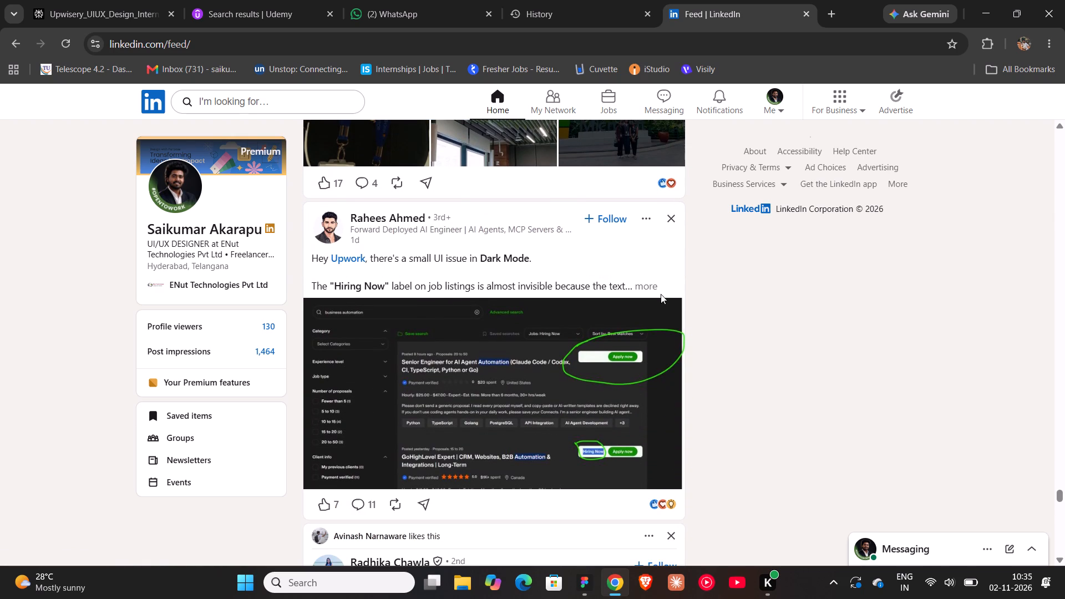
left_click(643, 287)
scroll(574, 282, "down", 7)
scroll(537, 271, "up", 5)
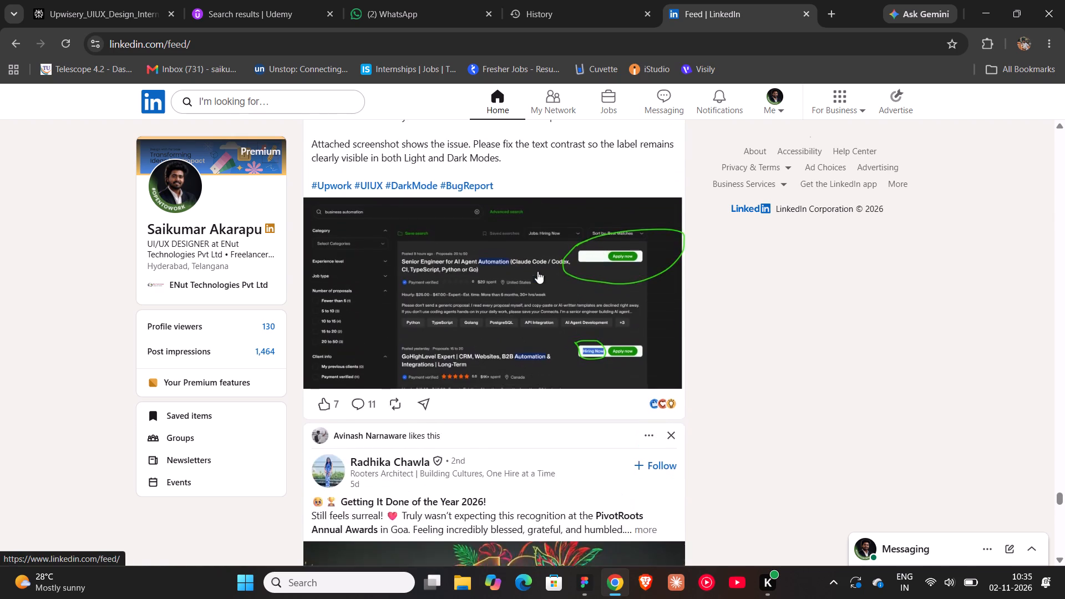
Continue browsing the LinkedIn feed past the Upwork post, through the awards, Figma and UX onboarding posts.
scroll(537, 271, "down", 8)
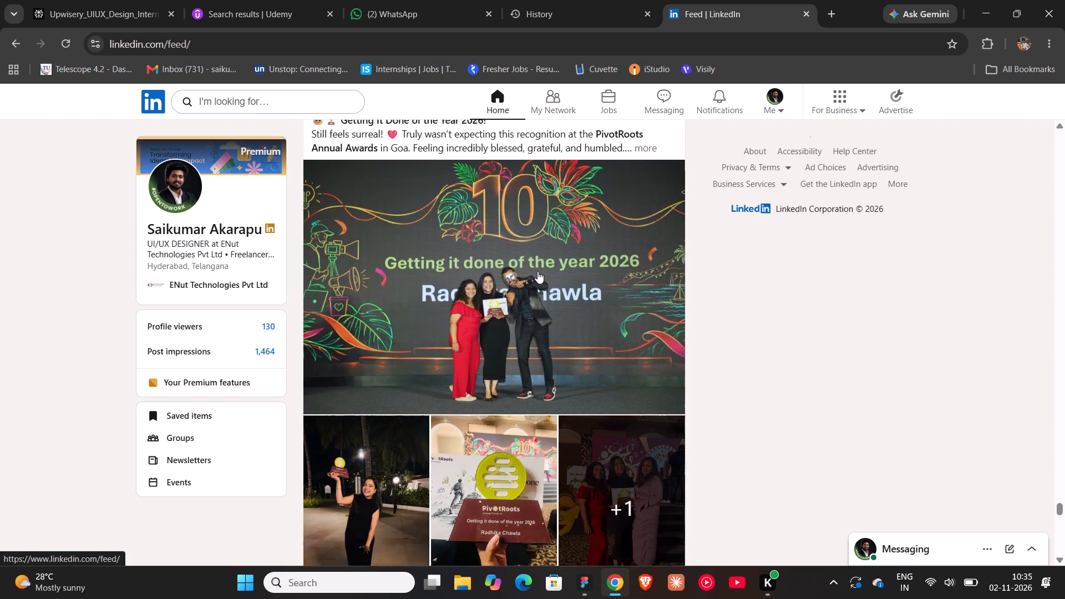
scroll(537, 271, "down", 12)
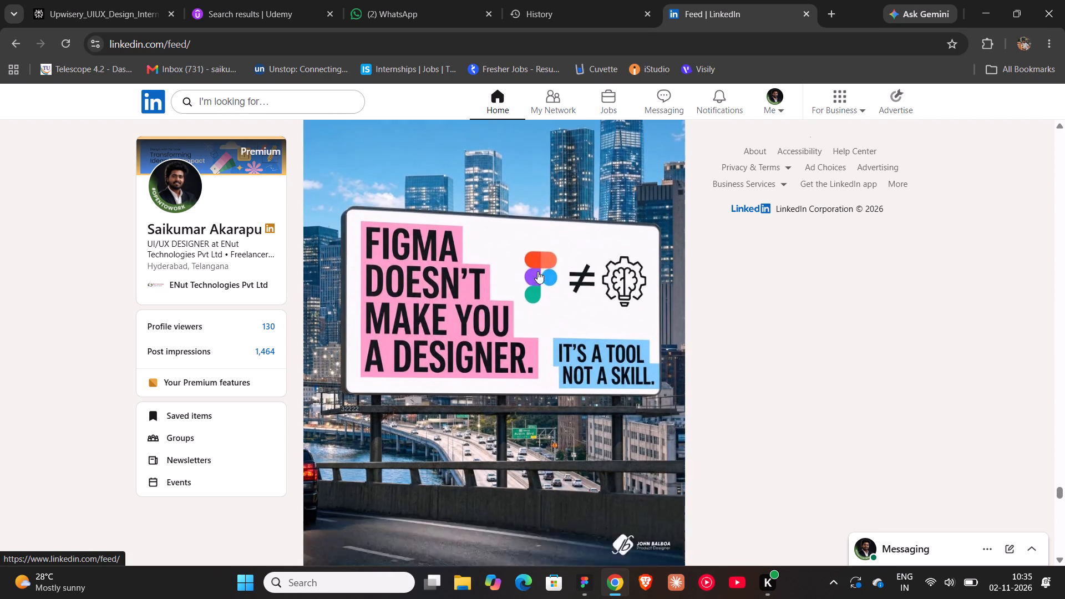
scroll(537, 271, "down", 10)
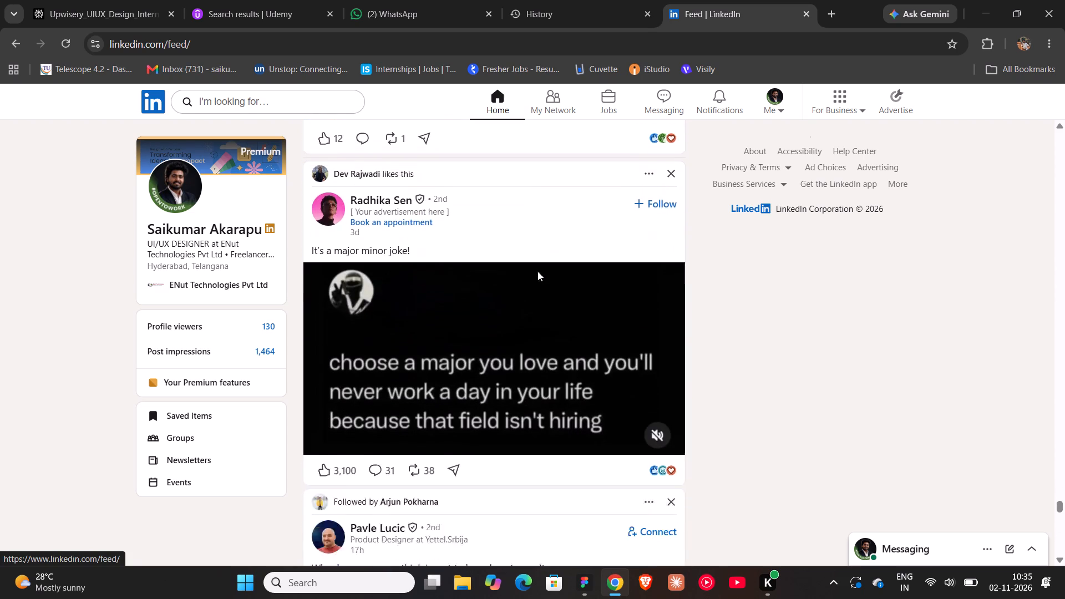
scroll(537, 271, "down", 2)
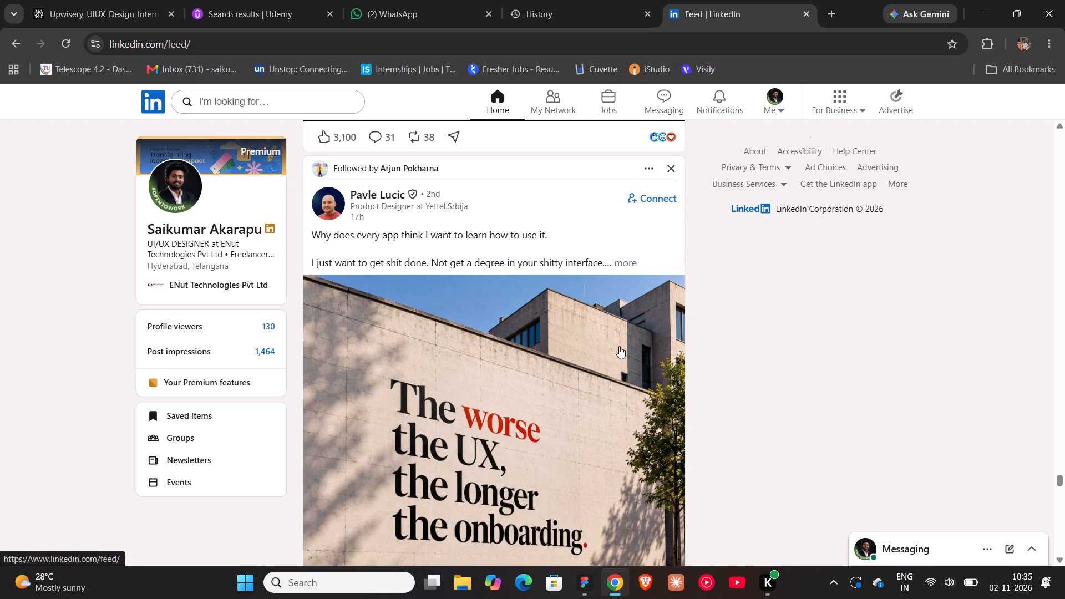
Open the account's own Behance profile in a new browser tab.
left_click(837, 13)
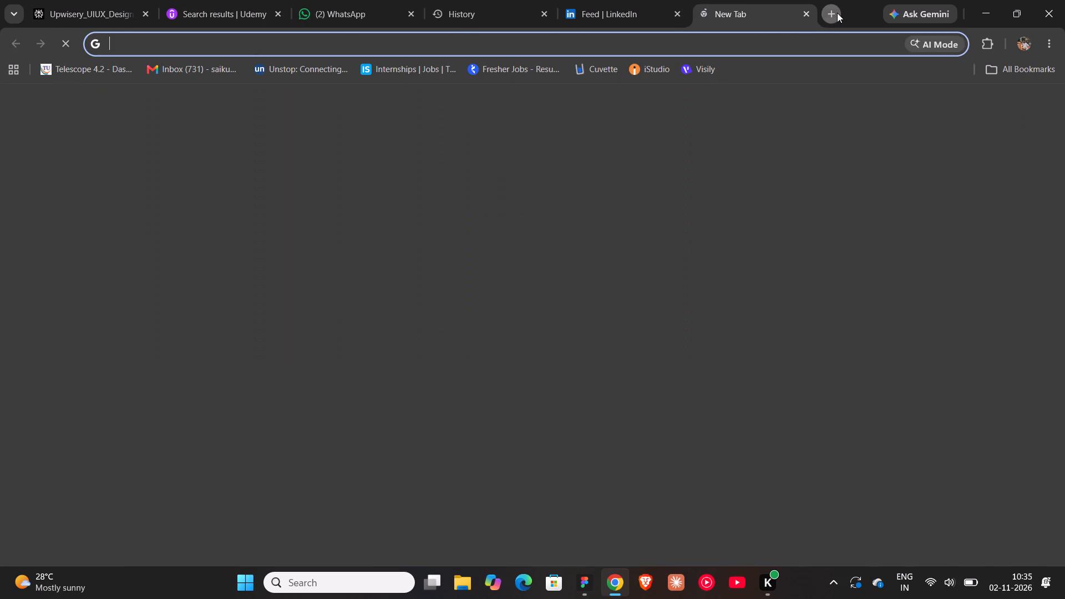
key("b")
key("e")
left_click(229, 73)
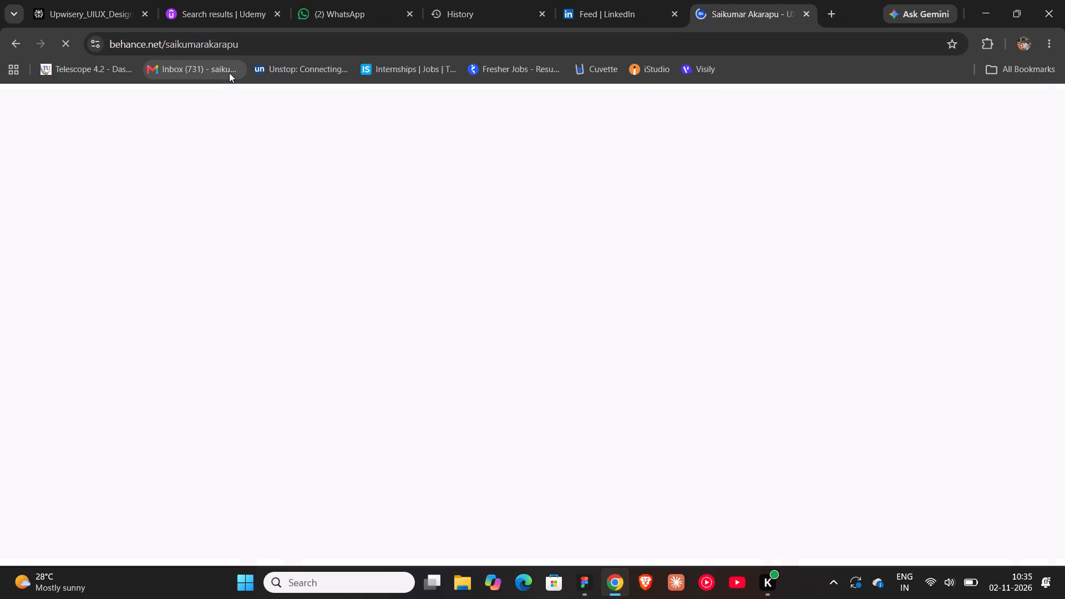
Search Behance projects for "ux audit case study" using the suggested search.
left_click(484, 104)
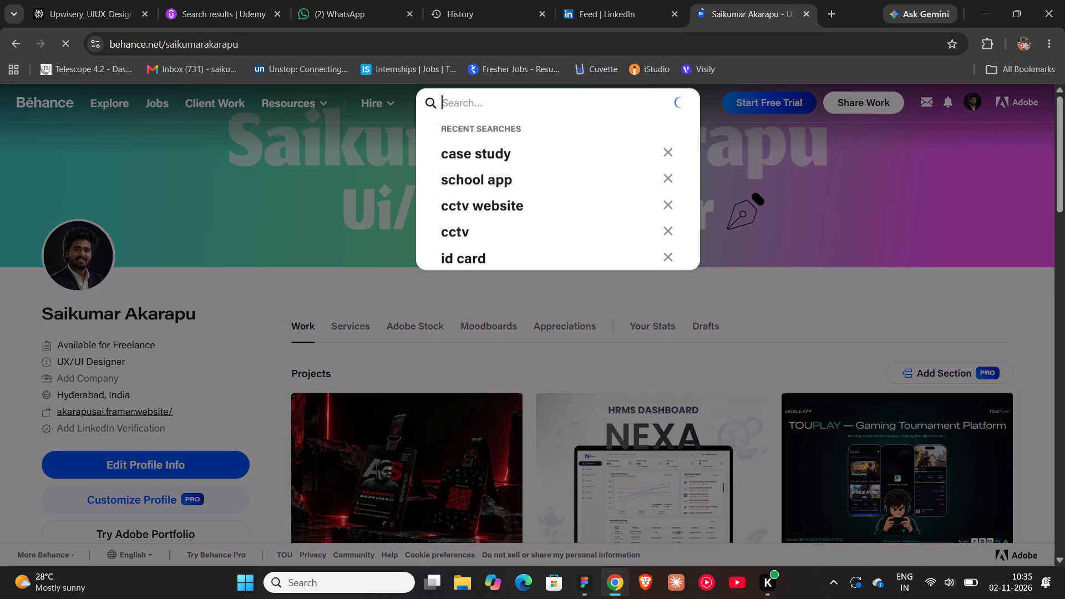
type("ux audit")
key("space")
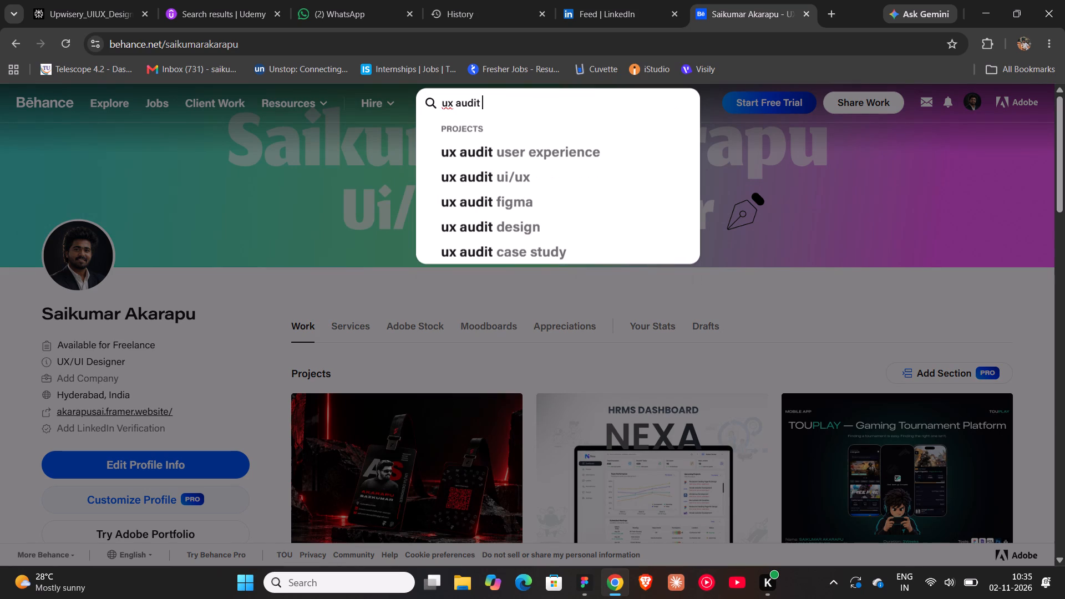
left_click(527, 258)
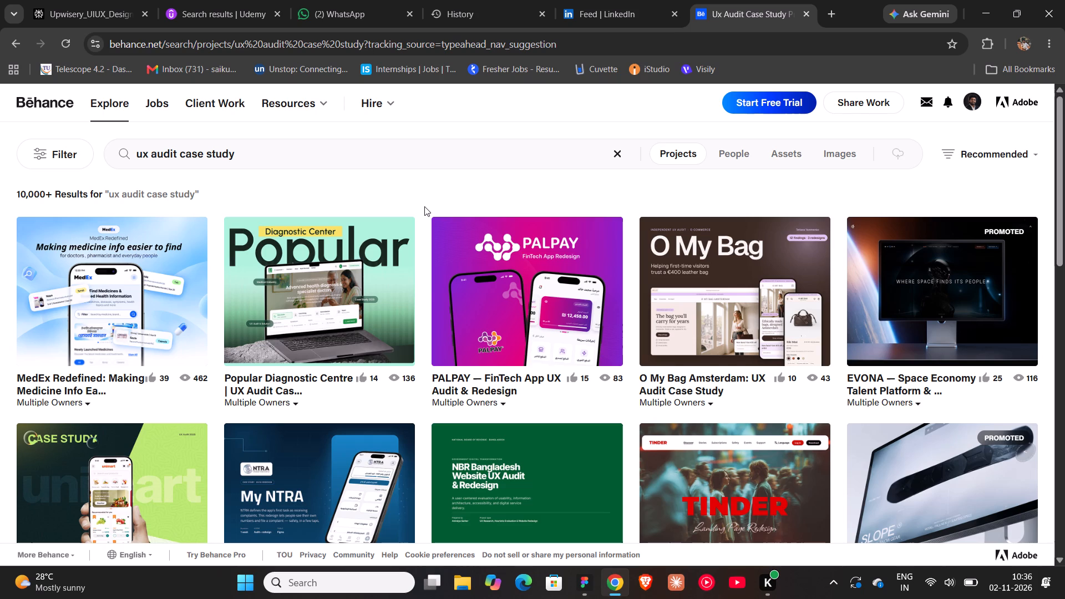
Examine the UX audit case study projects in the Behance search results.
scroll(424, 206, "down", 1)
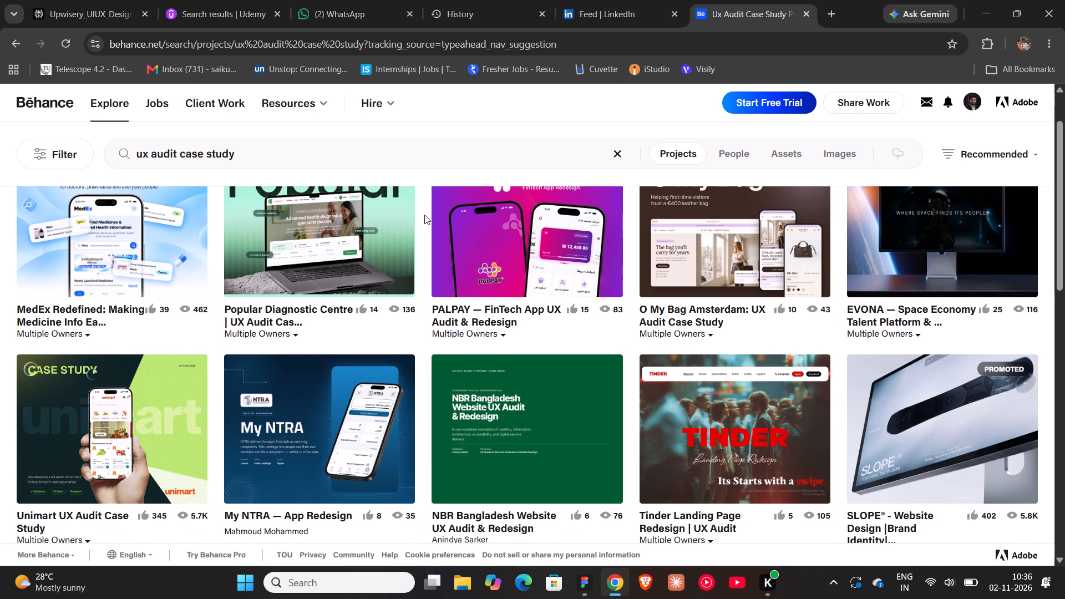
scroll(424, 215, "up", 1)
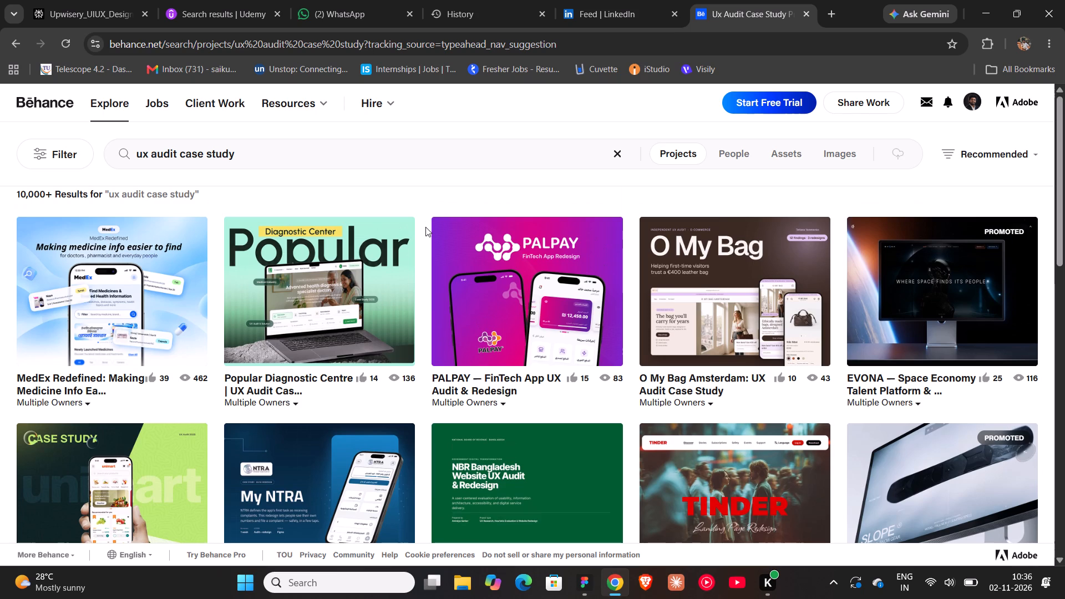
scroll(425, 227, "down", 2)
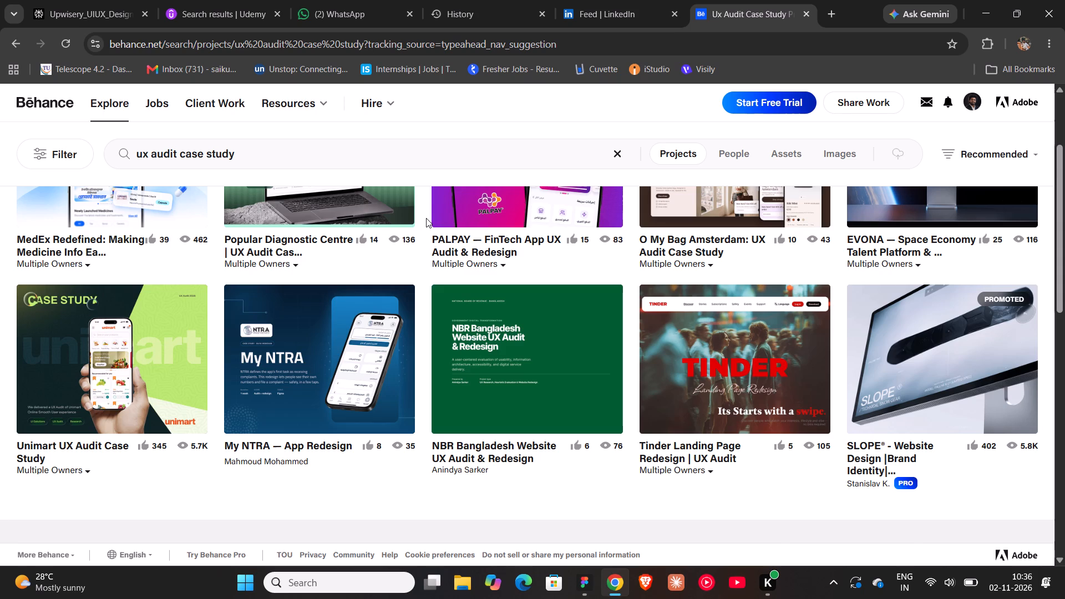
scroll(426, 218, "down", 2)
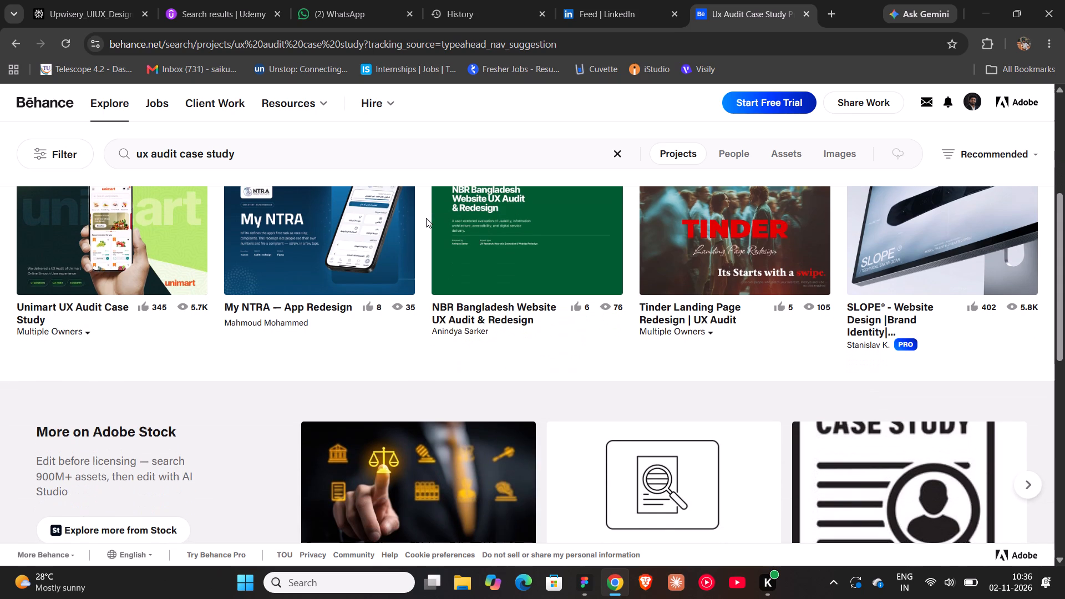
scroll(426, 218, "down", 1)
scroll(426, 218, "up", 2)
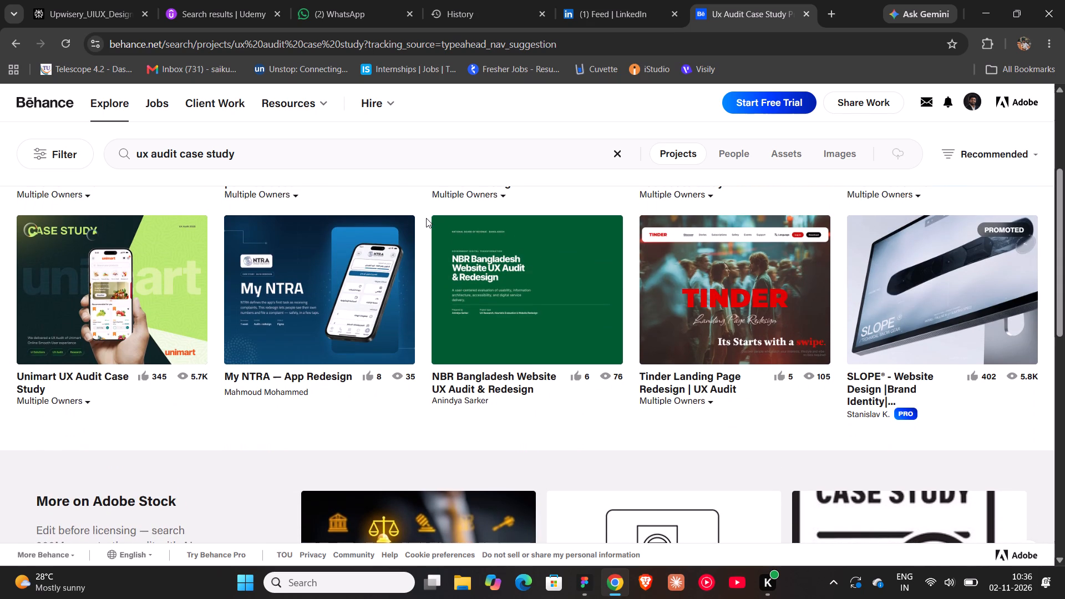
Open the "MedEx Redefined: Making Medicine Info Easier to Find" project from the Behance search results.
scroll(426, 218, "up", 6)
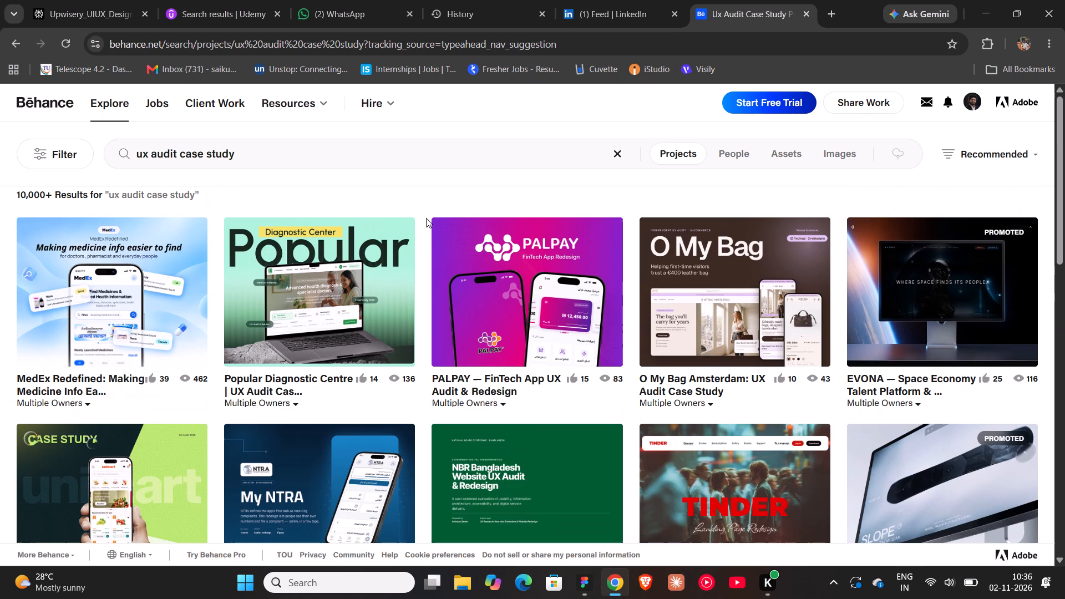
left_click(166, 318)
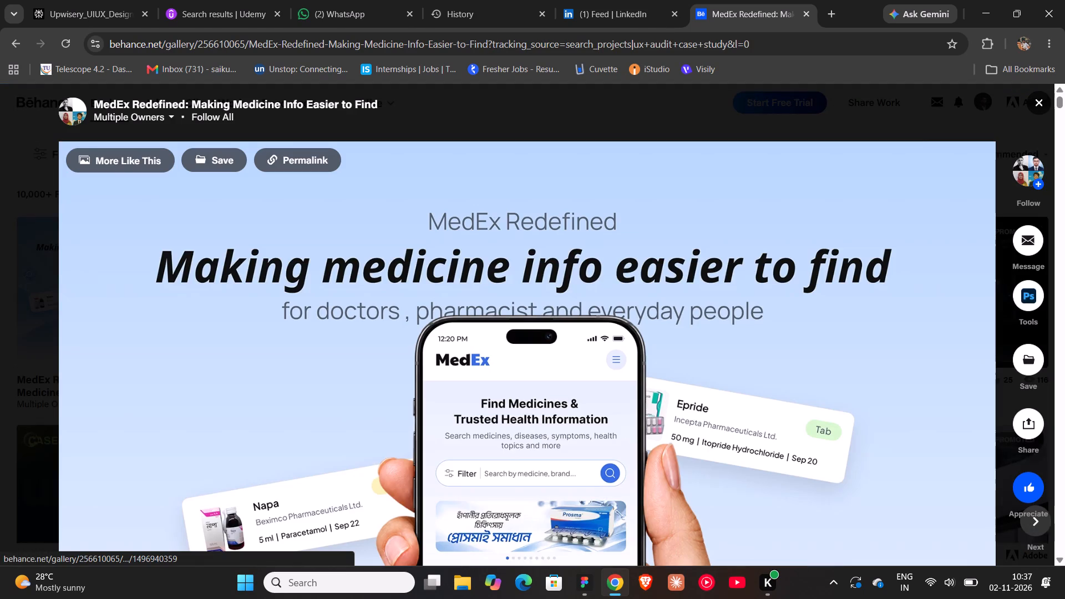
Read the MedEx case study's introduction, Before / After comparison and user problem cards, dismissing the floating follow banner.
scroll(548, 337, "down", 1)
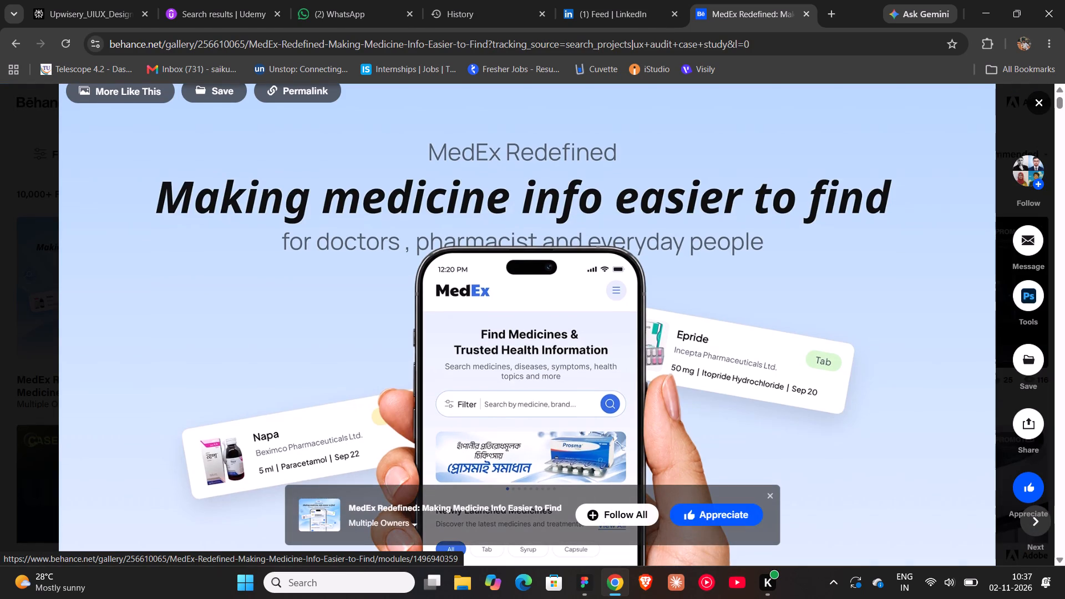
scroll(551, 326, "down", 2)
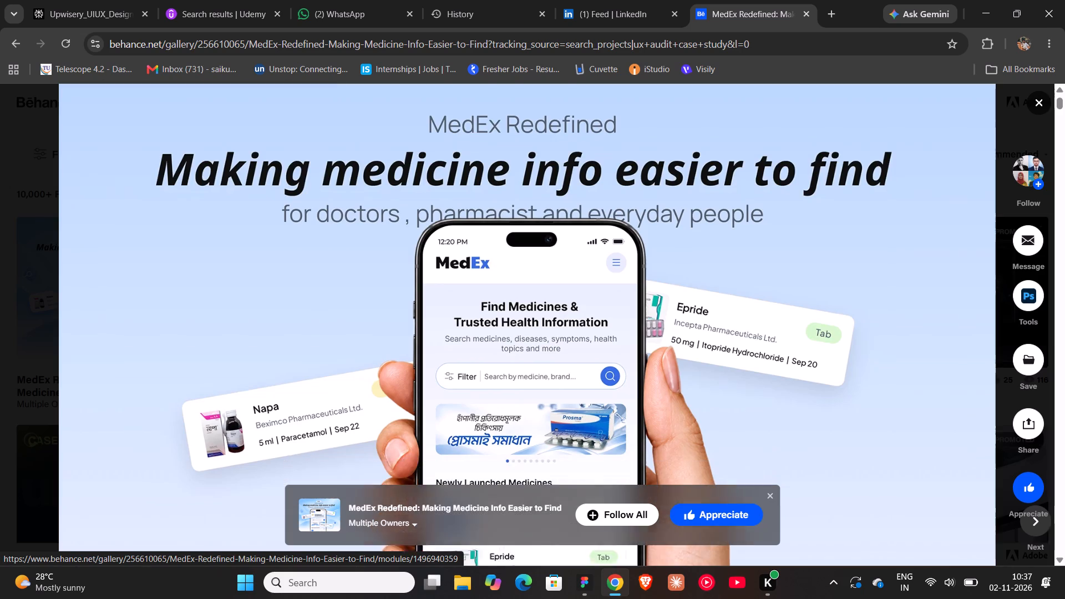
scroll(551, 329, "down", 5)
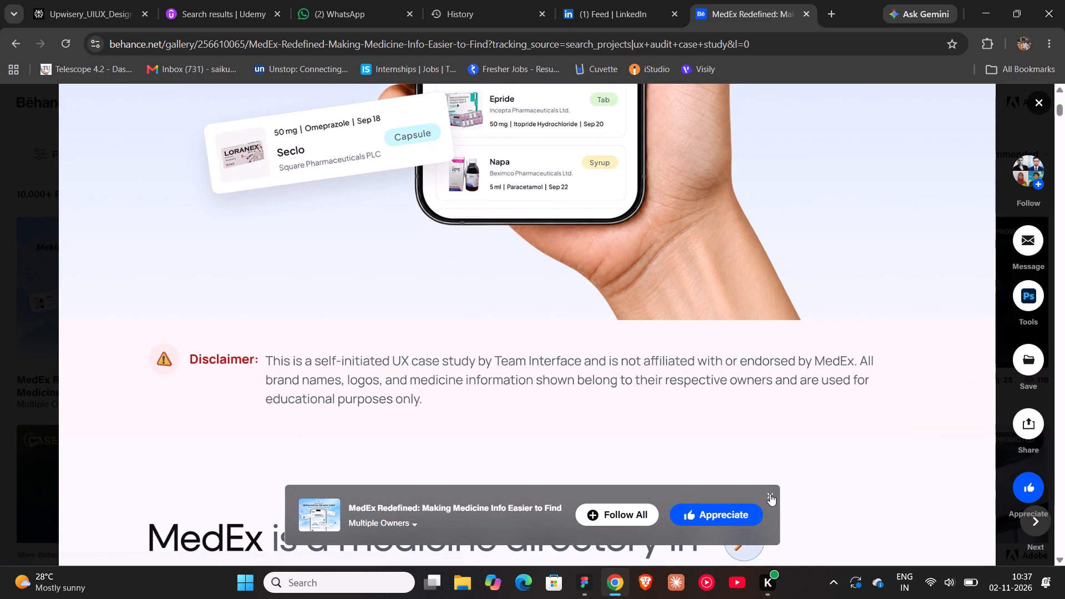
left_click(770, 494)
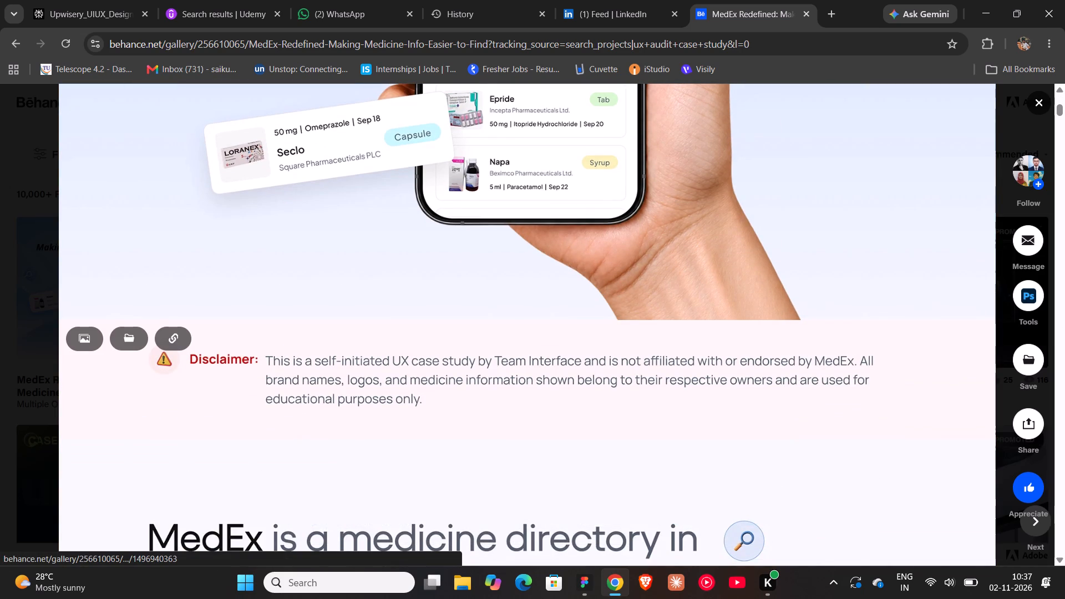
scroll(494, 375, "down", 5)
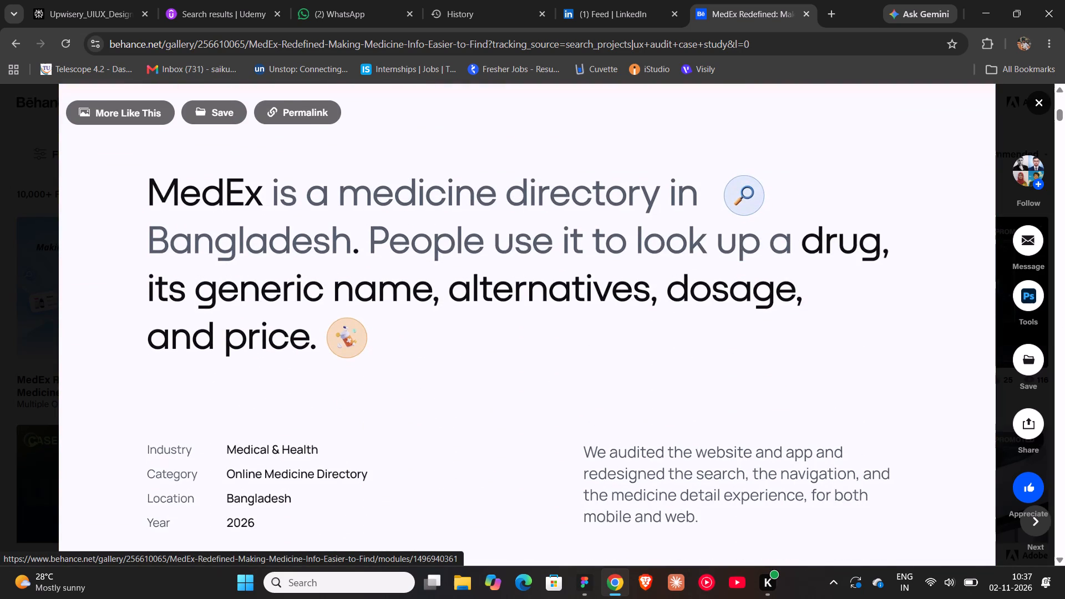
scroll(494, 375, "down", 4)
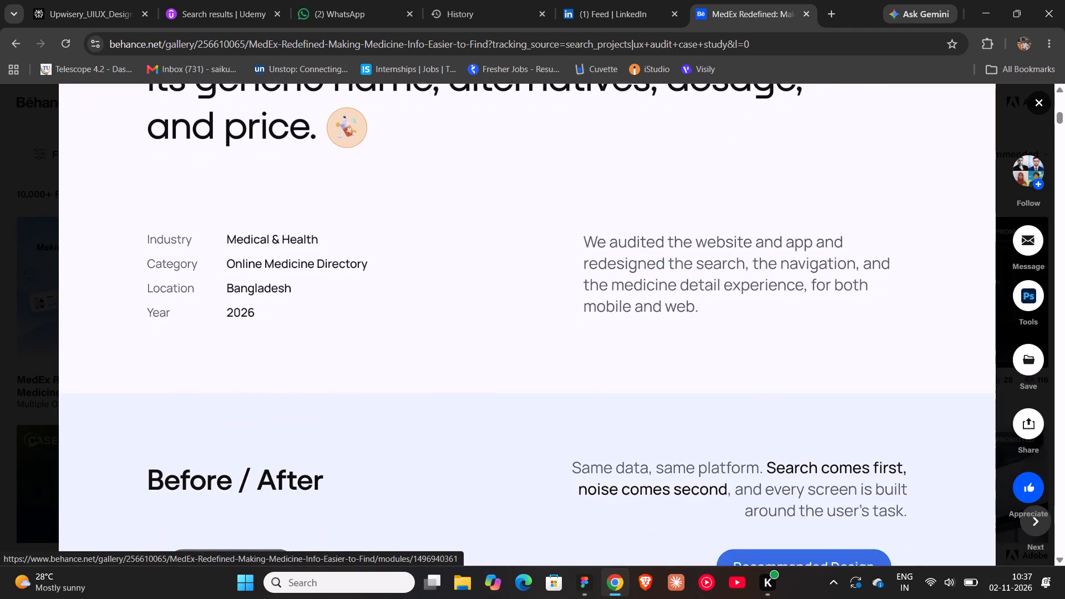
scroll(494, 375, "down", 3)
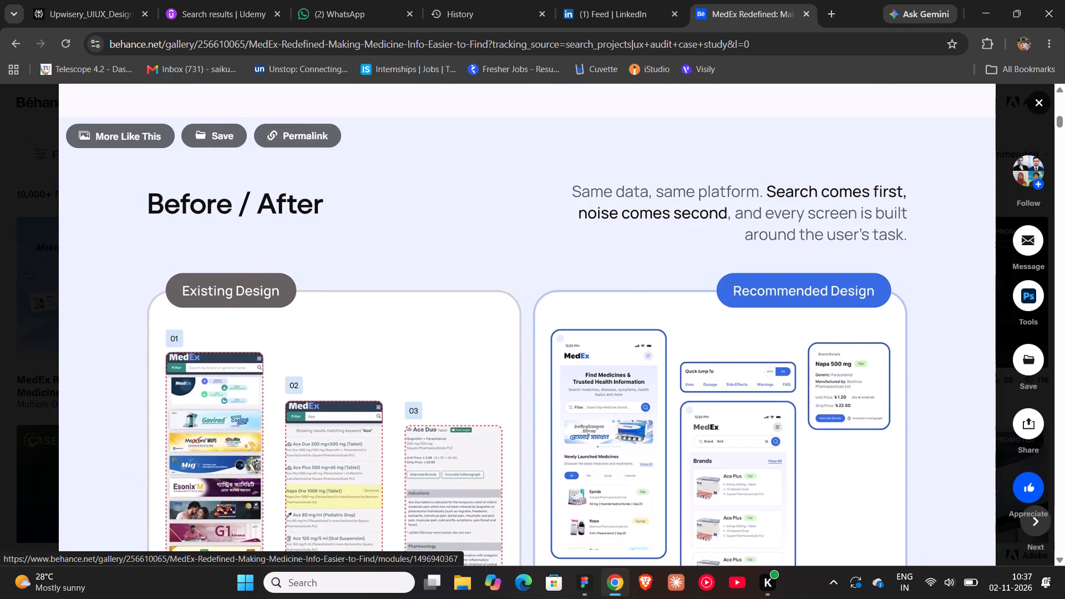
scroll(494, 375, "down", 15)
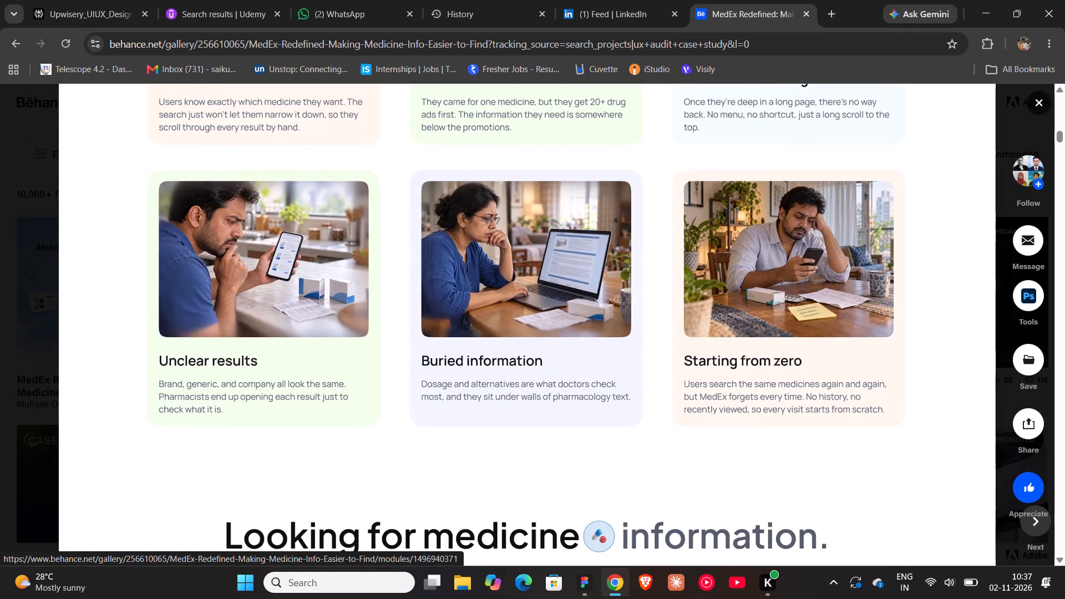
Examine the MedEx case study's Audit Approach timeline and Research & Data section, and go back to its beginning.
scroll(493, 375, "down", 14)
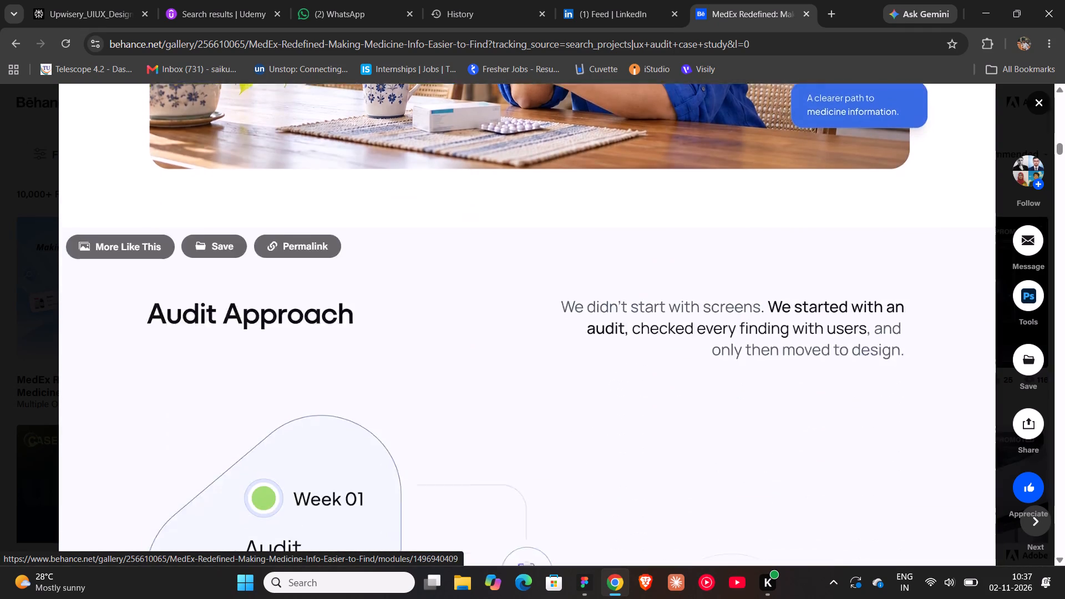
scroll(493, 375, "down", 10)
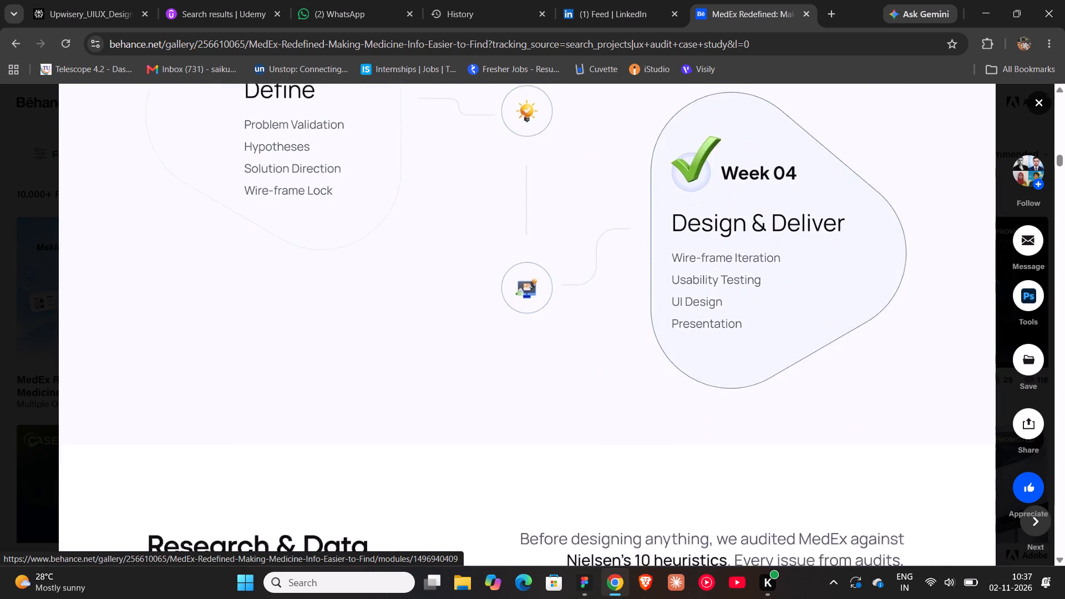
scroll(493, 375, "down", 8)
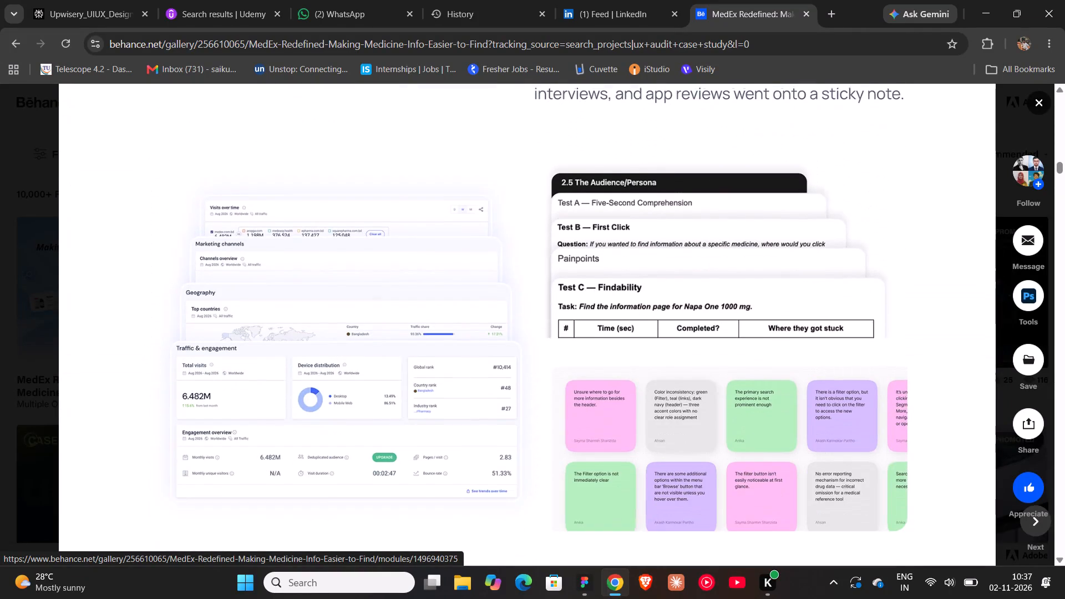
scroll(493, 375, "down", 1)
scroll(493, 375, "up", 10)
scroll(493, 375, "up", 18)
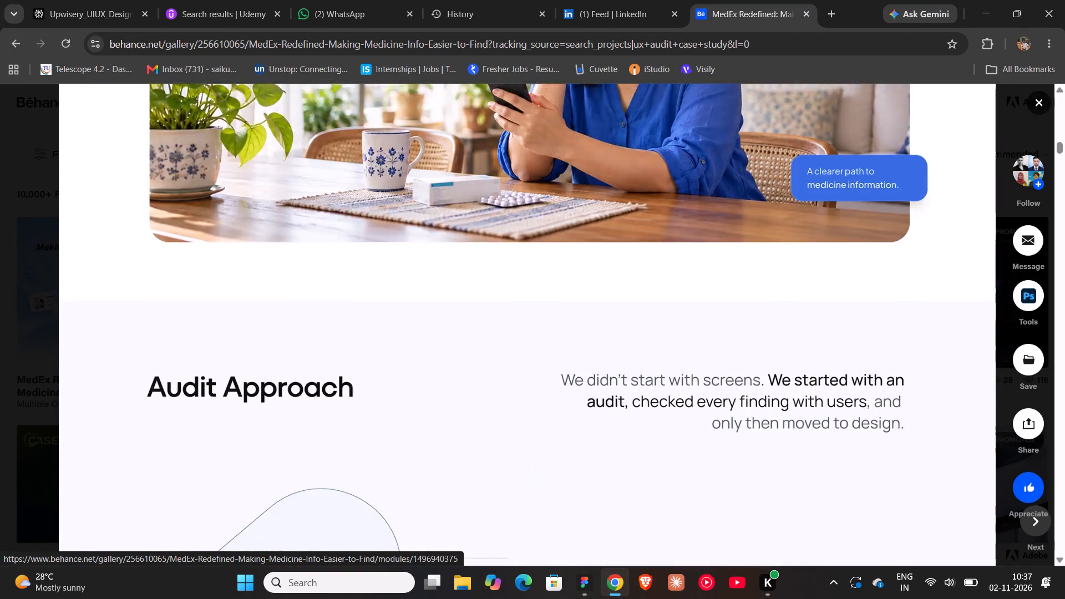
scroll(493, 375, "up", 16)
scroll(493, 375, "up", 11)
scroll(493, 375, "up", 11)
scroll(493, 375, "down", 1)
scroll(493, 375, "up", 11)
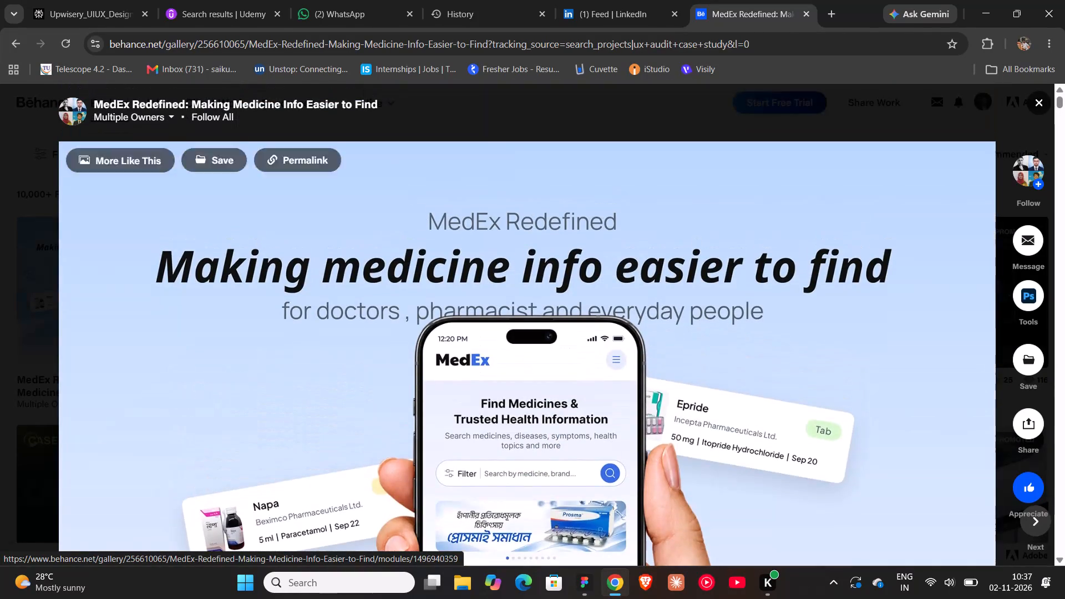
Return to the "ux audit case study" results and open the Unimart UX Audit Case Study.
left_click(23, 48)
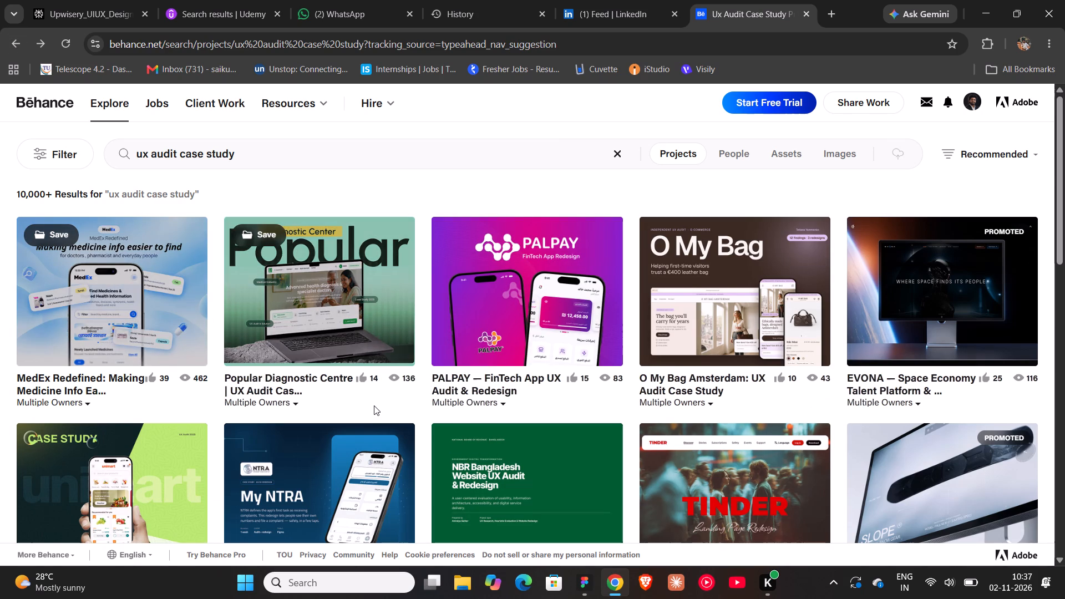
scroll(374, 405, "down", 2)
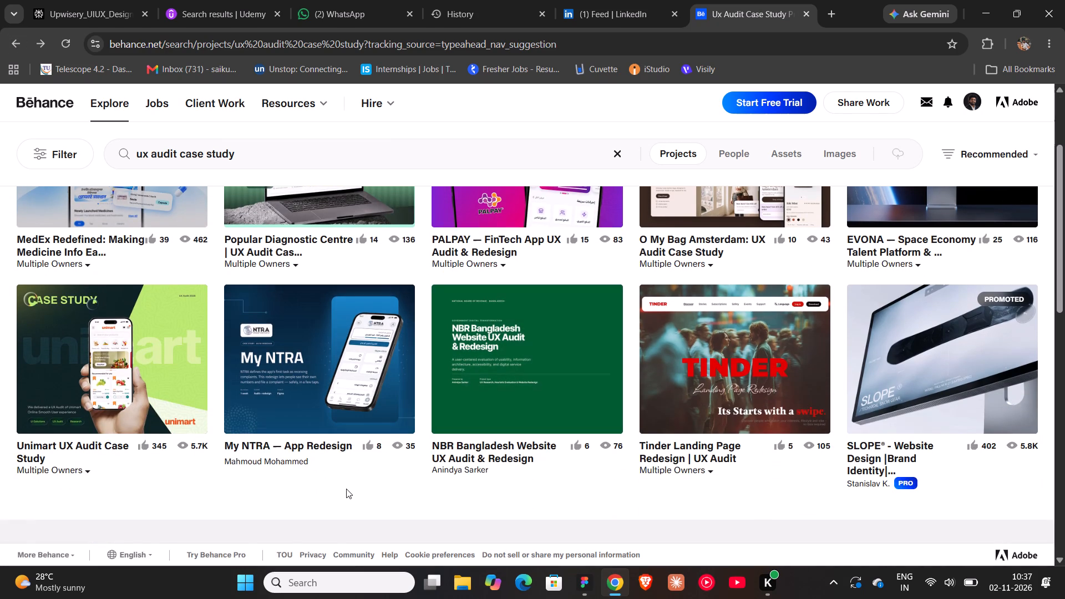
left_click(111, 403)
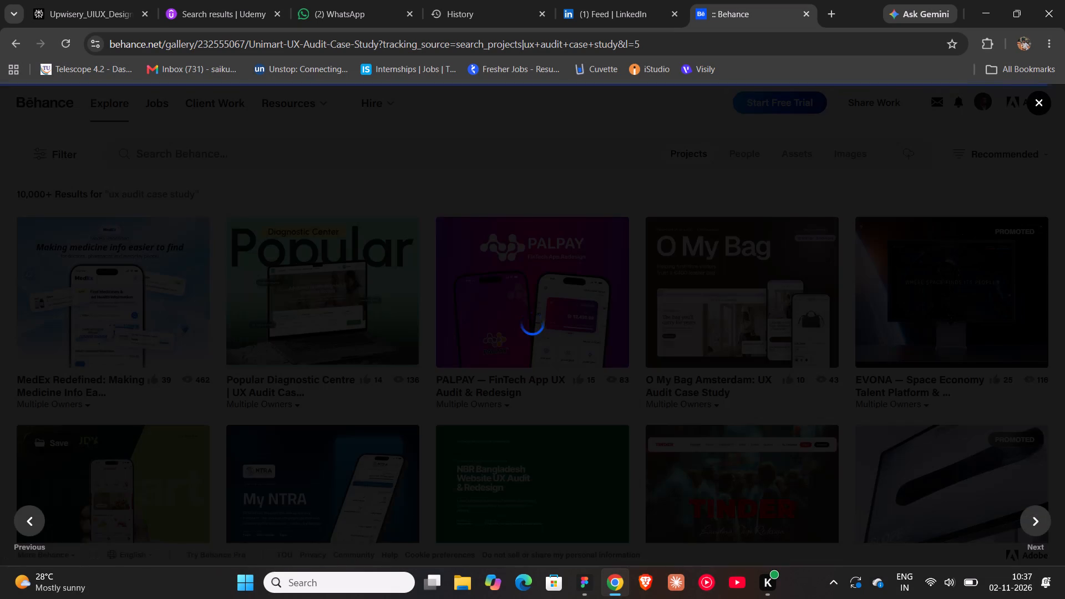
Read the Unimart case study's cover, disclaimer, About, Objectives and Tools & Platforms sections.
scroll(544, 312, "down", 2)
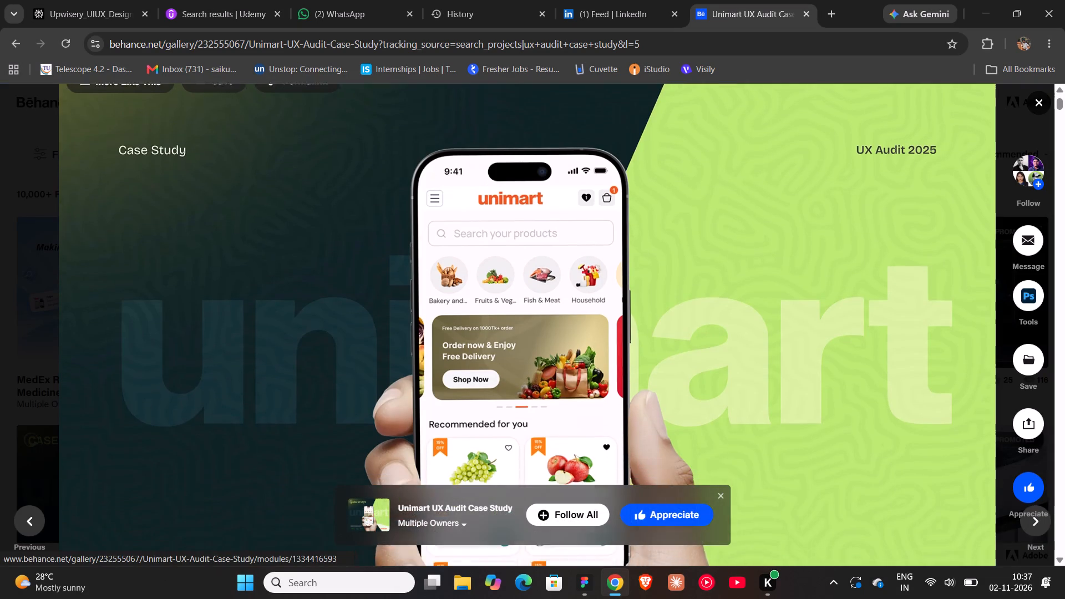
scroll(545, 312, "down", 5)
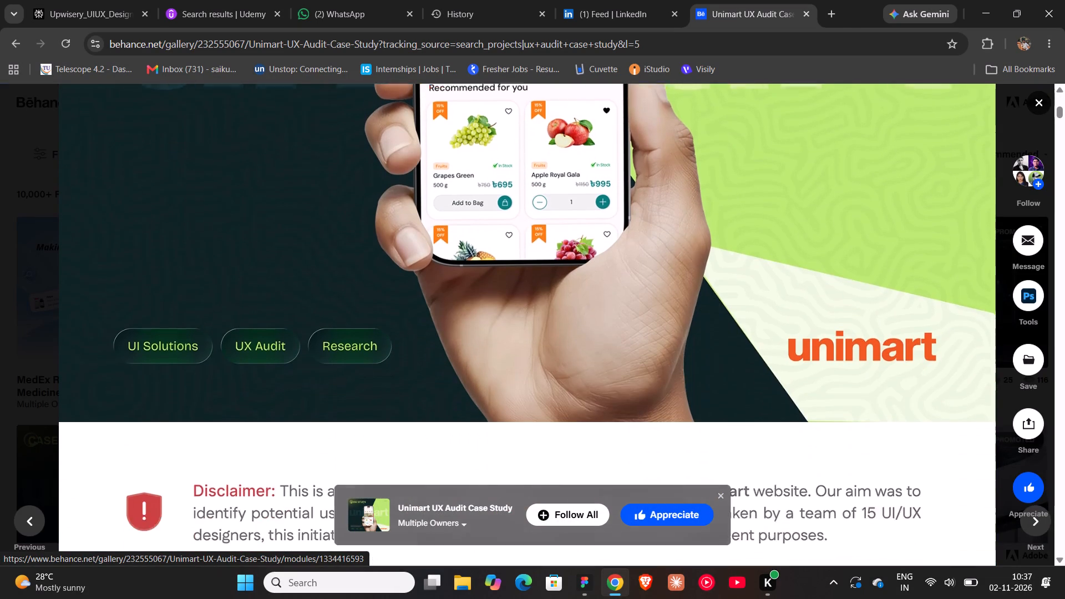
scroll(546, 314, "down", 2)
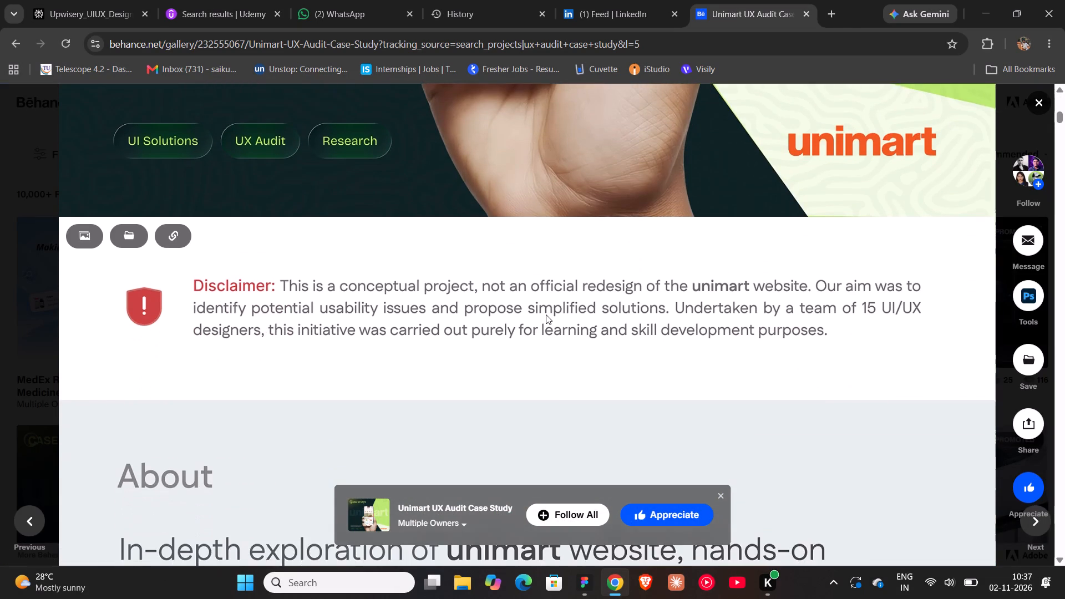
scroll(546, 314, "down", 4)
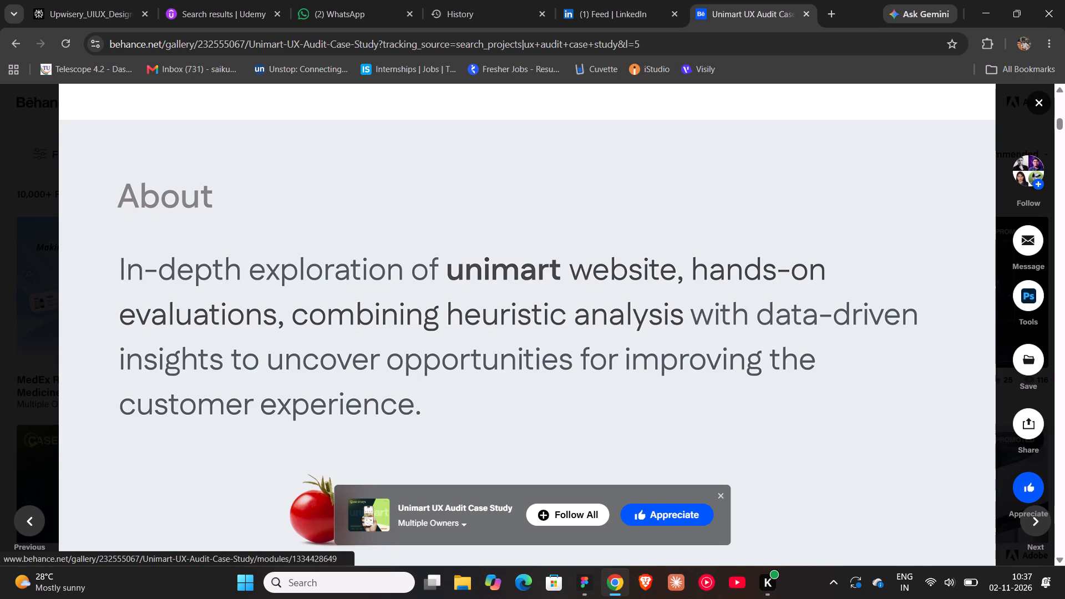
scroll(546, 314, "down", 7)
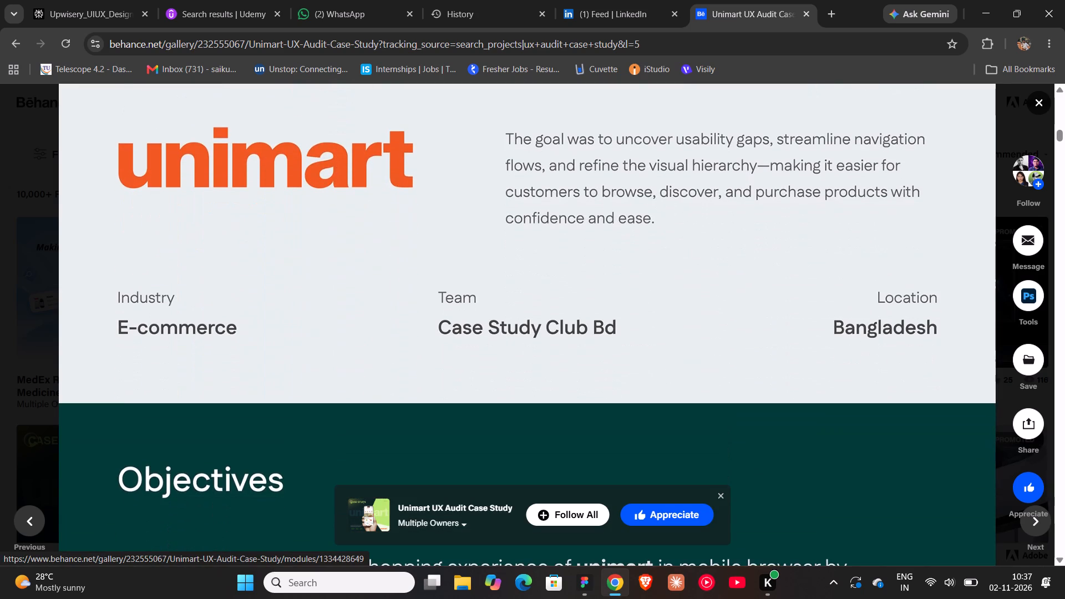
scroll(546, 314, "down", 8)
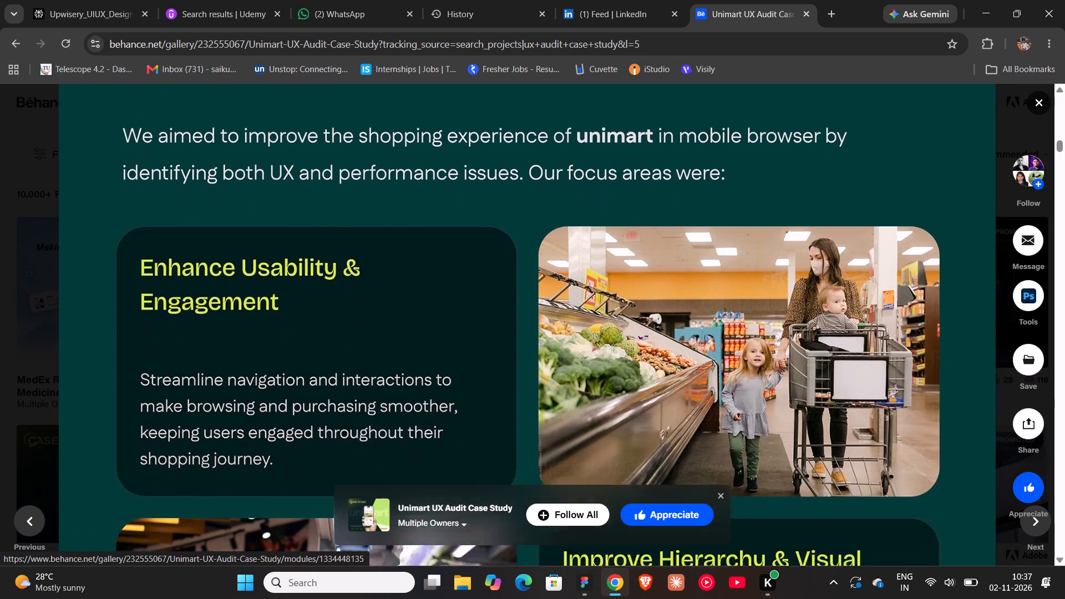
scroll(546, 314, "down", 8)
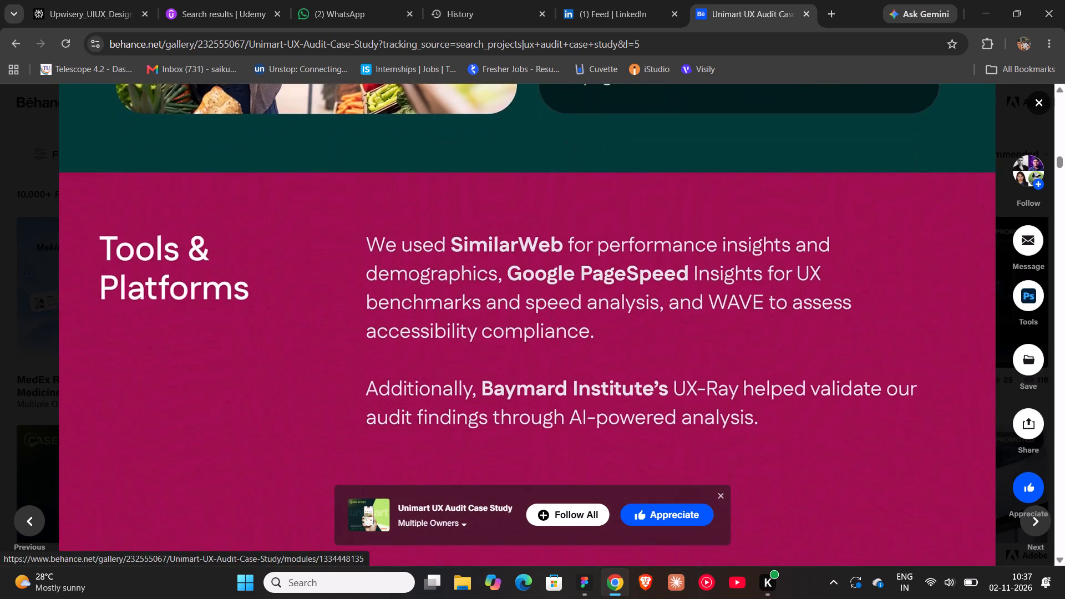
Examine the Unimart case study's audit workboard, Our Approach section and brand imagery.
scroll(546, 314, "down", 12)
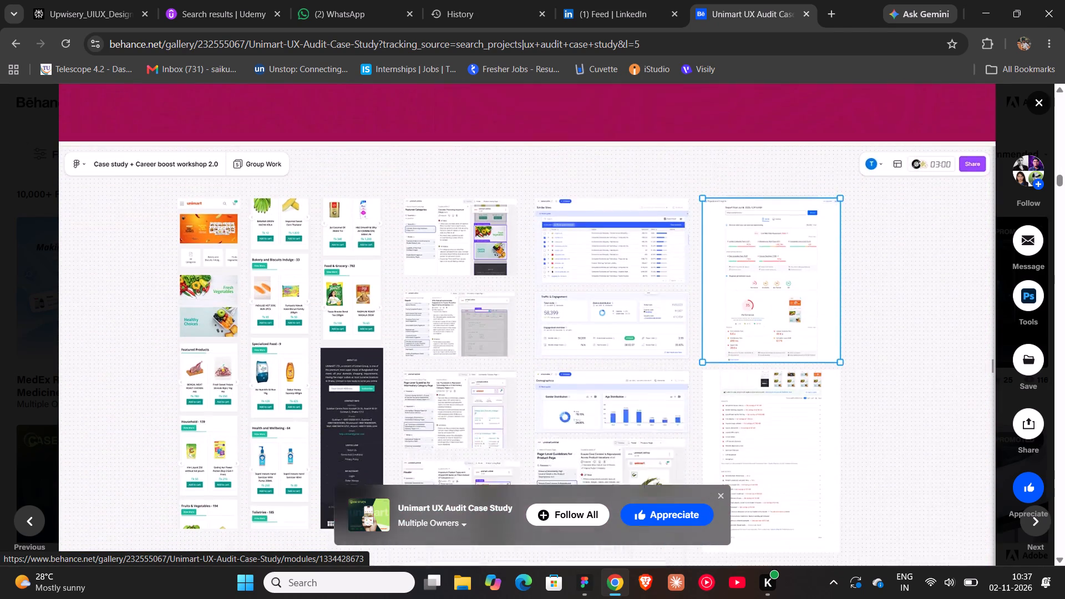
scroll(546, 314, "down", 6)
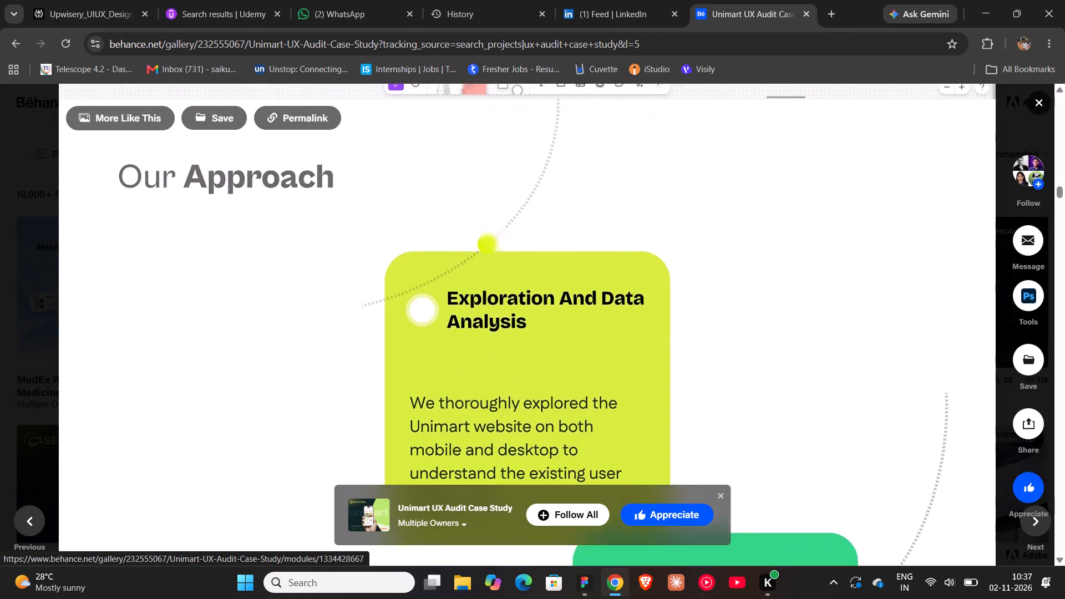
scroll(546, 316, "down", 12)
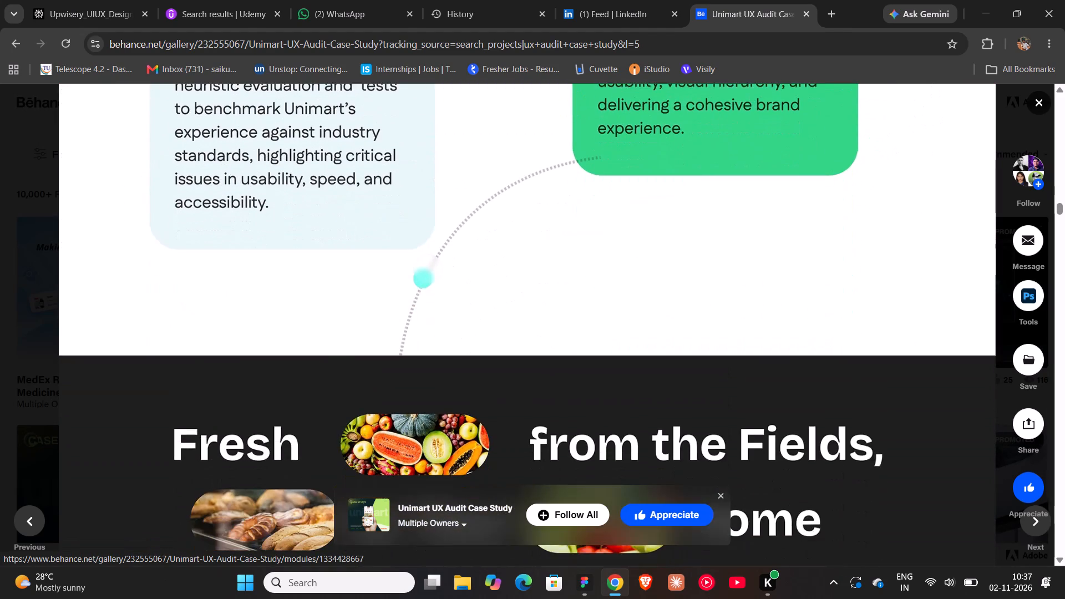
scroll(546, 319, "down", 8)
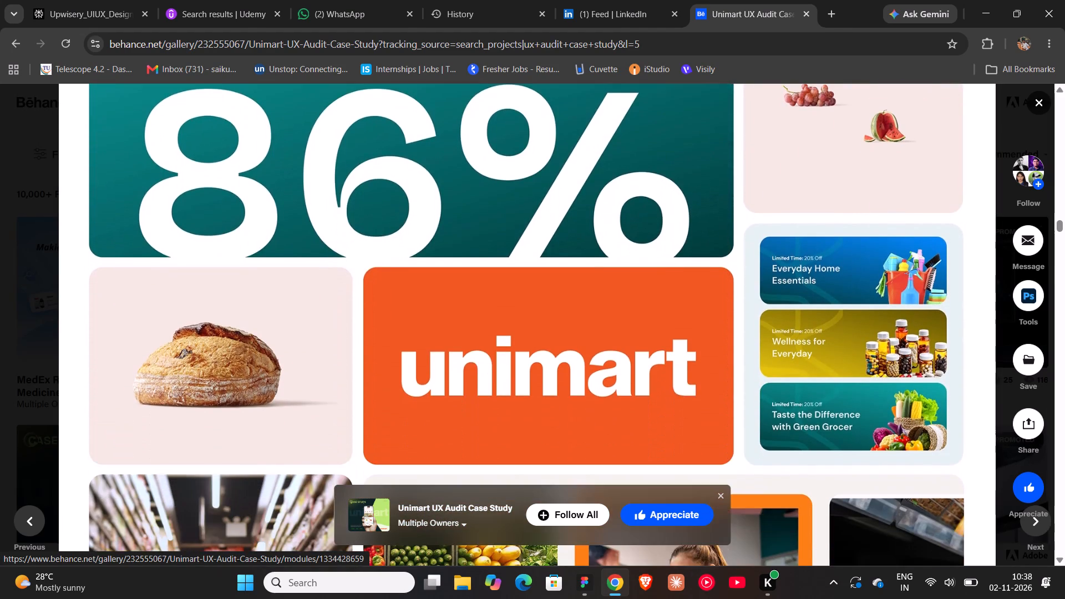
scroll(546, 319, "down", 10)
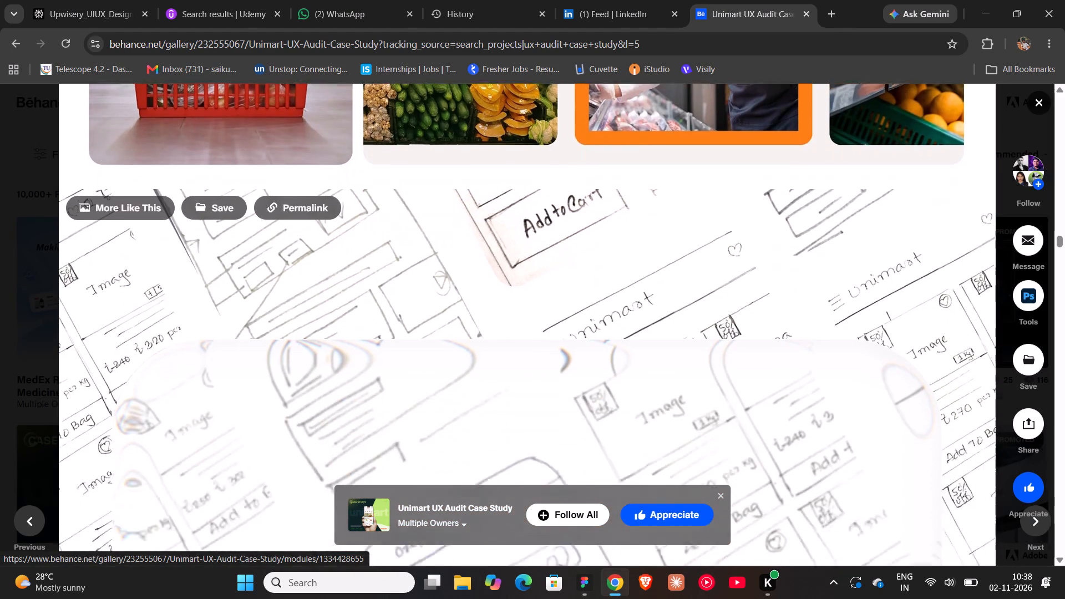
scroll(546, 319, "down", 13)
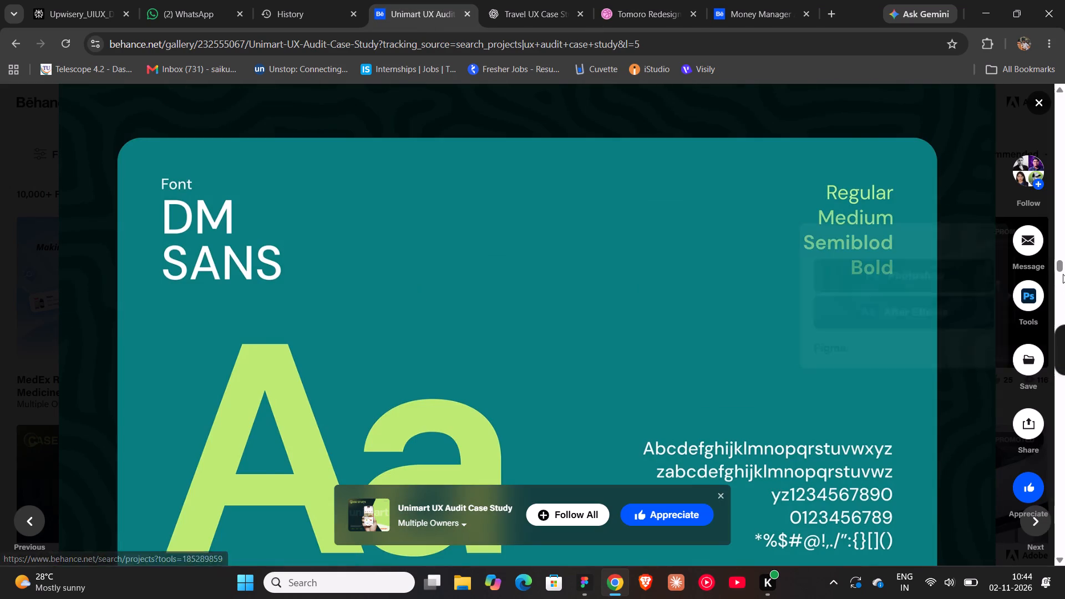
left_click_drag(1061, 262, 1053, 89)
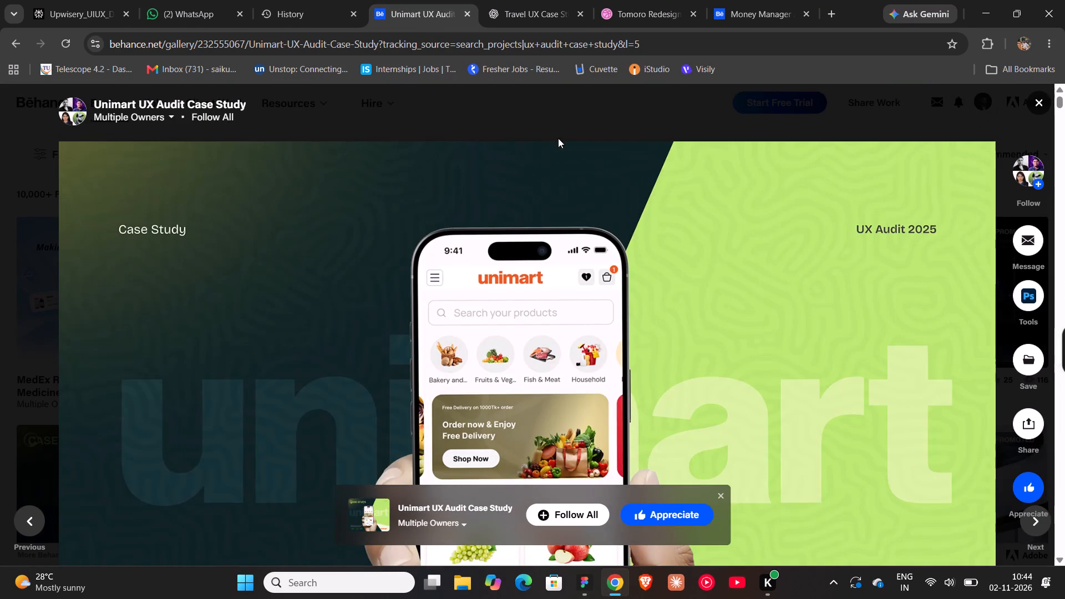
left_click(1040, 100)
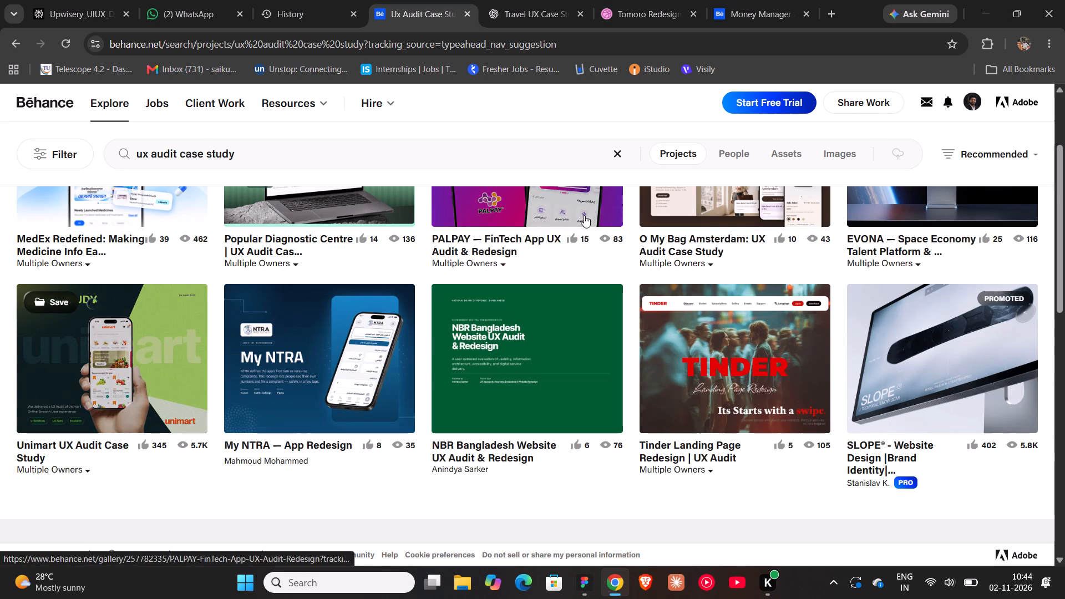
scroll(366, 379, "up", 16)
scroll(333, 387, "down", 1)
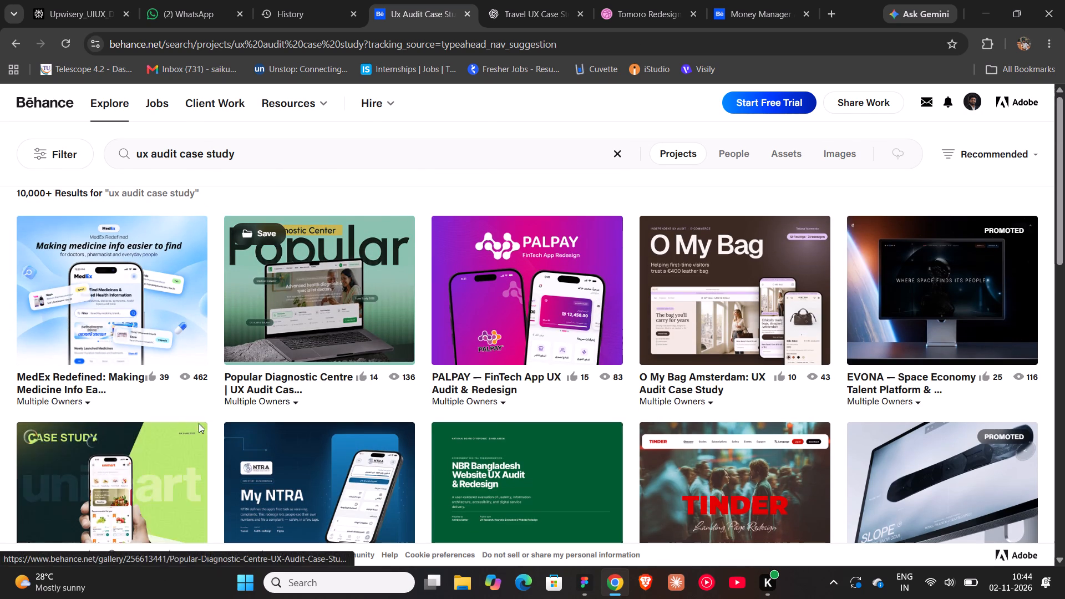
right_click(114, 465)
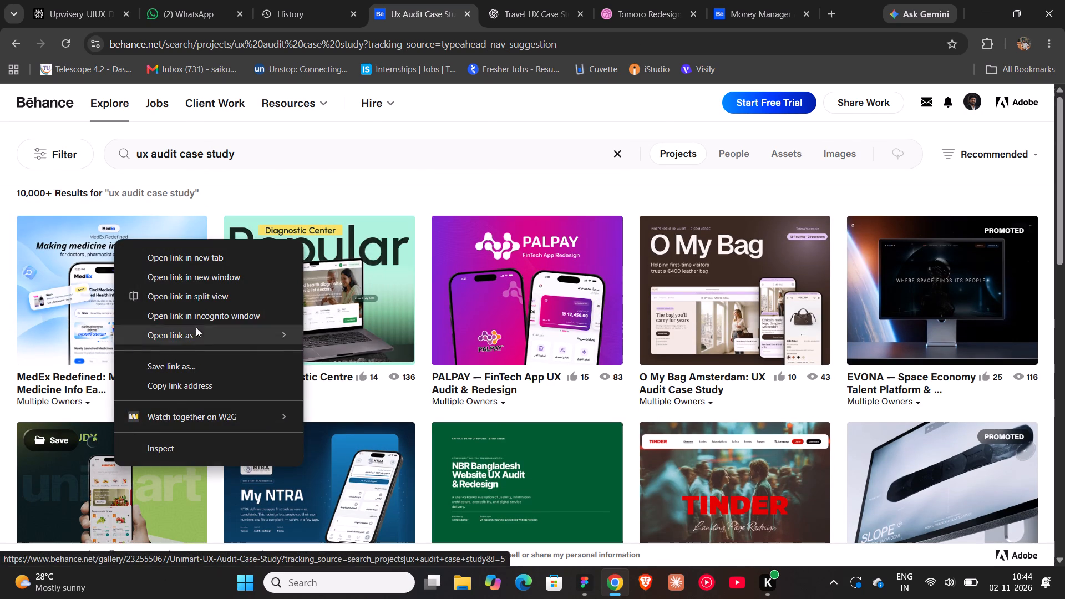
left_click(225, 258)
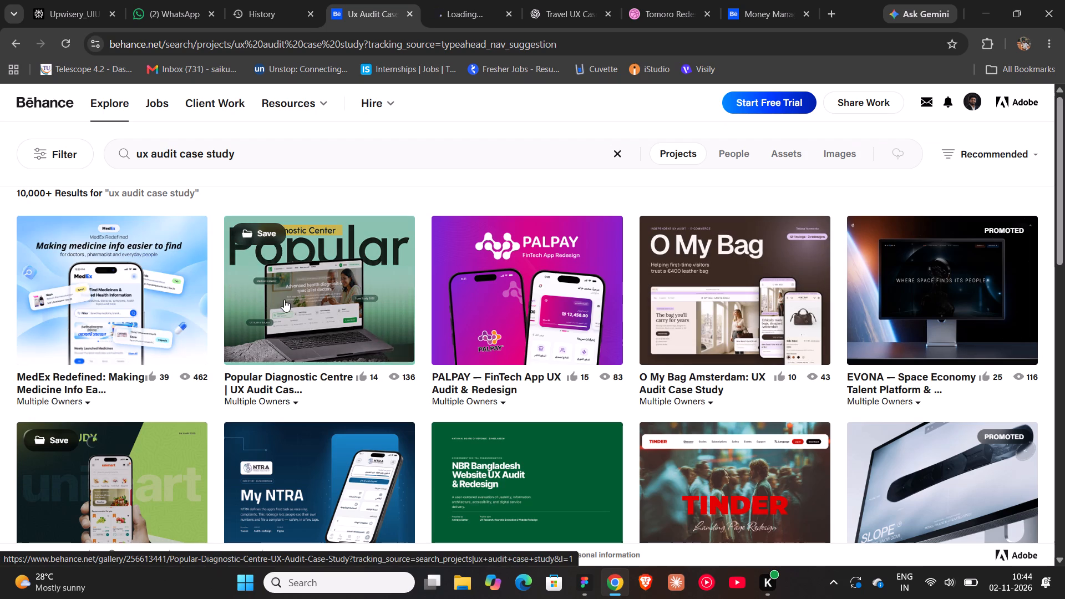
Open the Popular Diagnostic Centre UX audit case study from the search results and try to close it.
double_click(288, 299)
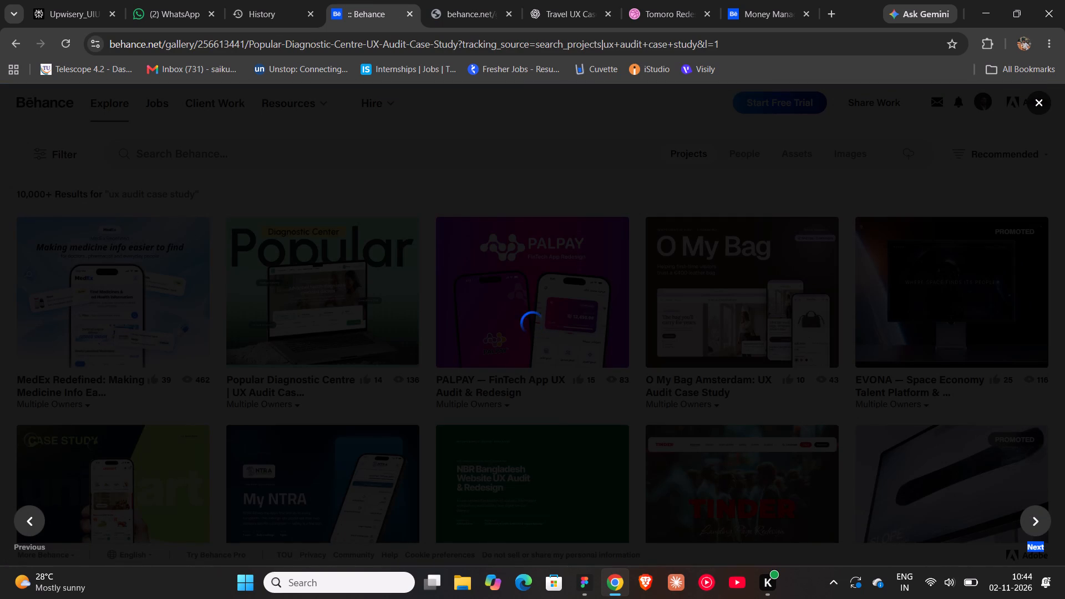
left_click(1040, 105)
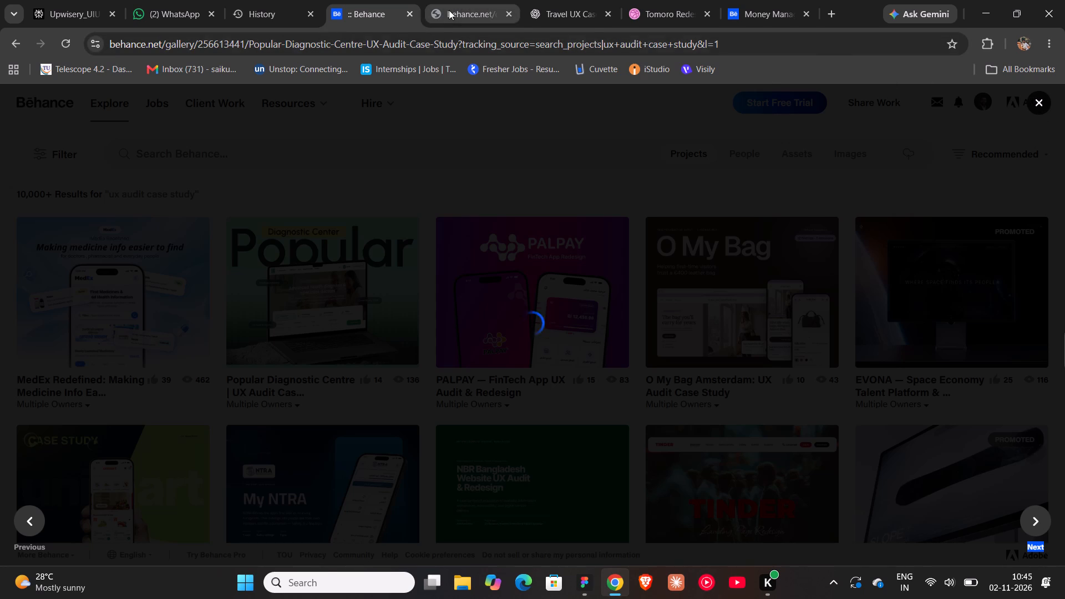
Switch to the separately opened Unimart UX Audit Case Study and reload its page.
left_click(449, 10)
scroll(466, 167, "up", 6)
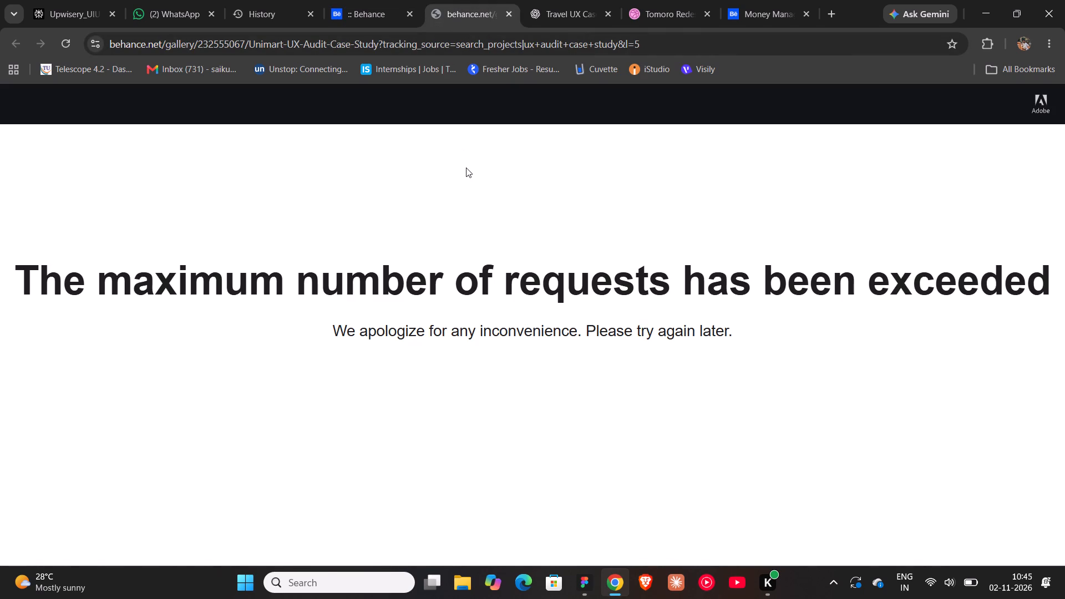
left_click(70, 44)
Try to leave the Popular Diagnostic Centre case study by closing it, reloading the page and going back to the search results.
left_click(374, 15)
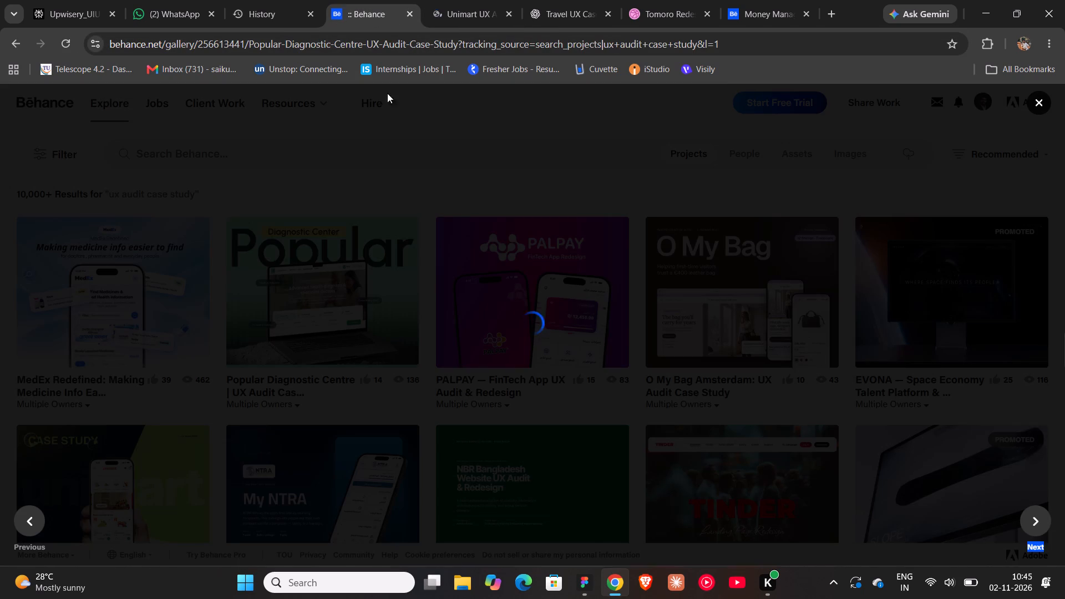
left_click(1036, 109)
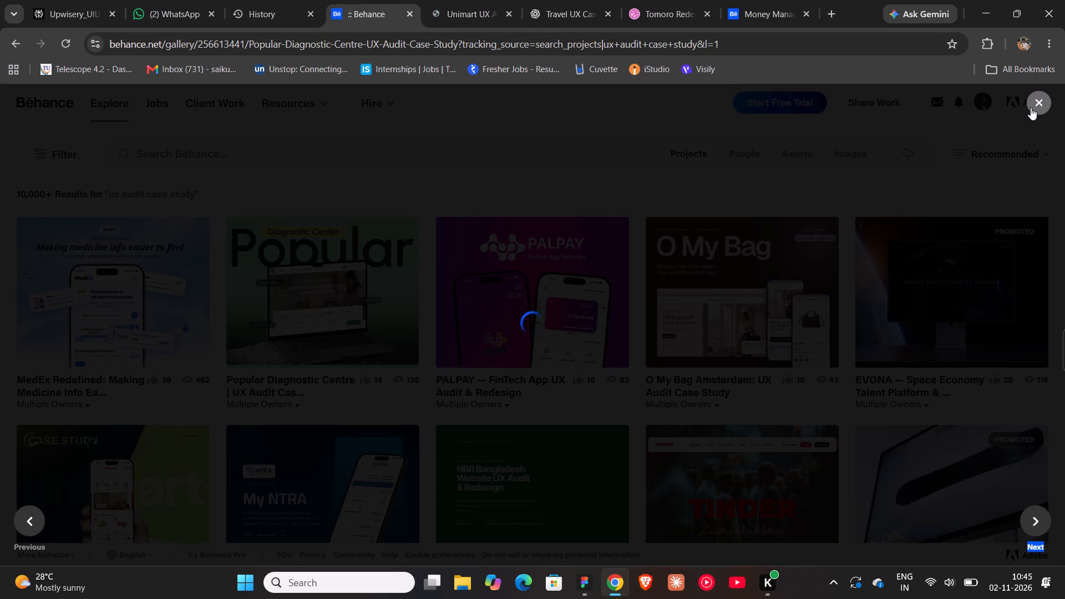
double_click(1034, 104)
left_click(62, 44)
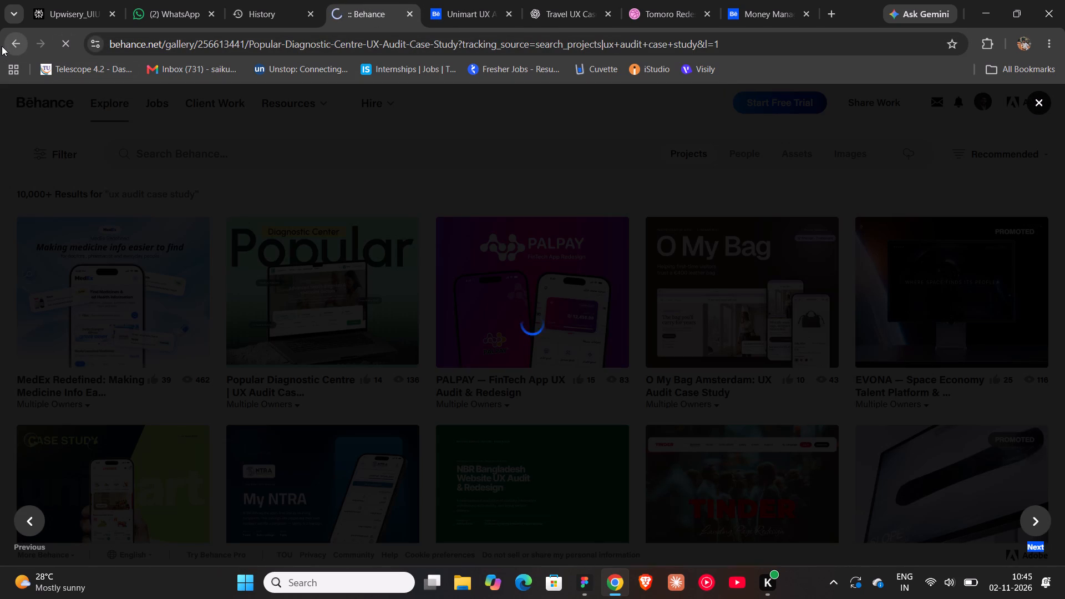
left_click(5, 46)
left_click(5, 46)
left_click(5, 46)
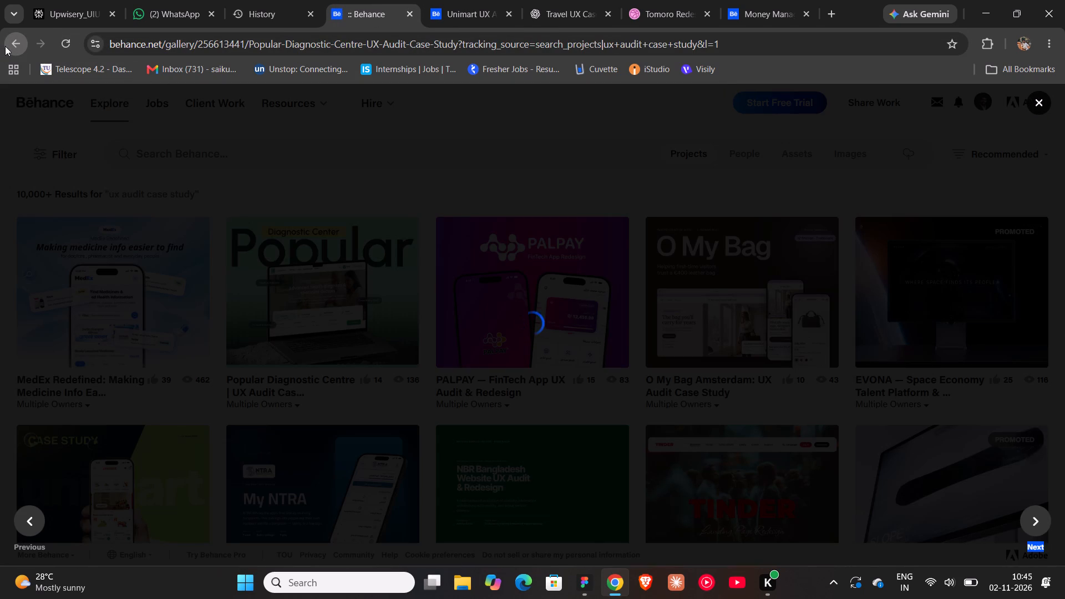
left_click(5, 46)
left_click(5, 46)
Close the browsing History page and the Popular Diagnostic Centre page on Behance.
left_click(313, 17)
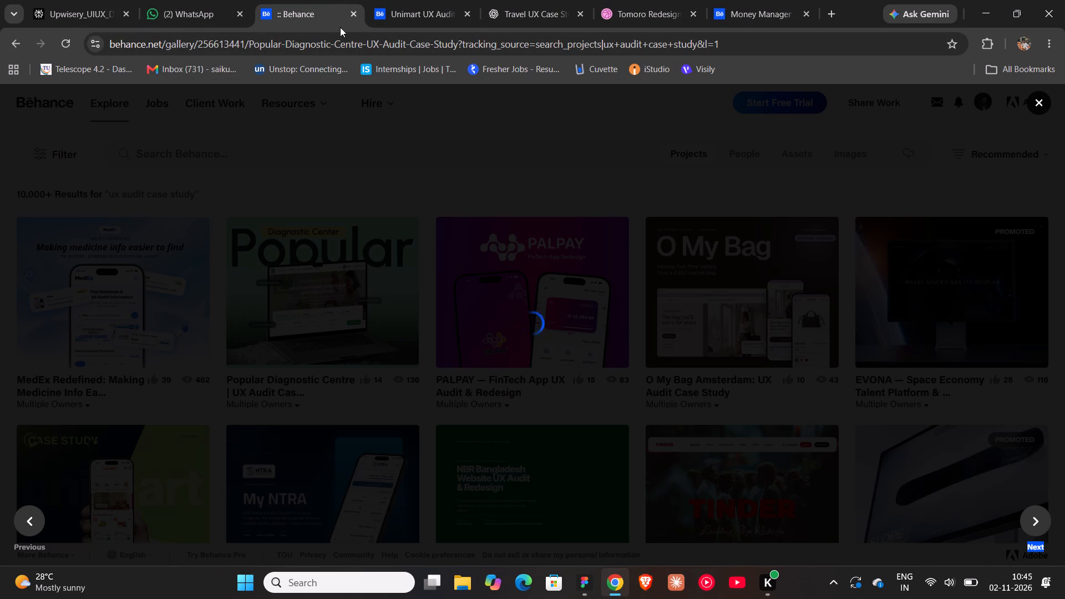
left_click(349, 13)
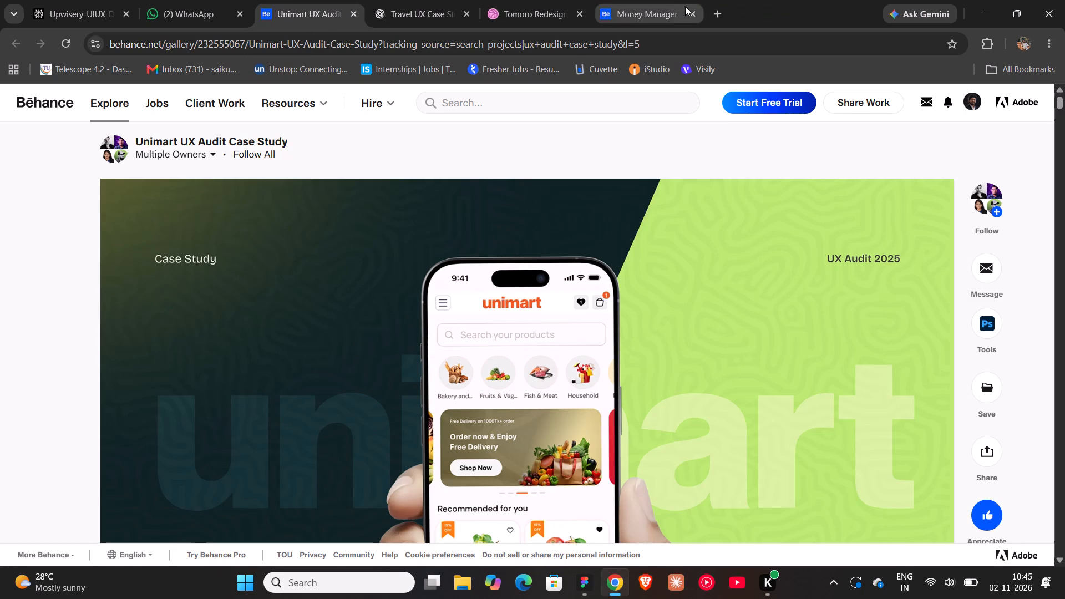
Open the designer's own Behance profile in a new tab.
left_click(711, 15)
key("b")
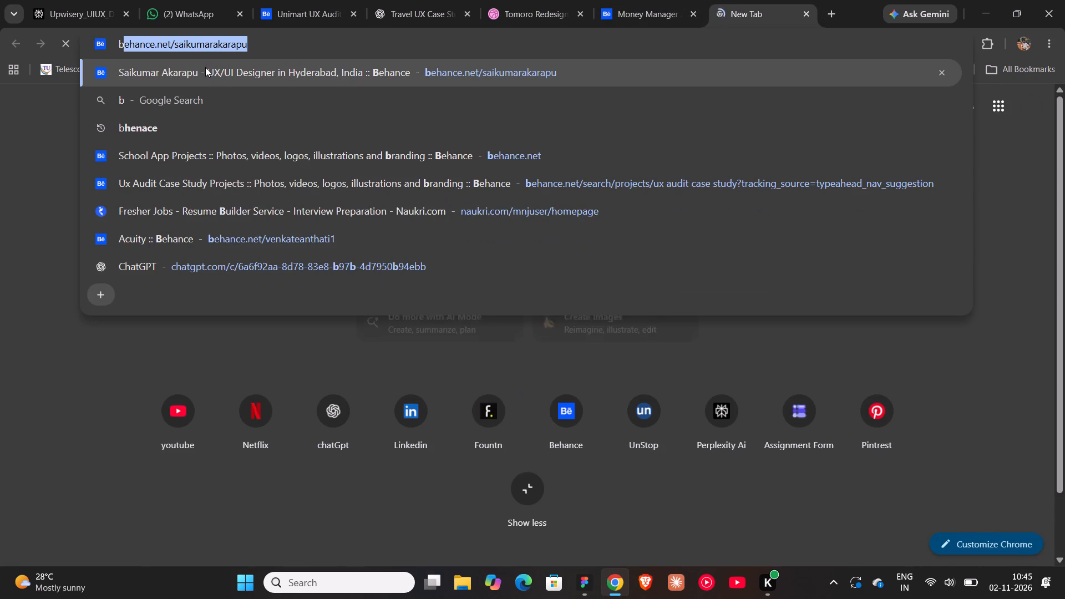
left_click(205, 67)
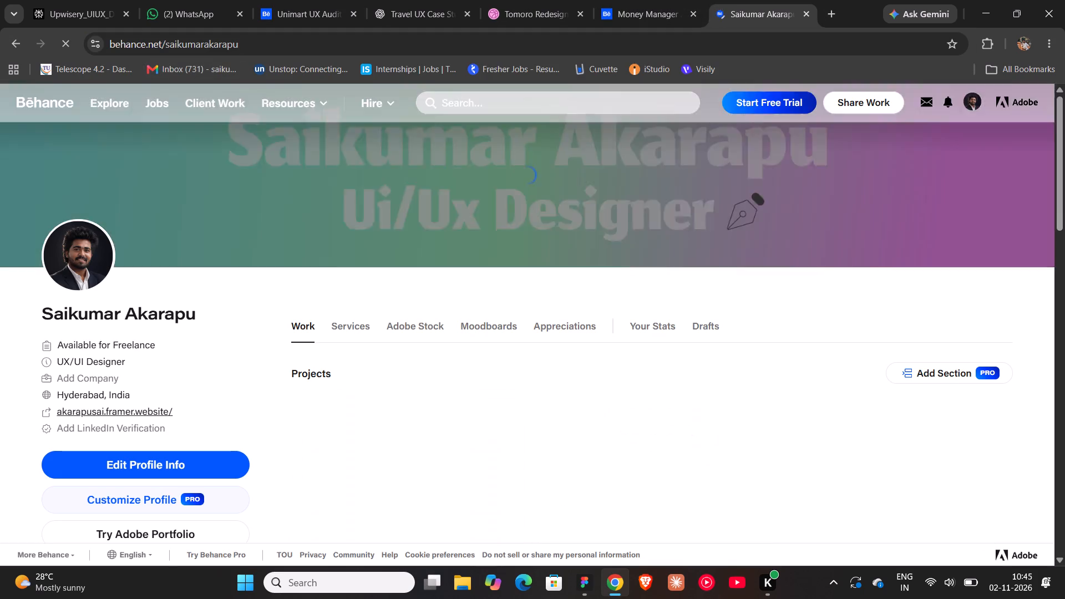
Search Behance projects again for the recent query "ux audit case study" and reload the results page.
left_click(541, 97)
left_click(495, 163)
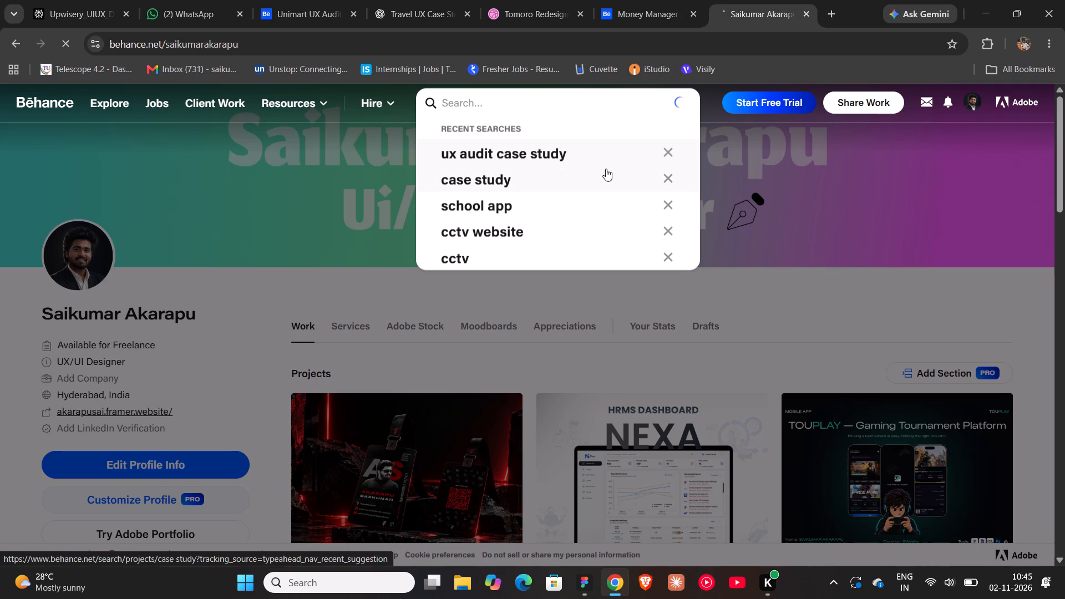
left_click(560, 151)
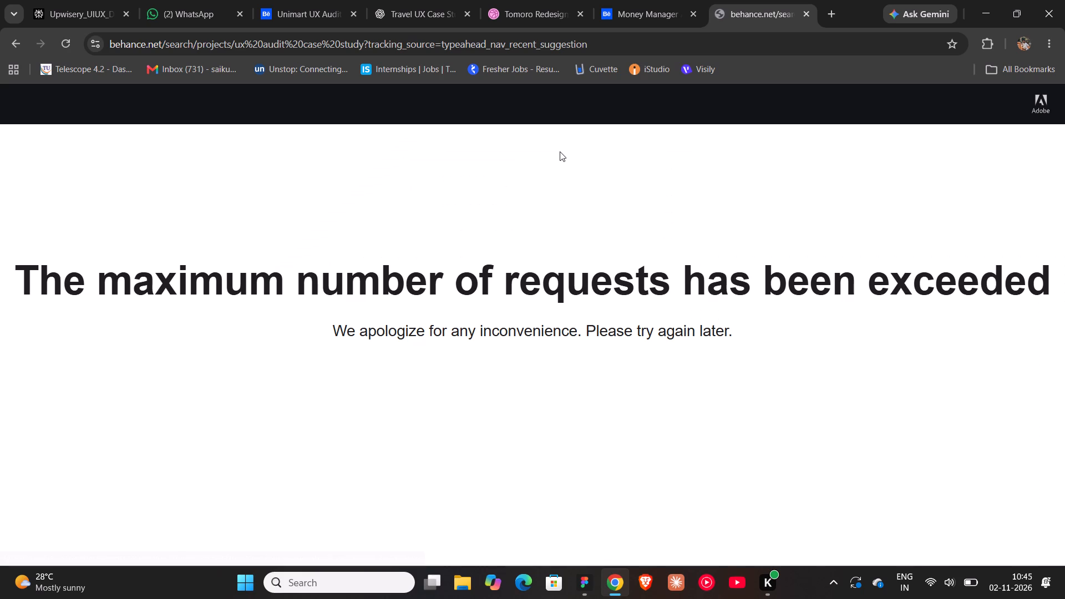
left_click(68, 39)
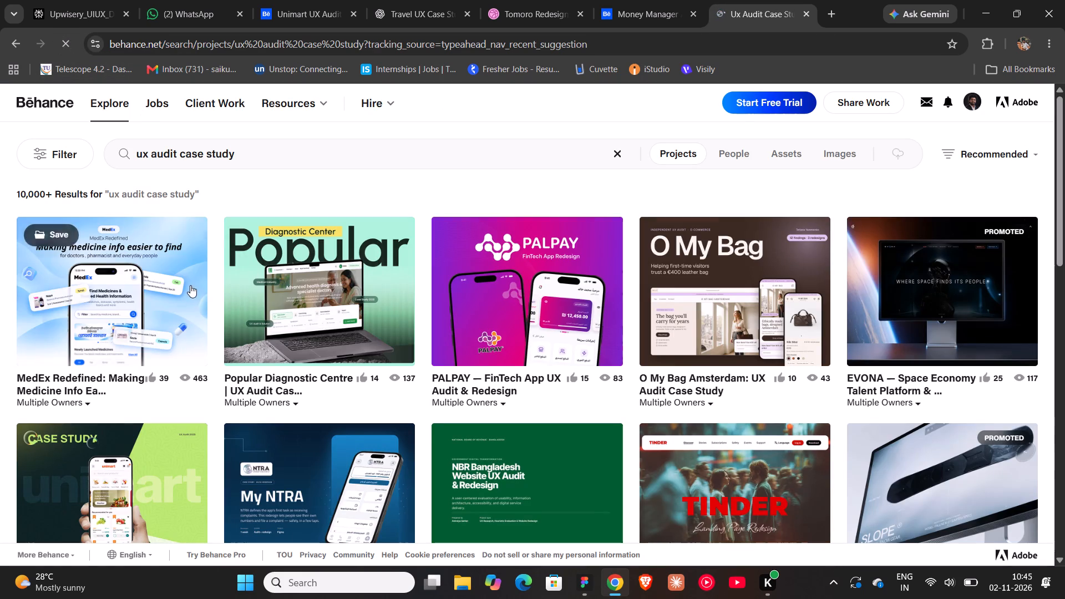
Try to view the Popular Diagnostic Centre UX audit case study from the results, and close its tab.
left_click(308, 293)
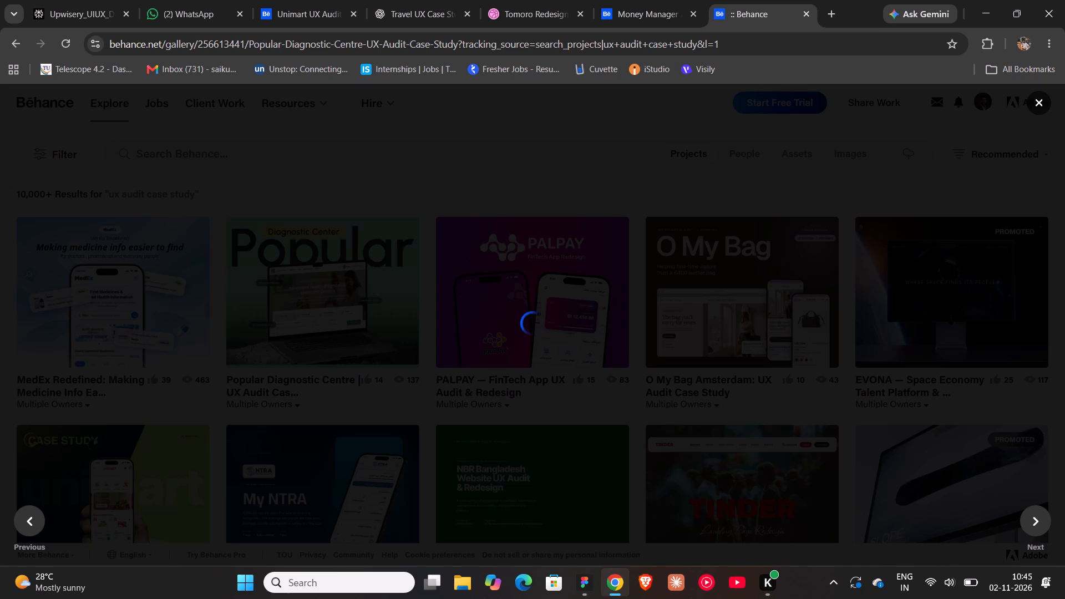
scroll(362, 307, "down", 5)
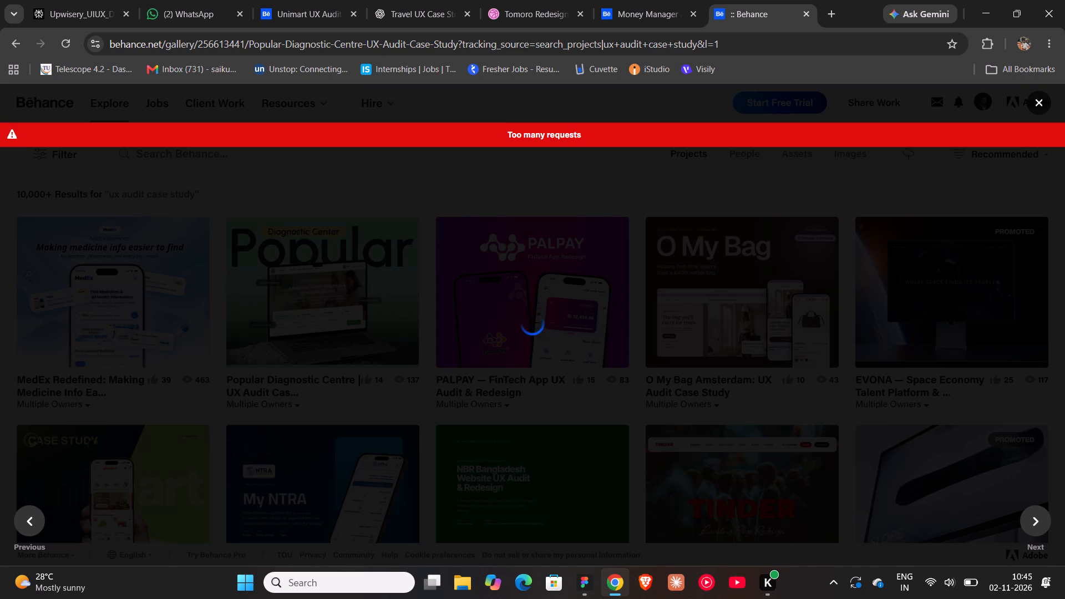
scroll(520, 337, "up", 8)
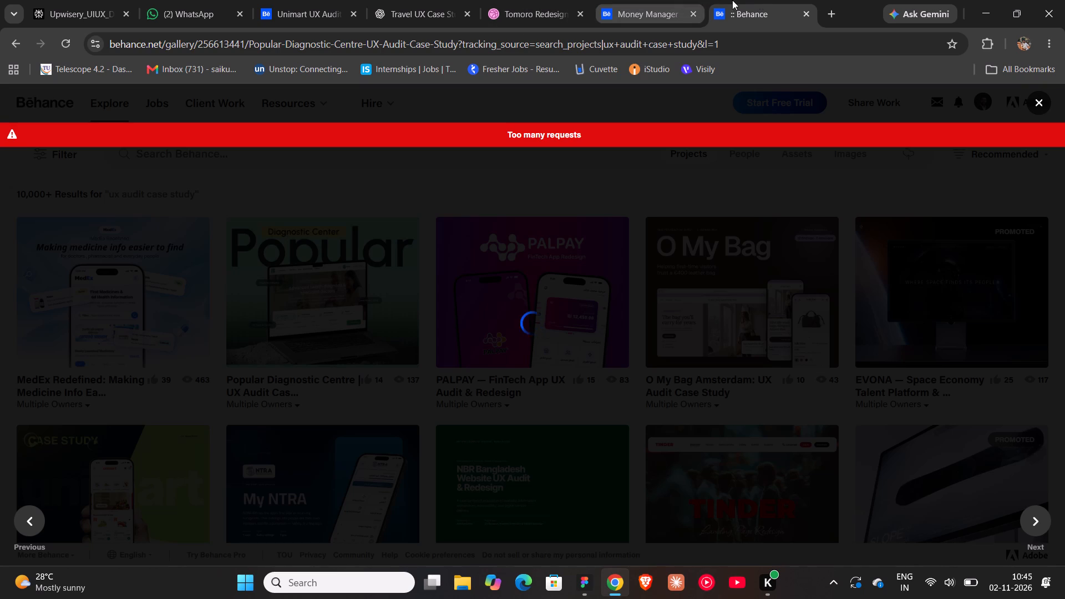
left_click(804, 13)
Switch to Figma, close the Camex Landing Page Redesign file and open the HOPSIKO file from the recent files.
left_click(595, 586)
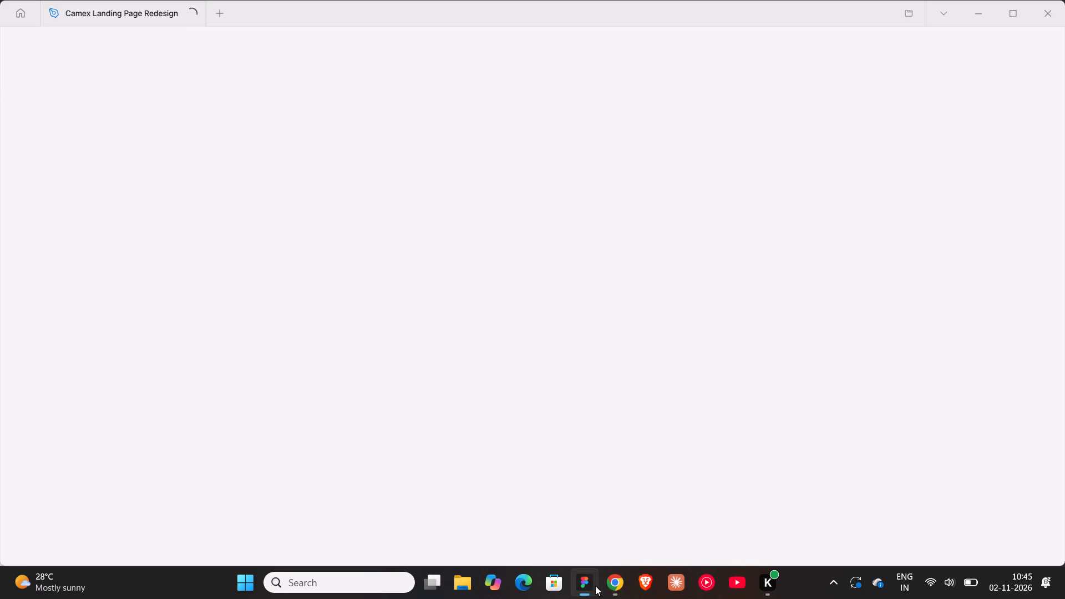
left_click(17, 27)
left_click(24, 10)
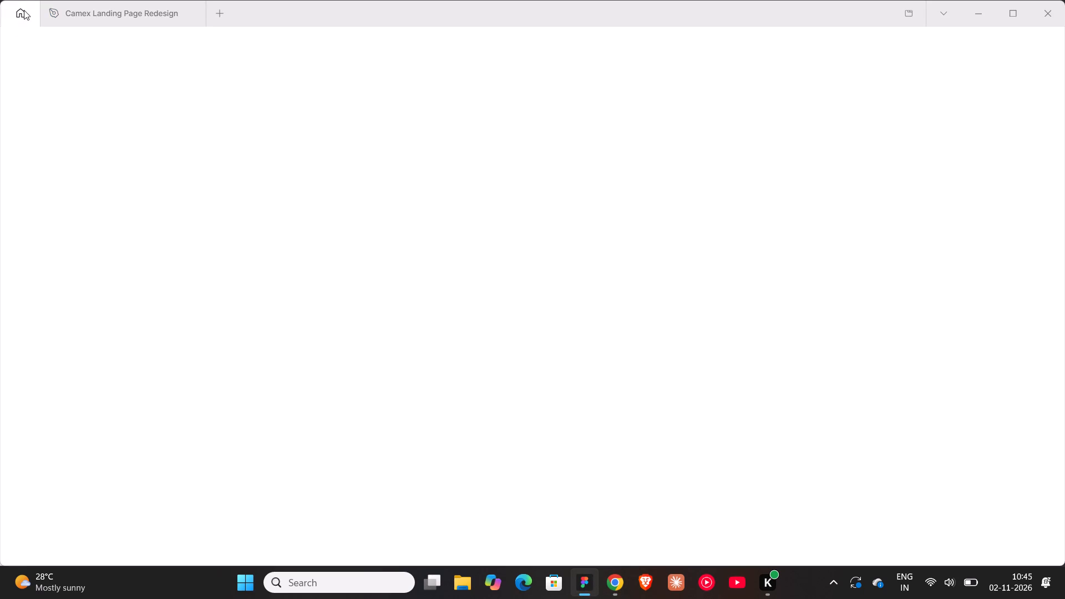
left_click(195, 13)
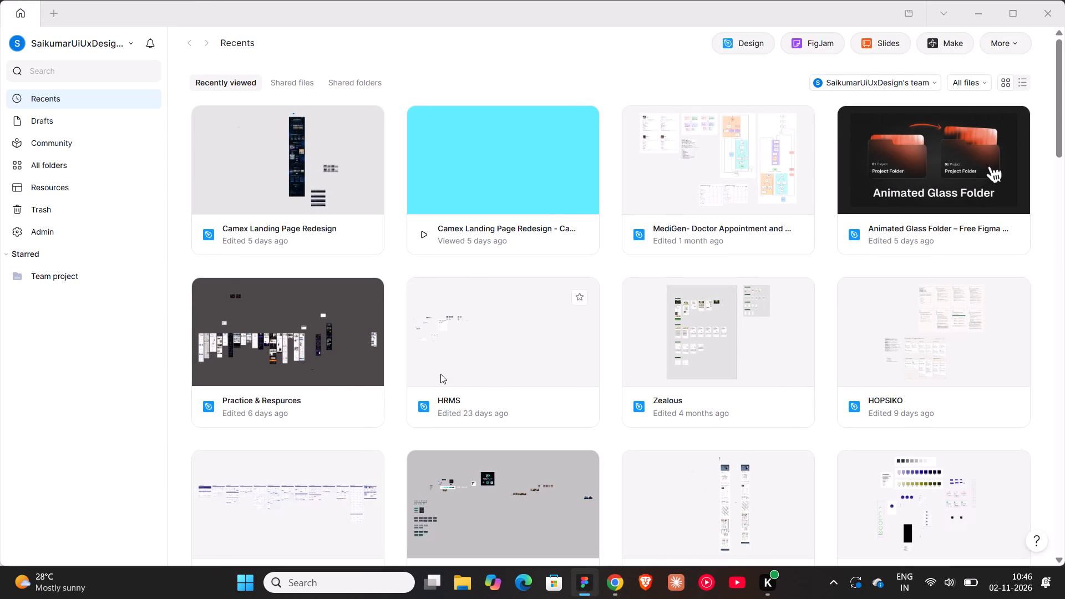
double_click(902, 347)
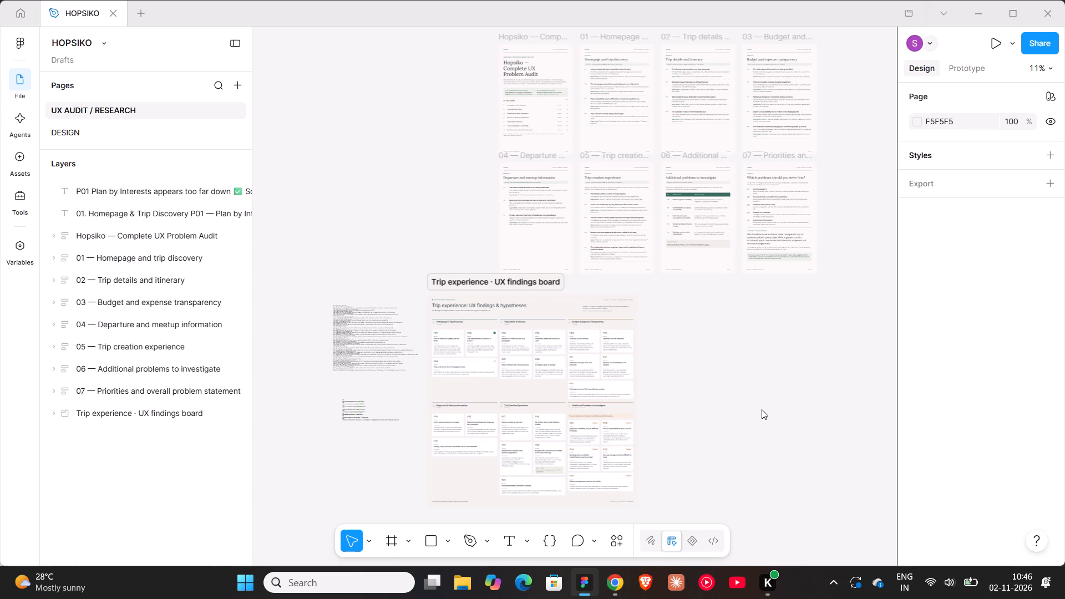
Examine the Home Screen, trip detail and Create Plan mobile screens on the HOPSIKO file's DESIGN page.
scroll(769, 406, "up", 1)
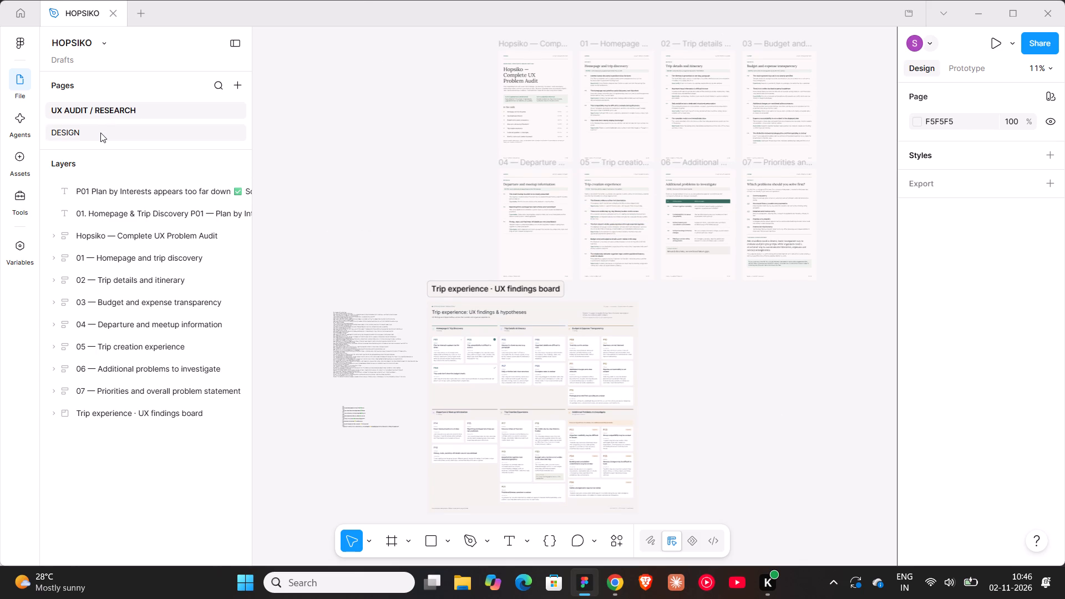
left_click(100, 133)
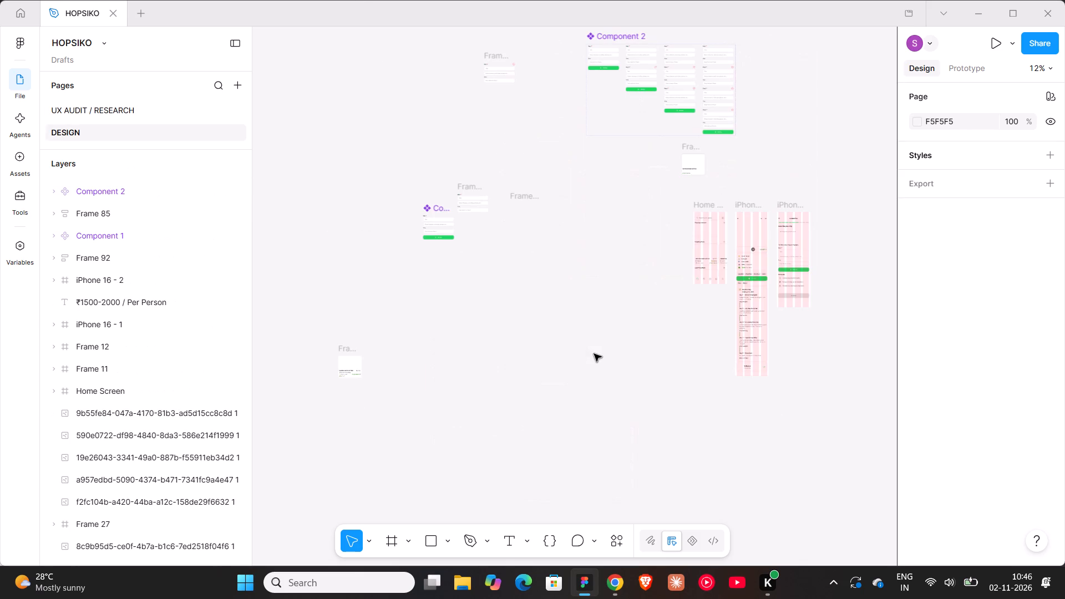
scroll(704, 215, "down", 4, "shift")
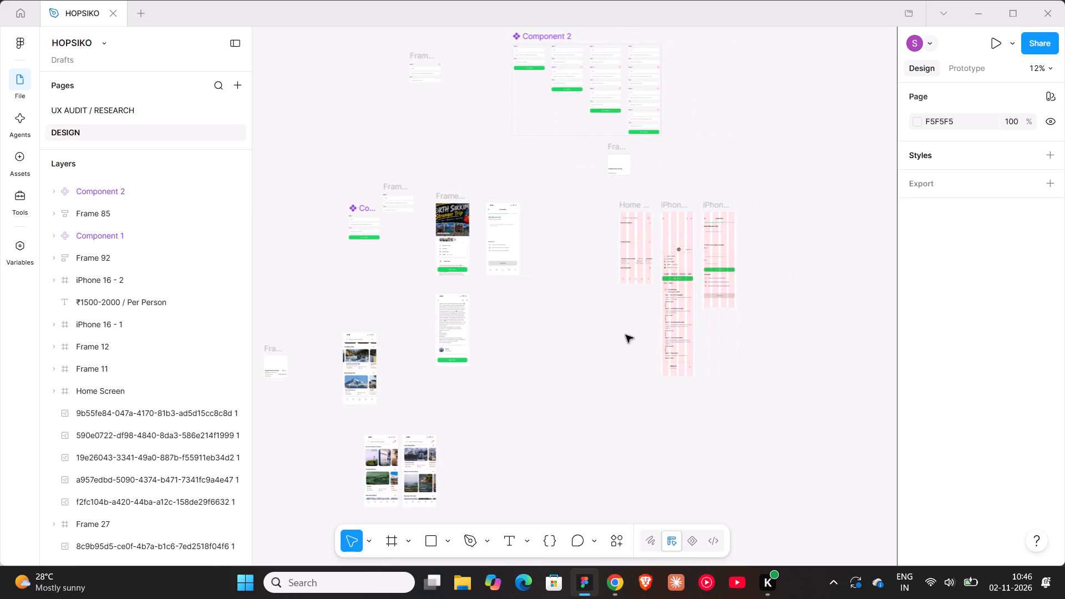
scroll(644, 322, "up", 1)
scroll(681, 238, "up", 10, "ctrl")
scroll(680, 237, "down", 4, "shift")
scroll(680, 237, "down", 2)
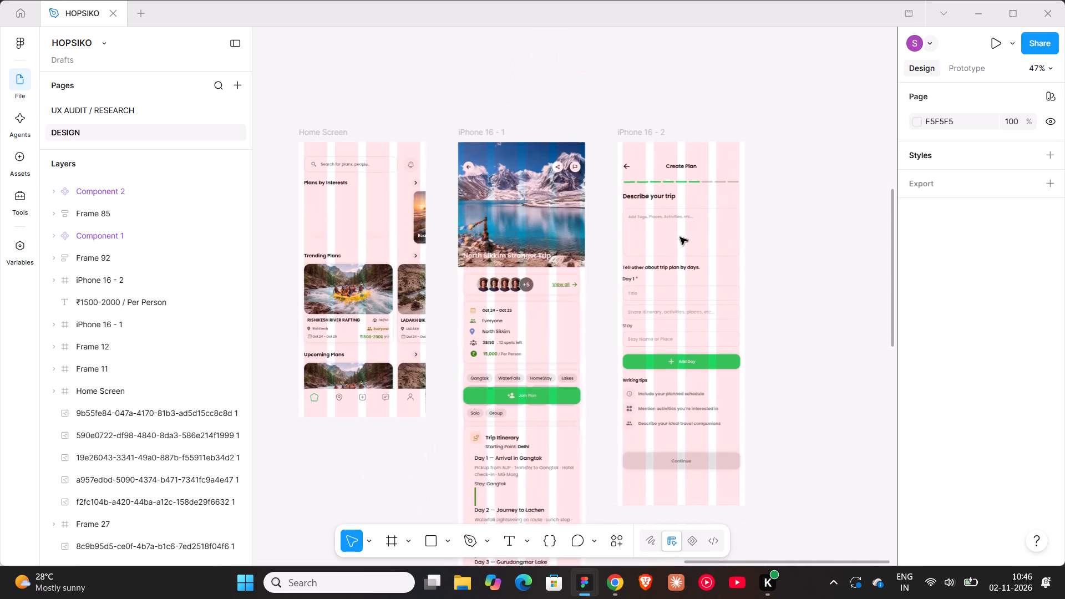
scroll(680, 237, "down", 2)
scroll(680, 237, "up", 3, "shift")
scroll(680, 237, "down", 4)
scroll(680, 237, "down", 4, "ctrl")
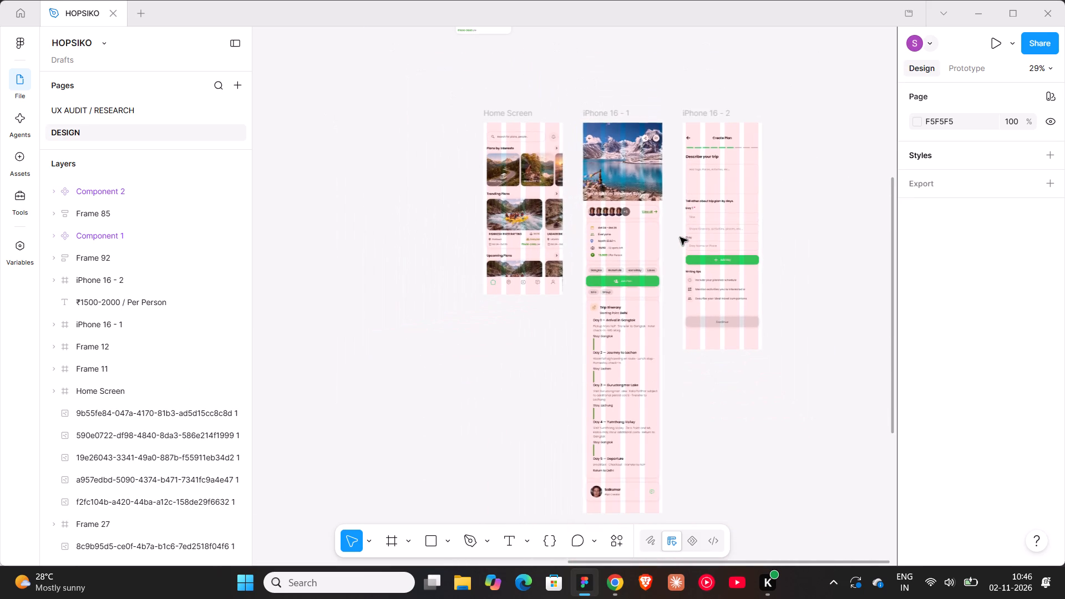
scroll(680, 237, "down", 5, "ctrl")
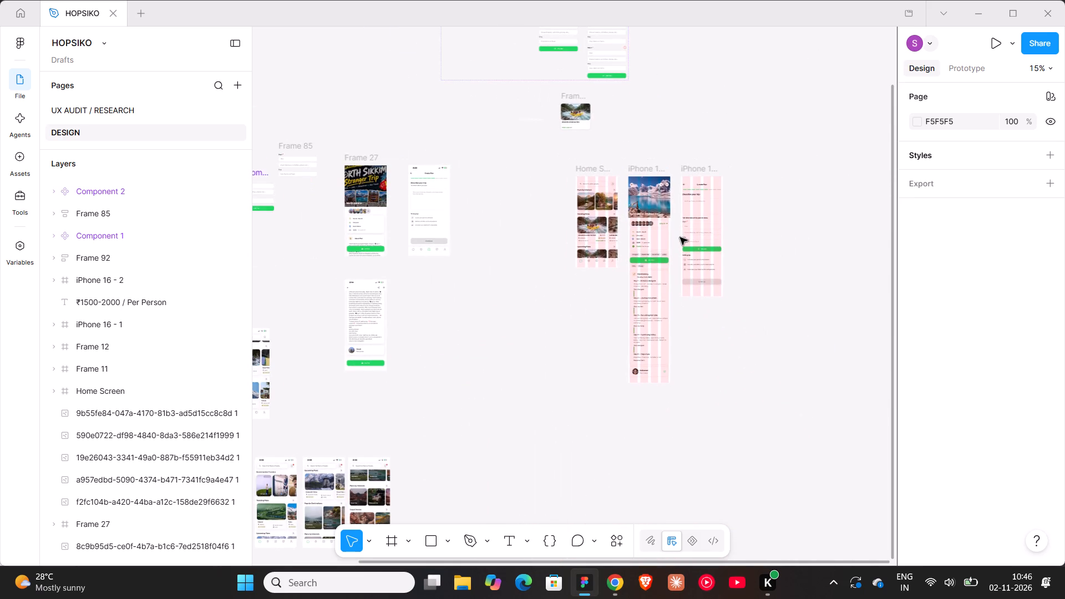
scroll(680, 237, "down", 4)
scroll(615, 154, "up", 9, "ctrl")
scroll(615, 151, "down", 3, "shift")
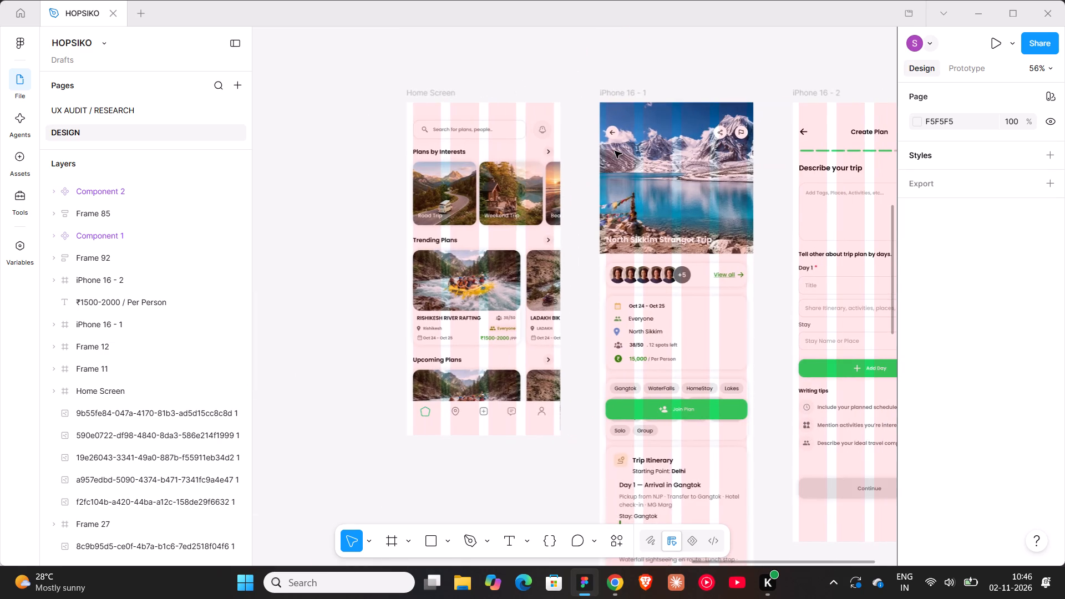
scroll(615, 151, "down", 5, "ctrl")
scroll(615, 151, "down", 3, "shift")
scroll(615, 151, "down", 4)
scroll(615, 151, "down", 5, "shift")
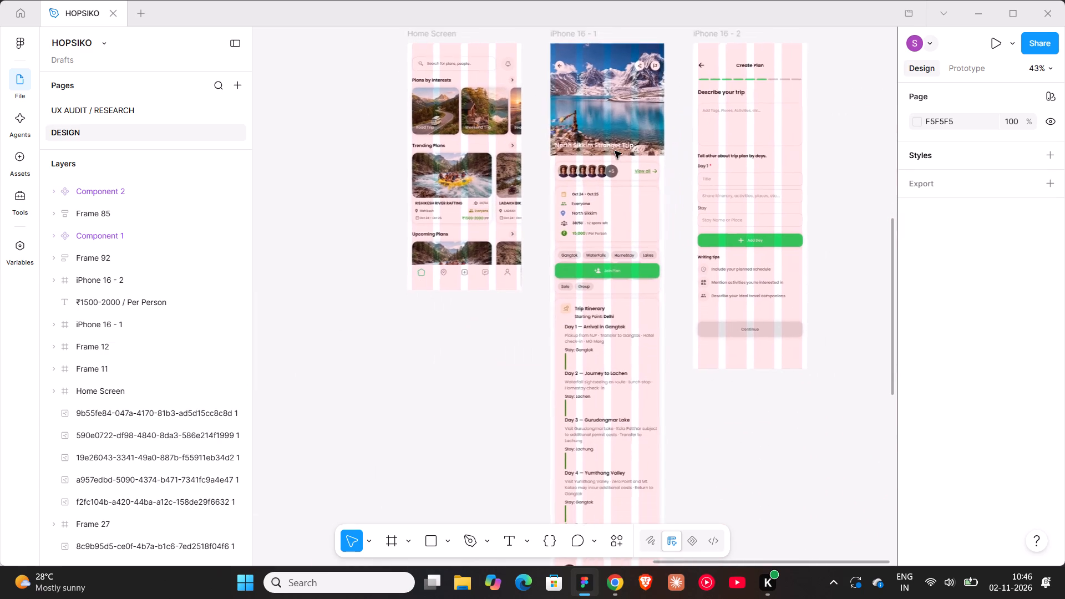
scroll(615, 151, "down", 4, "shift")
scroll(611, 282, "up", 9, "ctrl")
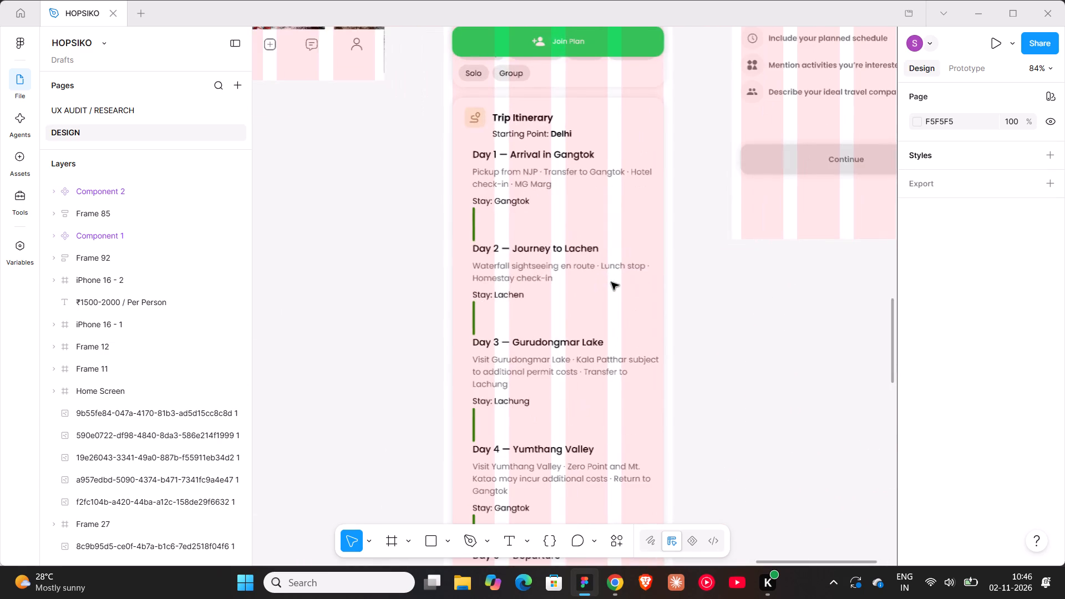
scroll(611, 282, "down", 6, "ctrl")
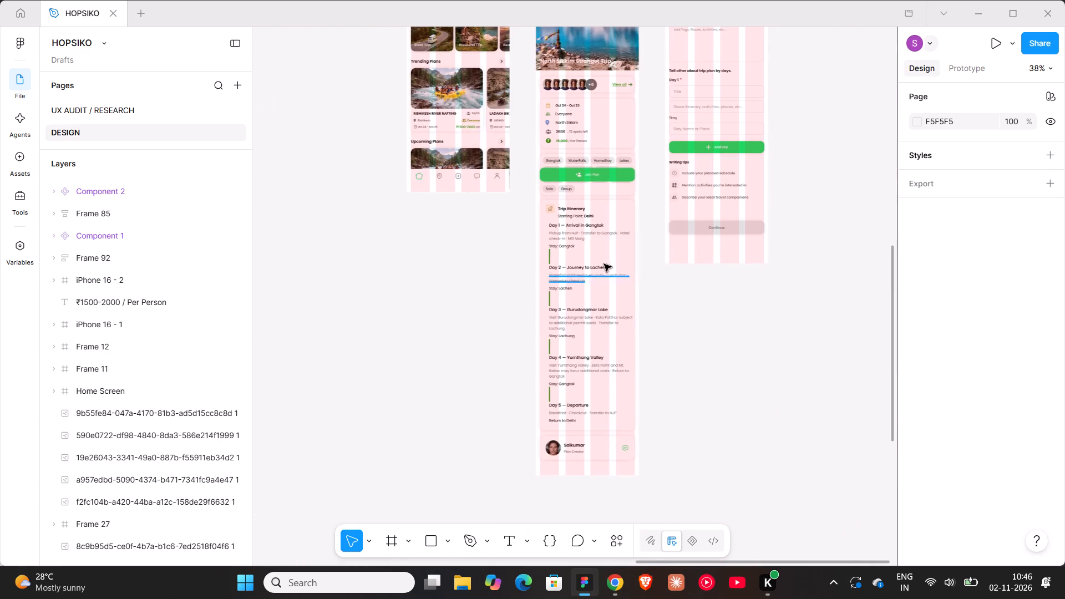
scroll(603, 260, "up", 4)
scroll(603, 260, "down", 4, "shift")
scroll(603, 260, "up", 2)
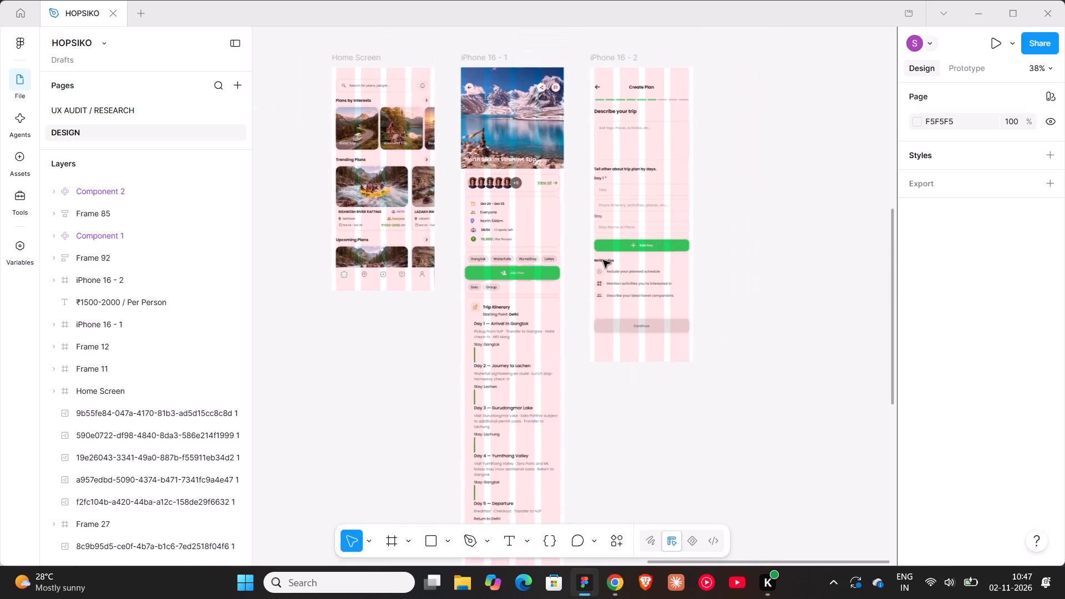
scroll(603, 260, "up", 3)
left_click(566, 83)
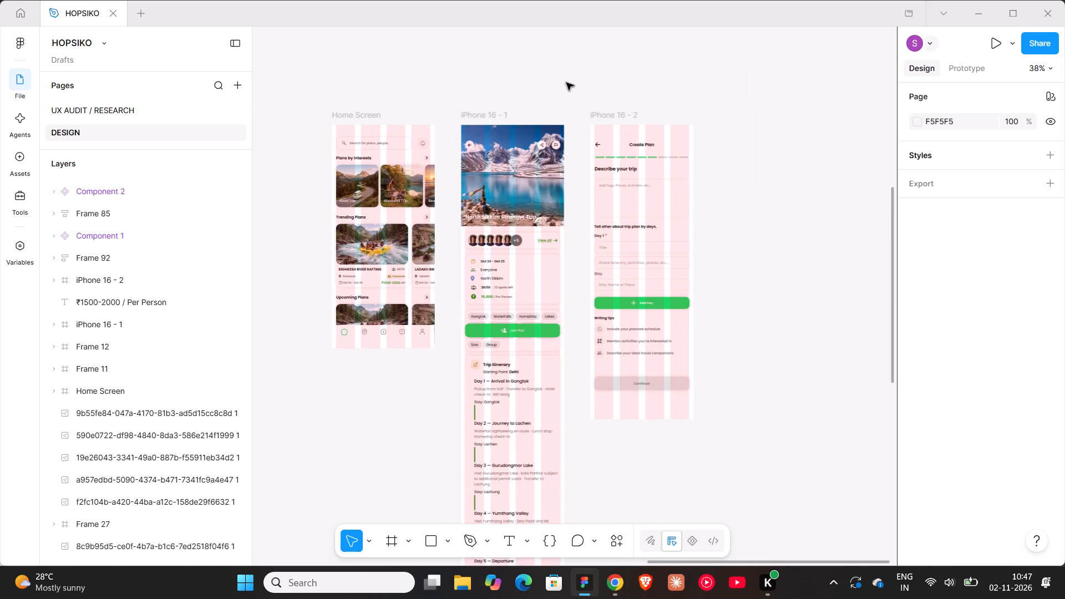
scroll(571, 85, "up", 4, "shift")
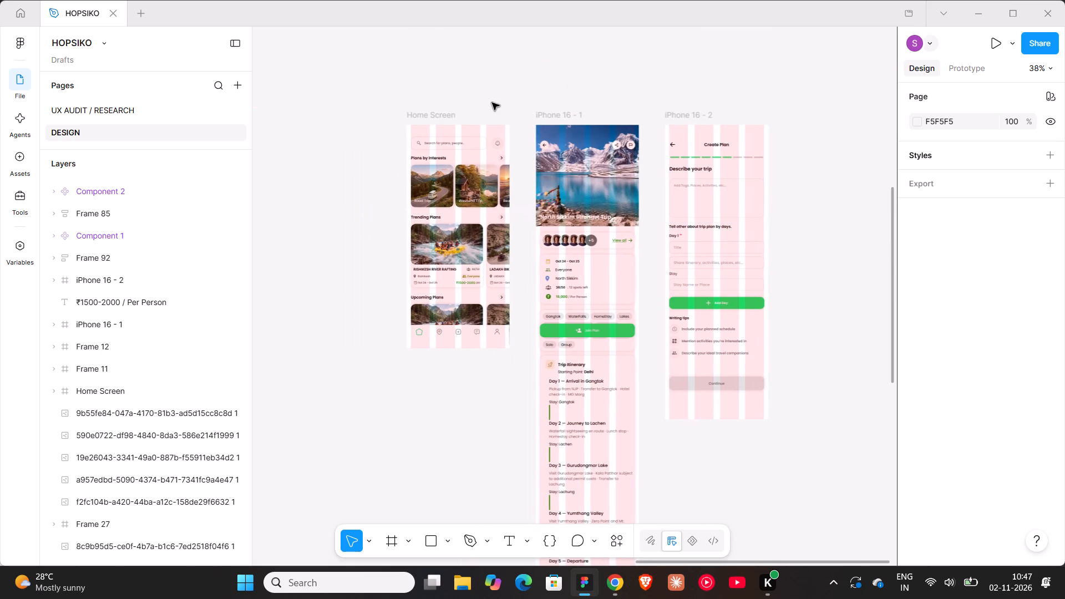
Switch to Chrome and review the cover section of the Unimart UX Audit Case Study.
left_click(618, 573)
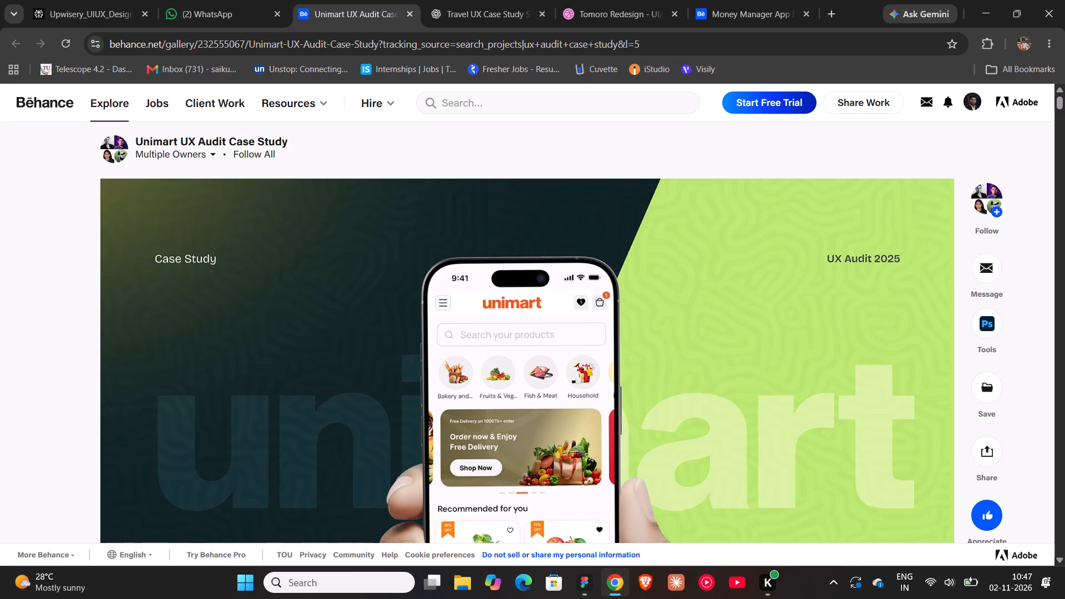
scroll(519, 287, "down", 3)
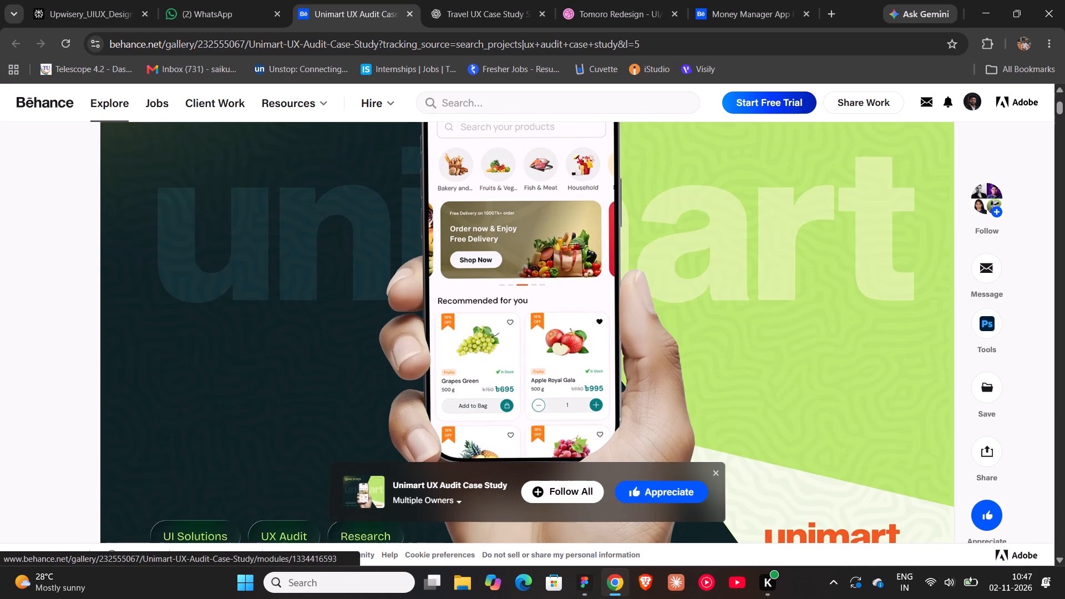
scroll(557, 359, "up", 3)
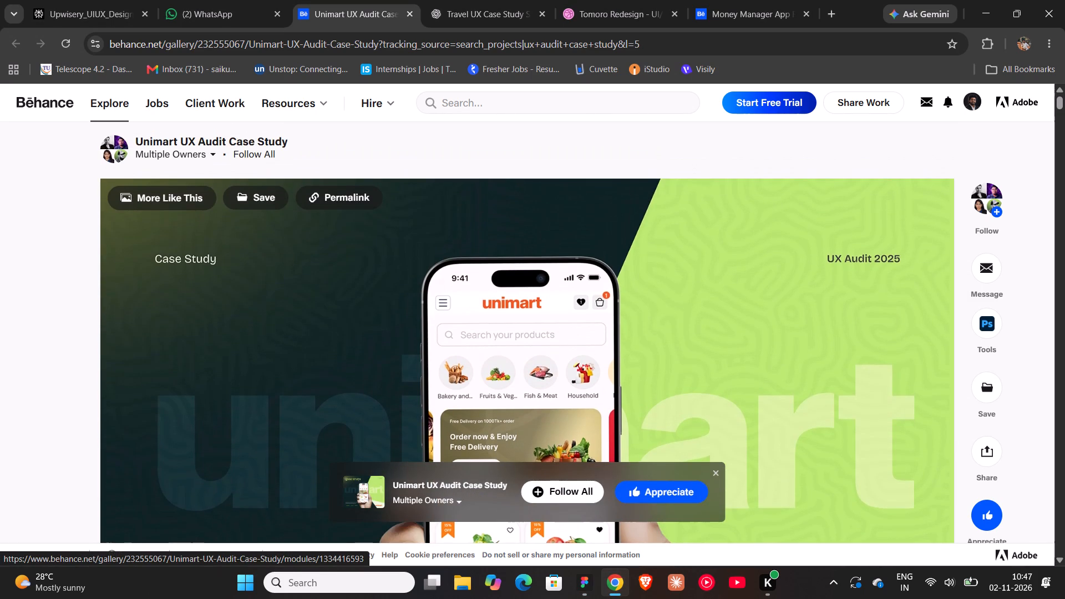
scroll(557, 359, "down", 2)
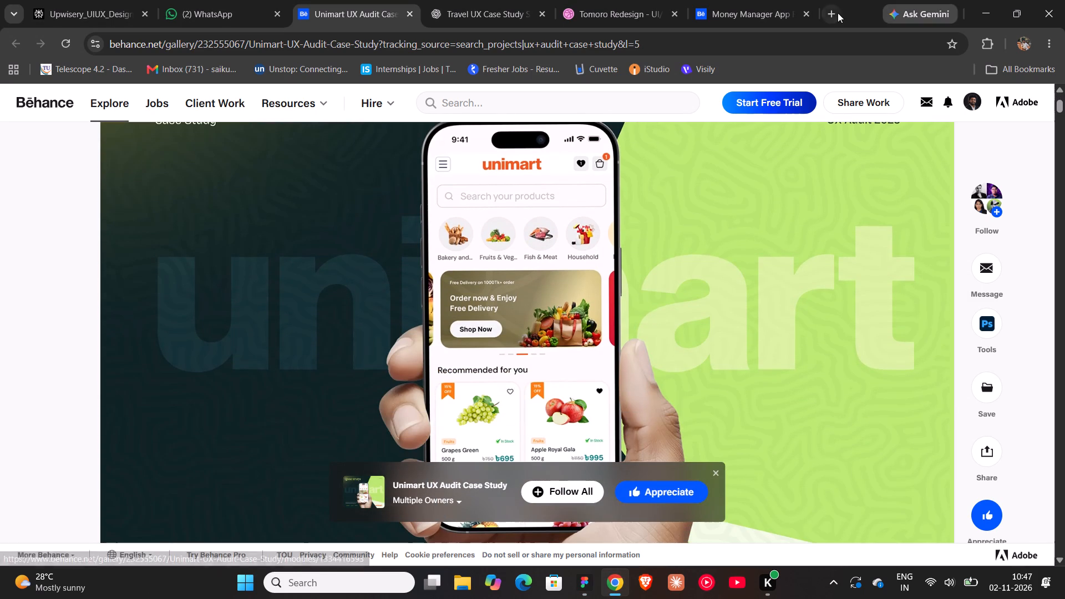
Search Google for "hopsiko" in a new tab and open the official Hopsiko website.
left_click(835, 13)
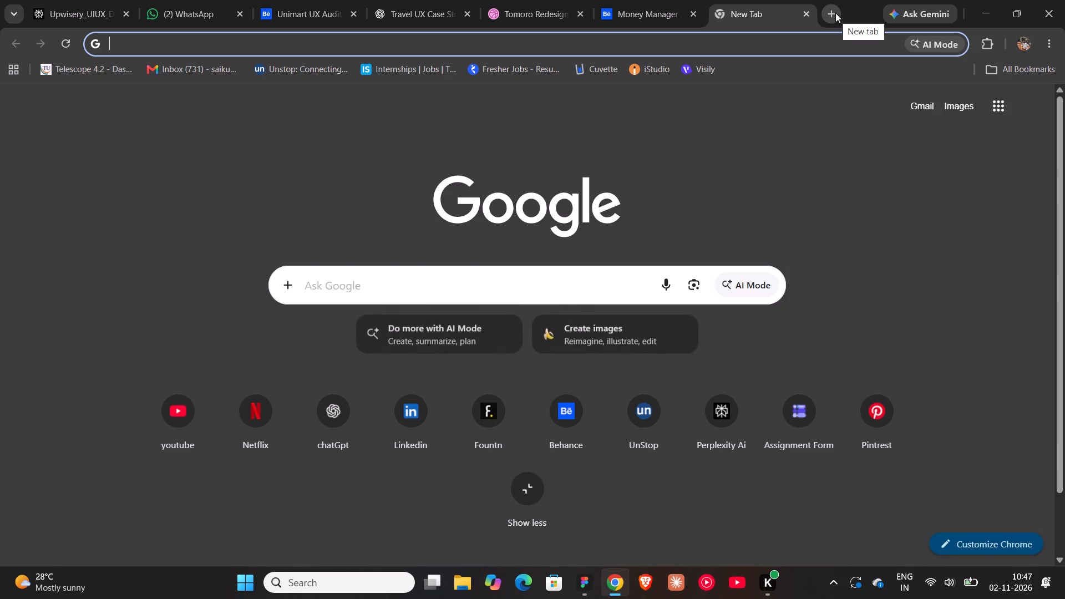
type("hop")
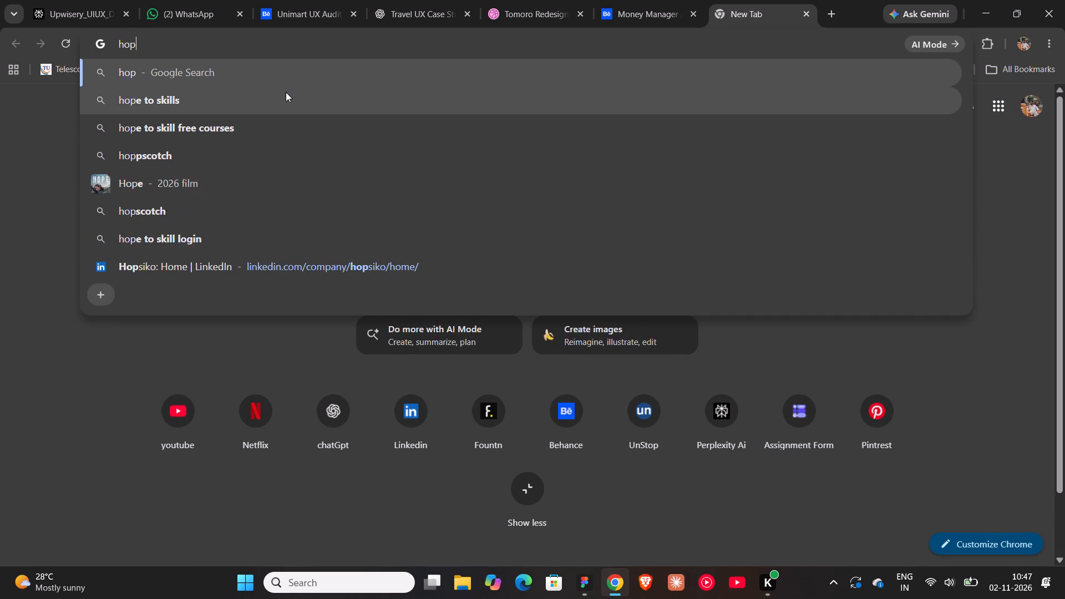
key("s")
type("ik")
key("o")
key("Return")
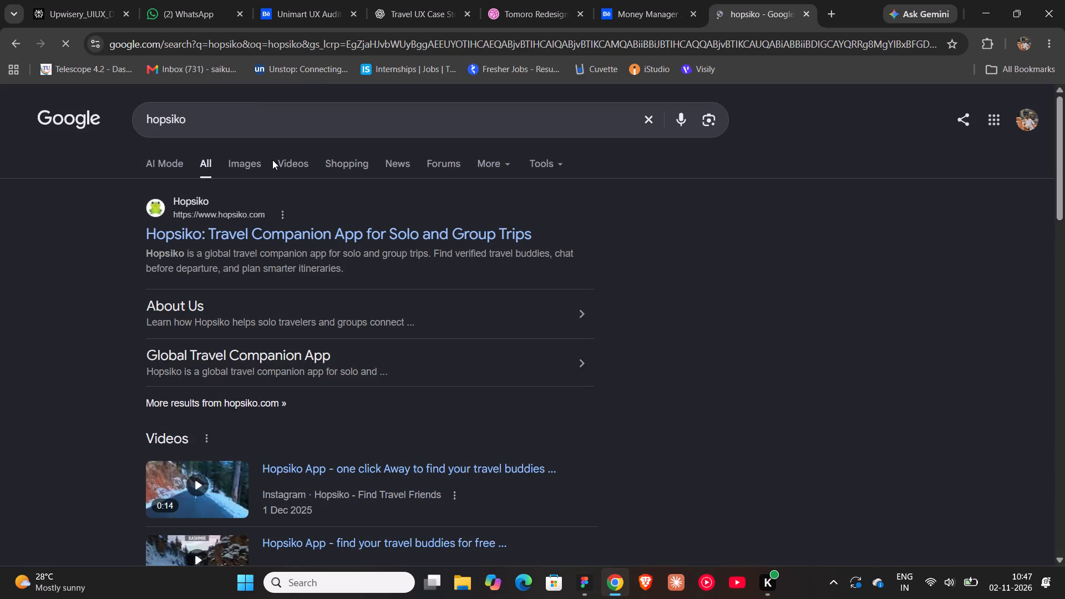
left_click(194, 225)
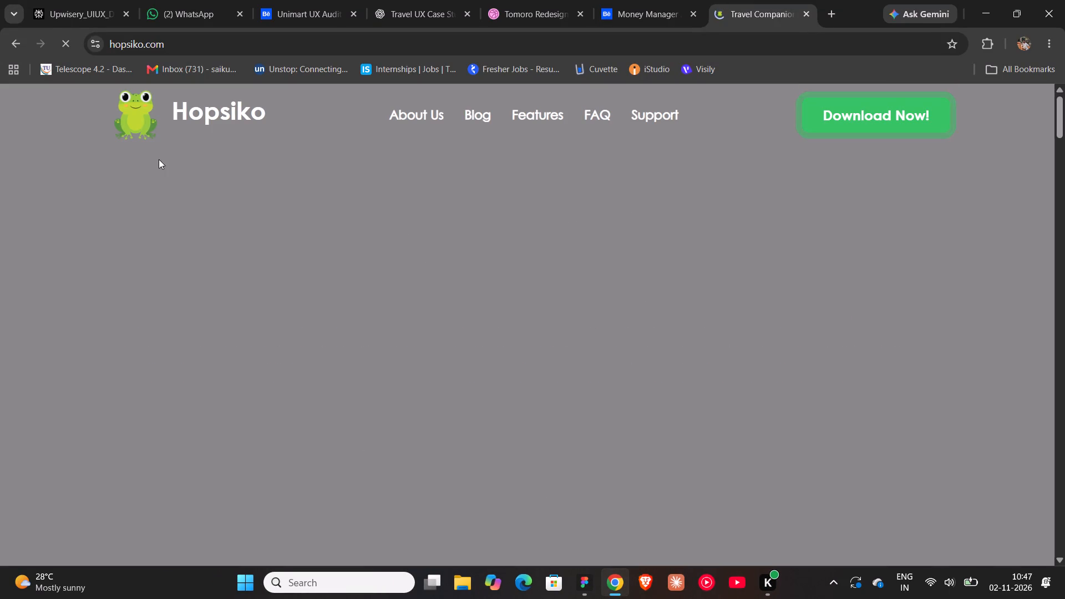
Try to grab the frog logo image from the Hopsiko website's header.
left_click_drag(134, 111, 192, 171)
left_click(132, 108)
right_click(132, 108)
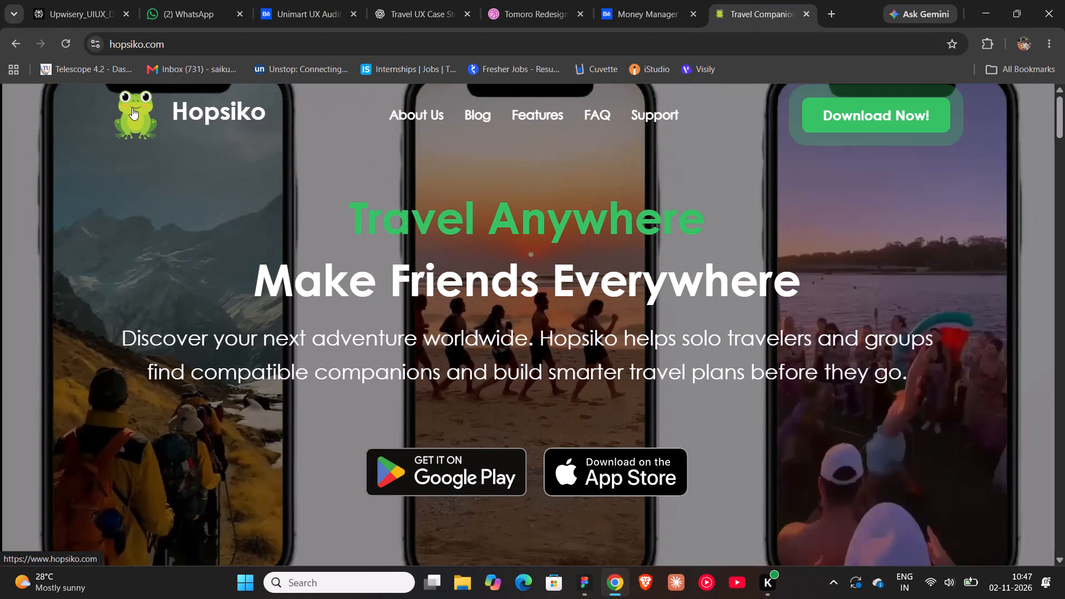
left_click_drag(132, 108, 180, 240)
Examine the Hopsiko homepage's hero, Explore & Create Travel Plans and Chat & Connect with travellers sections.
scroll(437, 284, "down", 5)
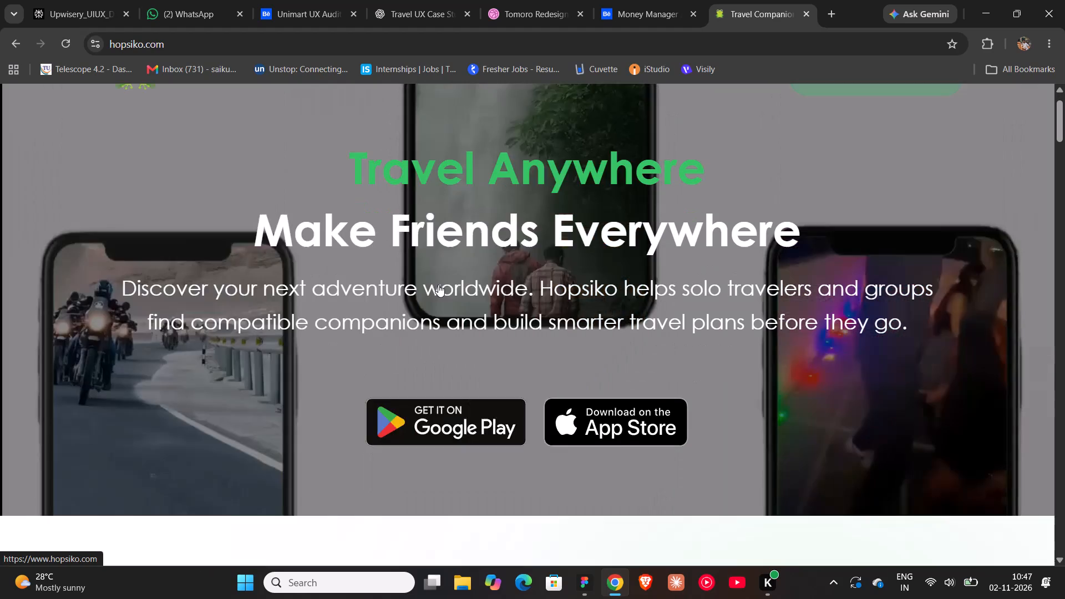
scroll(438, 285, "down", 2)
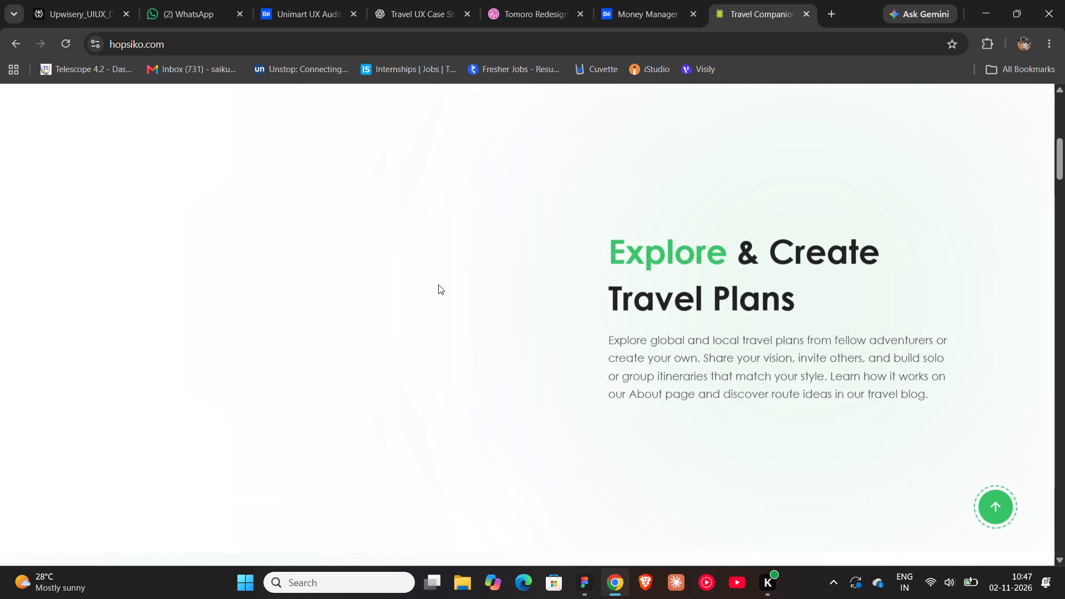
scroll(440, 285, "down", 5)
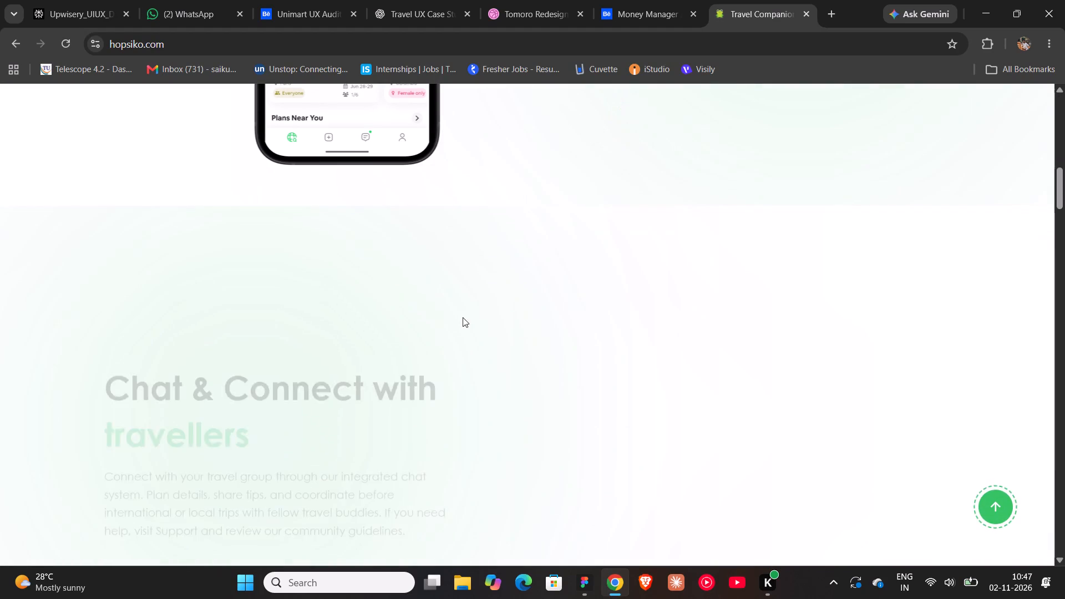
scroll(374, 353, "down", 3)
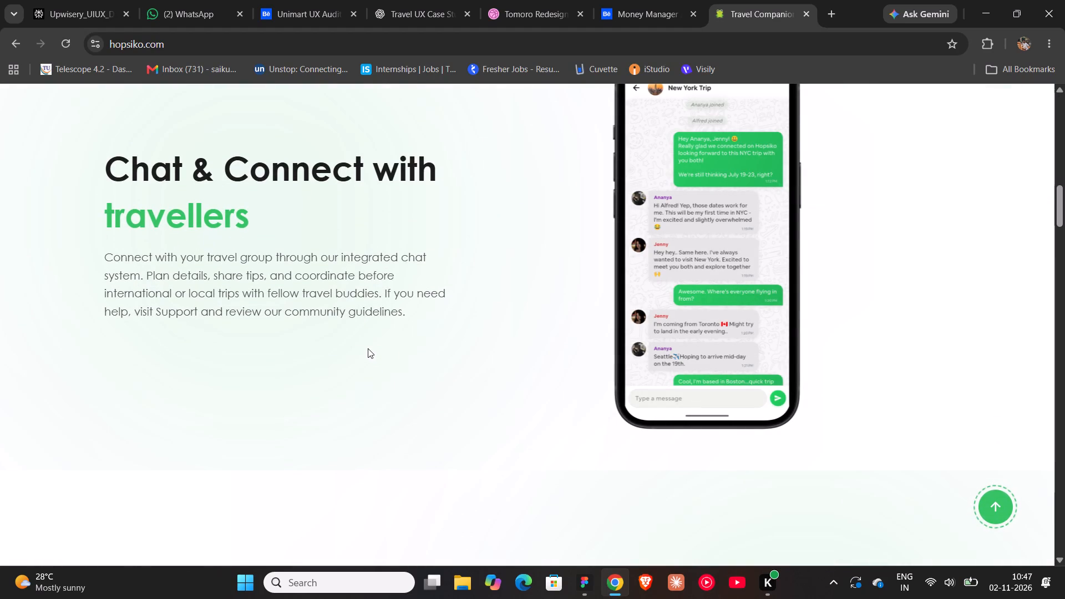
scroll(358, 348, "up", 17)
scroll(358, 348, "up", 8)
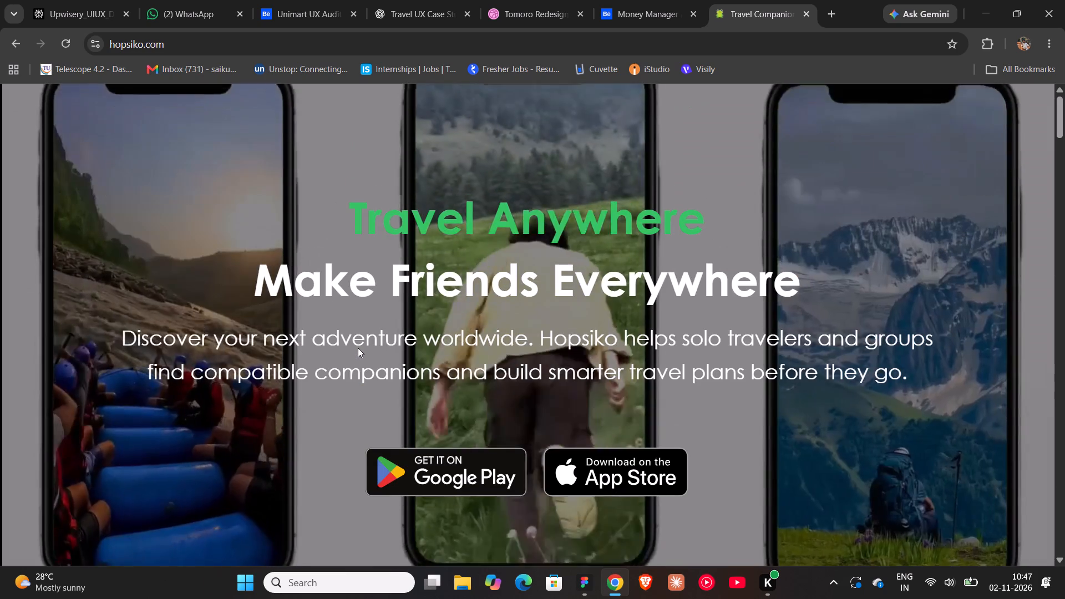
scroll(358, 348, "up", 6)
scroll(441, 228, "up", 6)
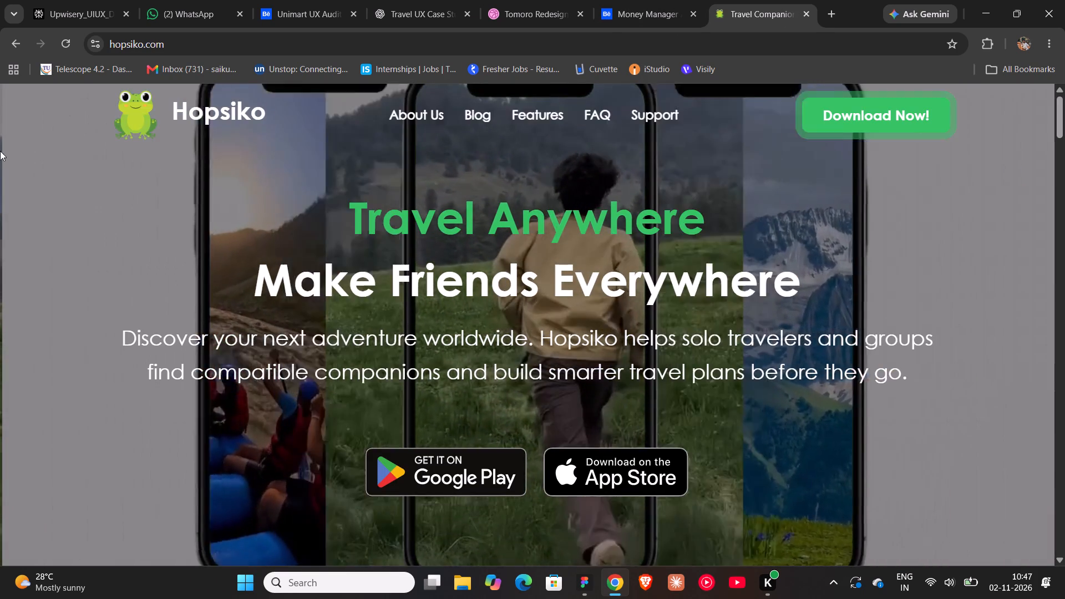
Return to the Google results for "hopsiko" and browse the image results for the frog logo and app visuals.
left_click(19, 40)
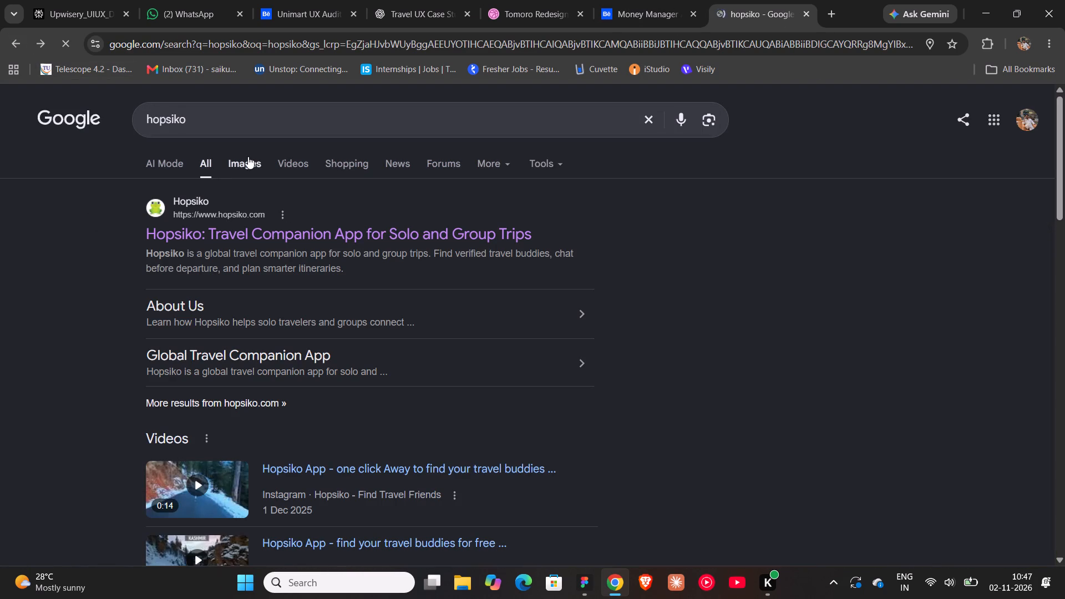
left_click(248, 156)
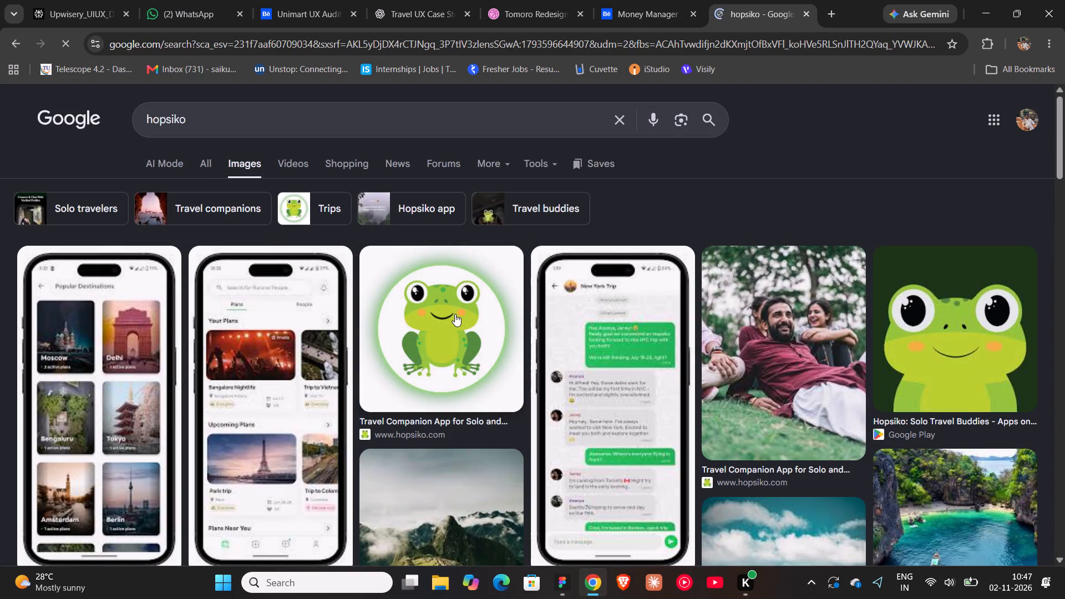
scroll(455, 314, "down", 14)
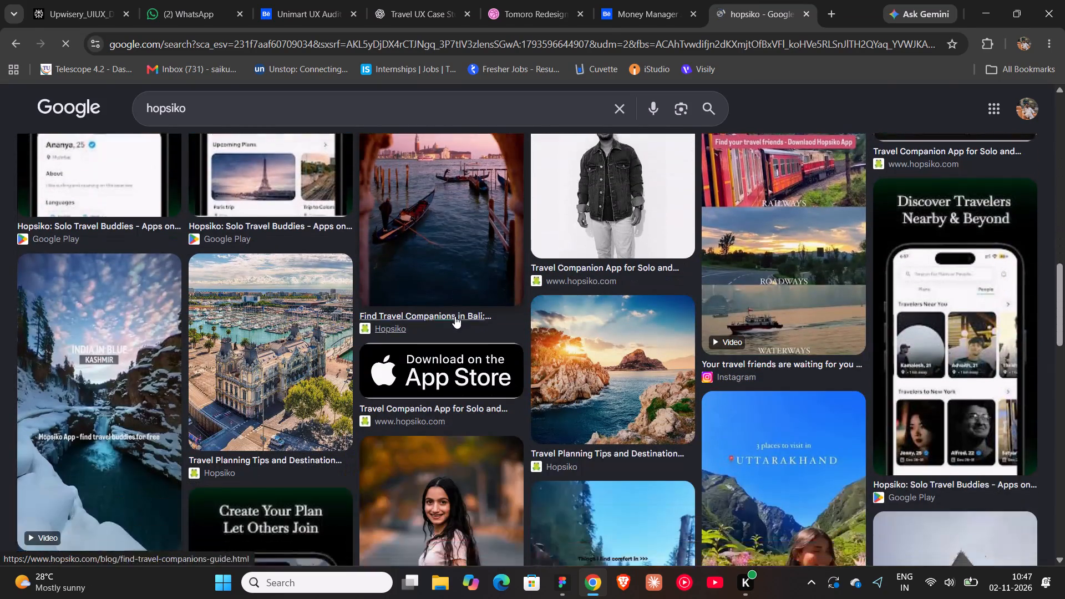
scroll(455, 316, "down", 10)
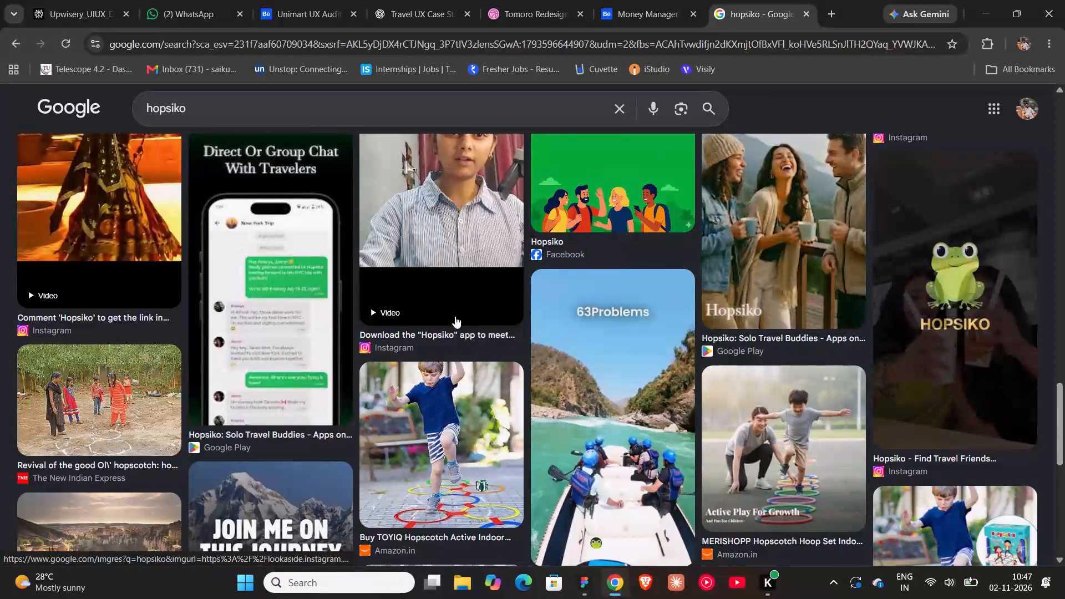
scroll(455, 316, "down", 6)
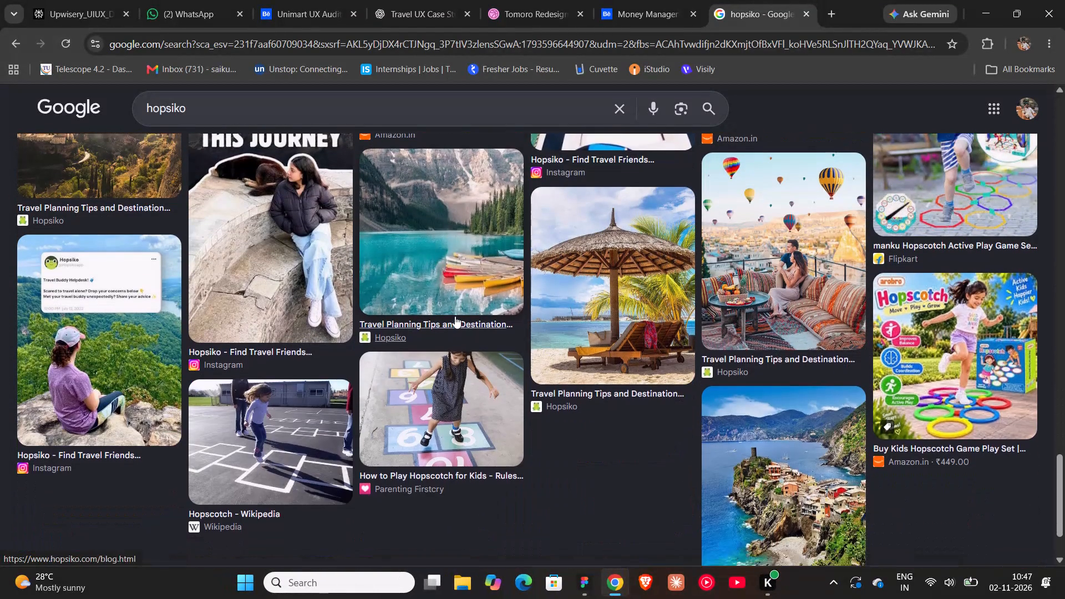
scroll(455, 316, "down", 4)
scroll(455, 316, "up", 14)
scroll(455, 316, "up", 8)
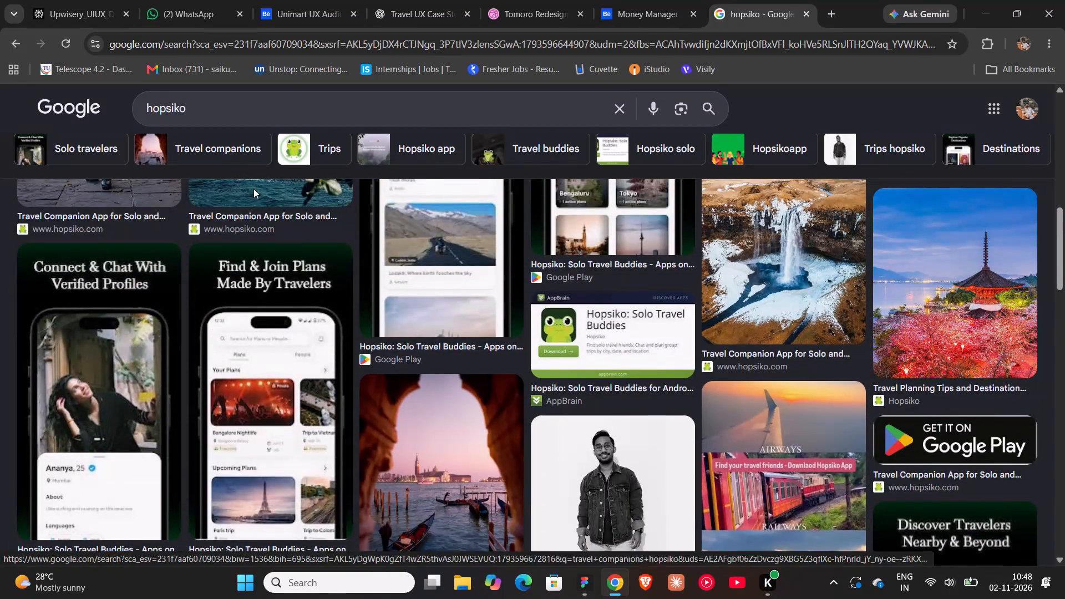
scroll(466, 303, "up", 16)
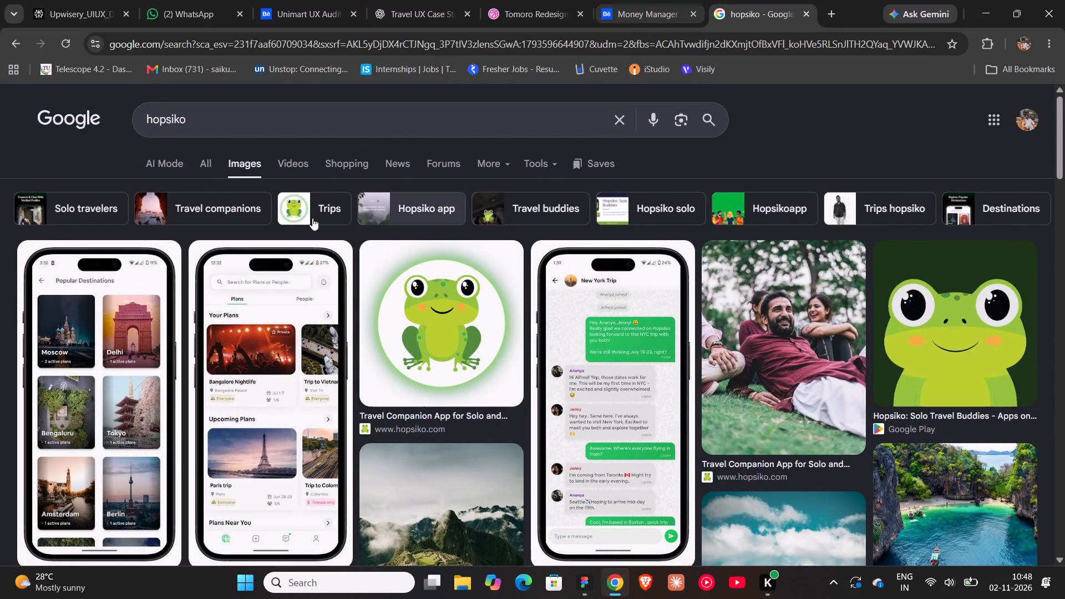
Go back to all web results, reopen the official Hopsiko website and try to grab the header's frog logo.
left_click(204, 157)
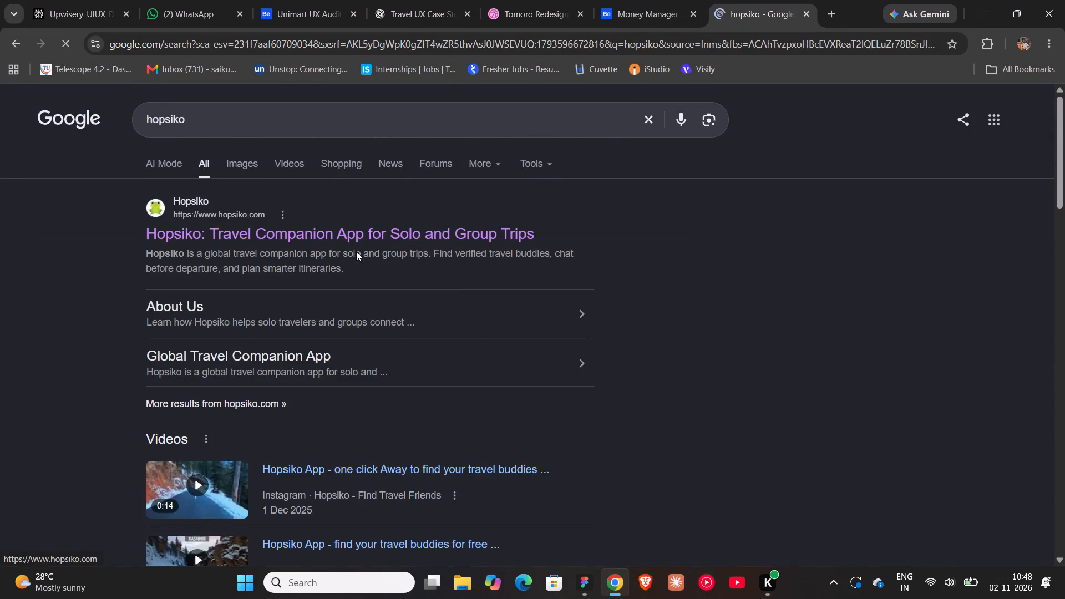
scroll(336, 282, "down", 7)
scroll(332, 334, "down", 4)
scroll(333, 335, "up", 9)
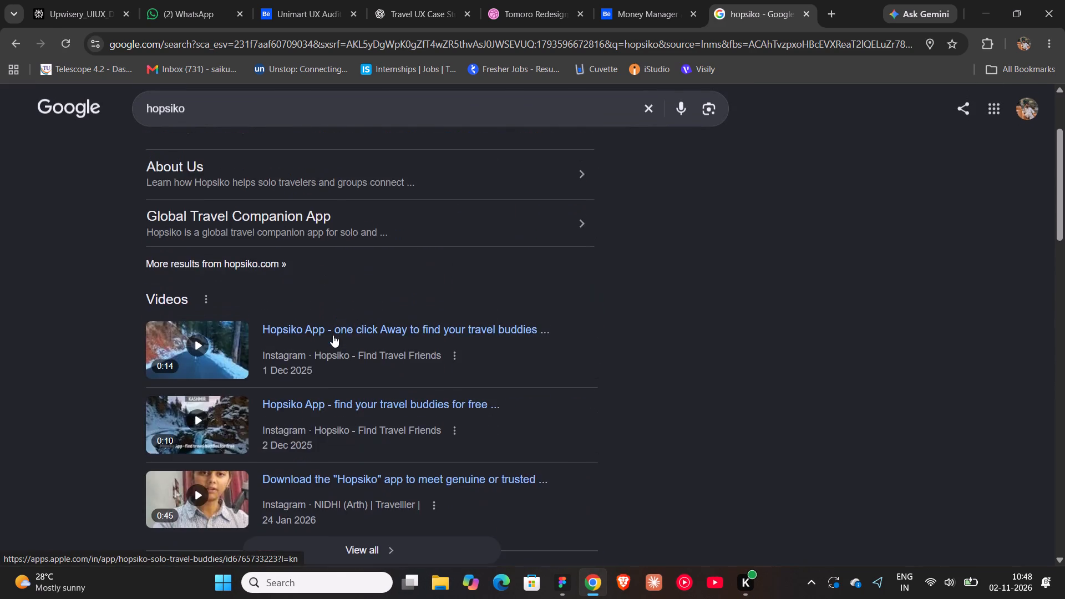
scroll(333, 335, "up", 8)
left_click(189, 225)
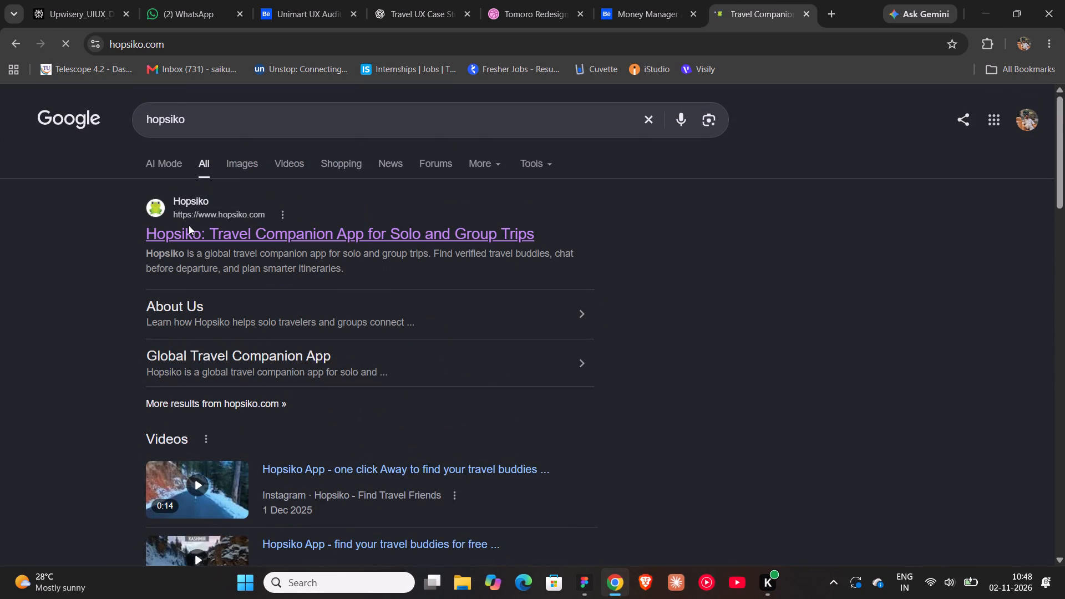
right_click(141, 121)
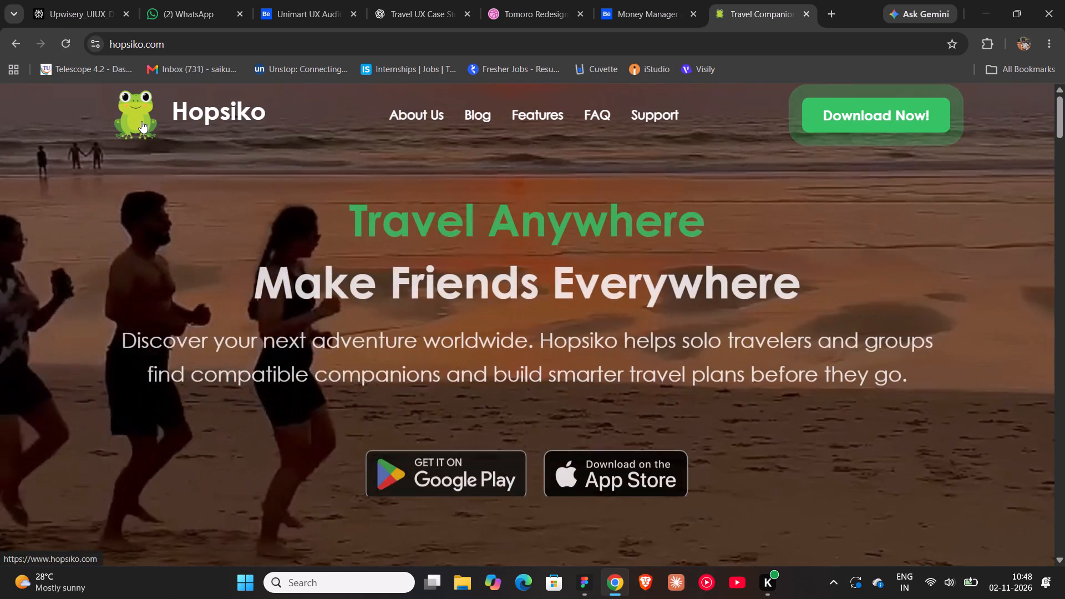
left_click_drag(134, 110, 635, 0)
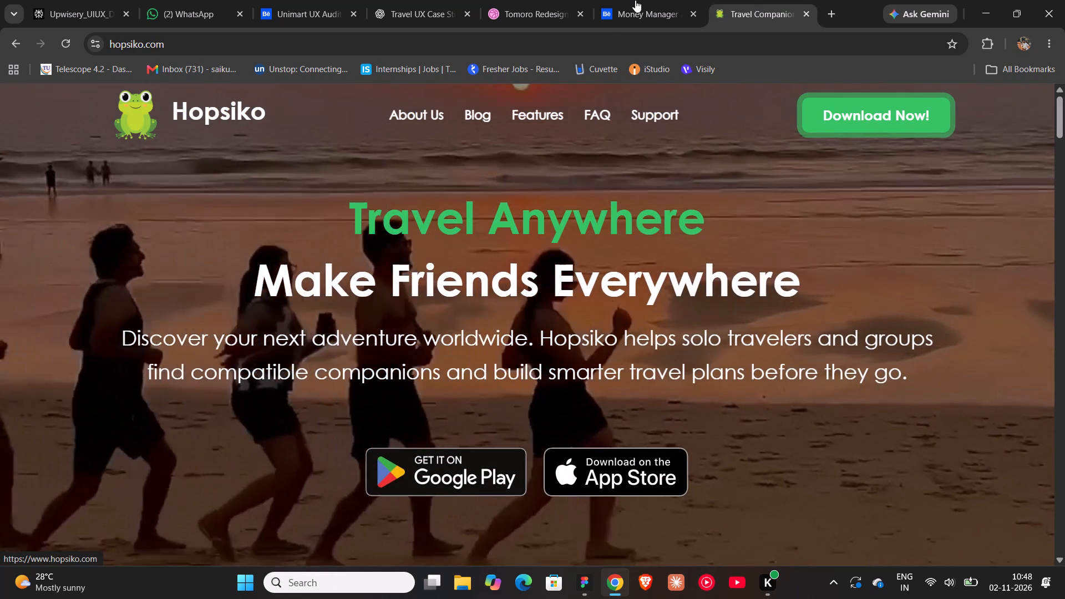
Try again to grab the frog logo from the Hopsiko website's header and glance over the hero section.
left_click_drag(635, 0, 633, 0)
triple_click(138, 104)
left_click_drag(138, 104, 138, 226)
scroll(665, 240, "down", 10)
scroll(666, 248, "up", 8)
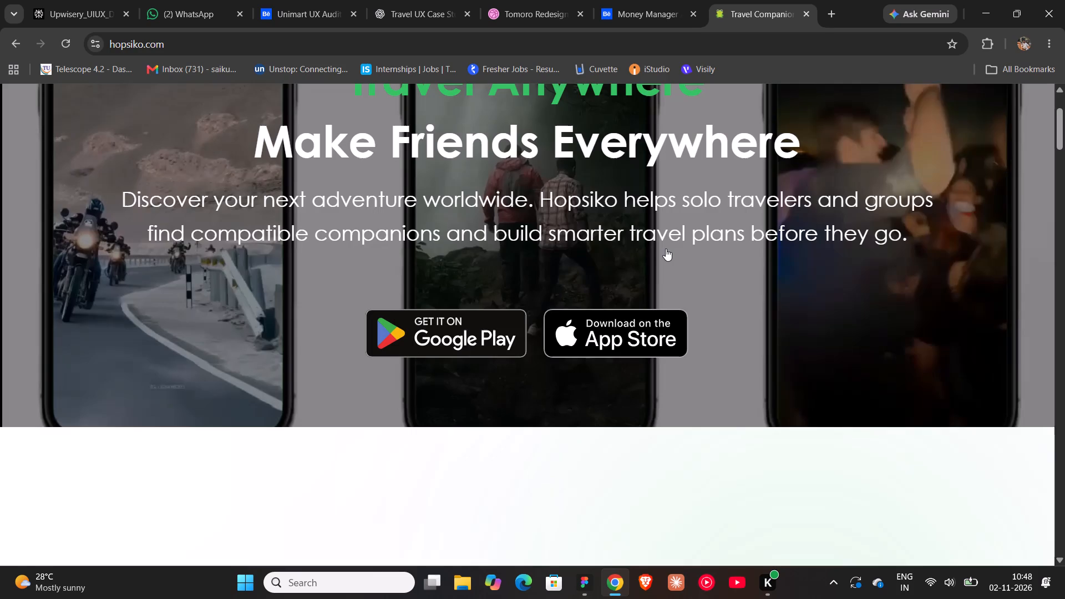
scroll(666, 248, "up", 10)
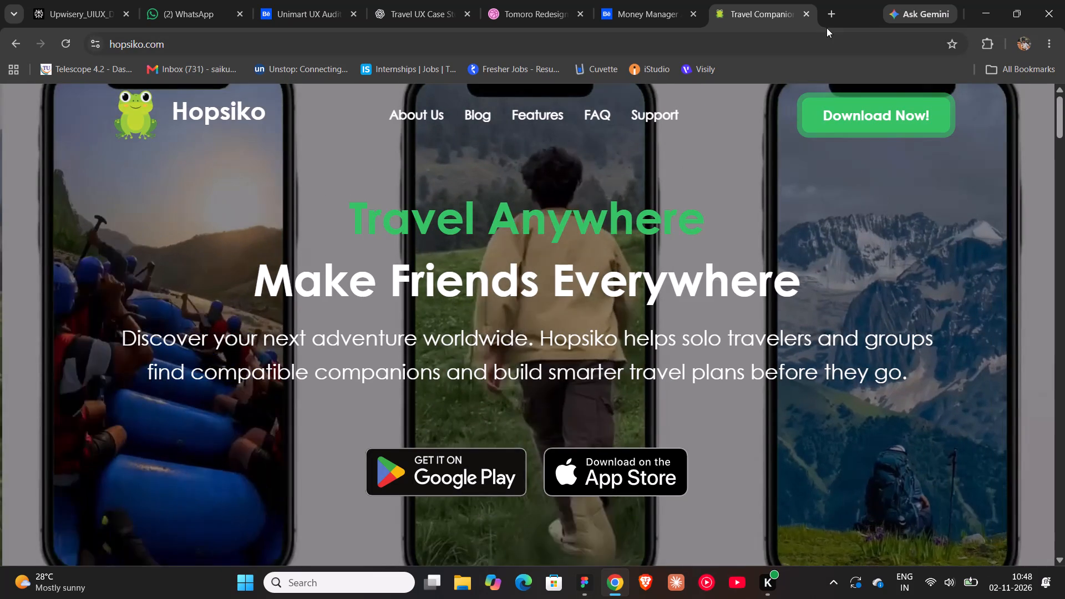
Open Google Play in a new browser tab and search the store for "hopsiko".
left_click(829, 16)
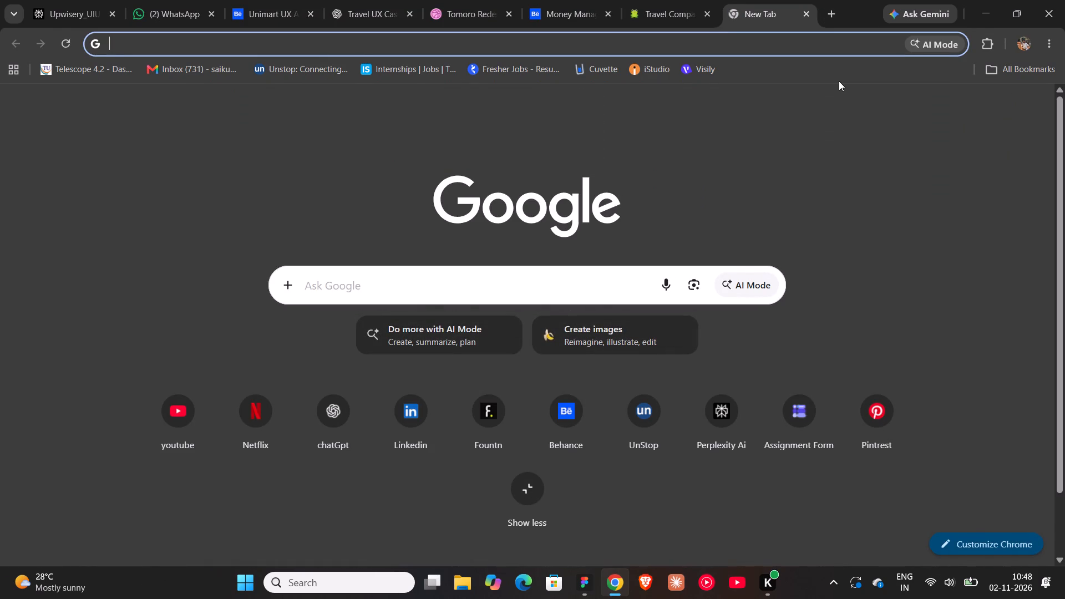
left_click(1002, 110)
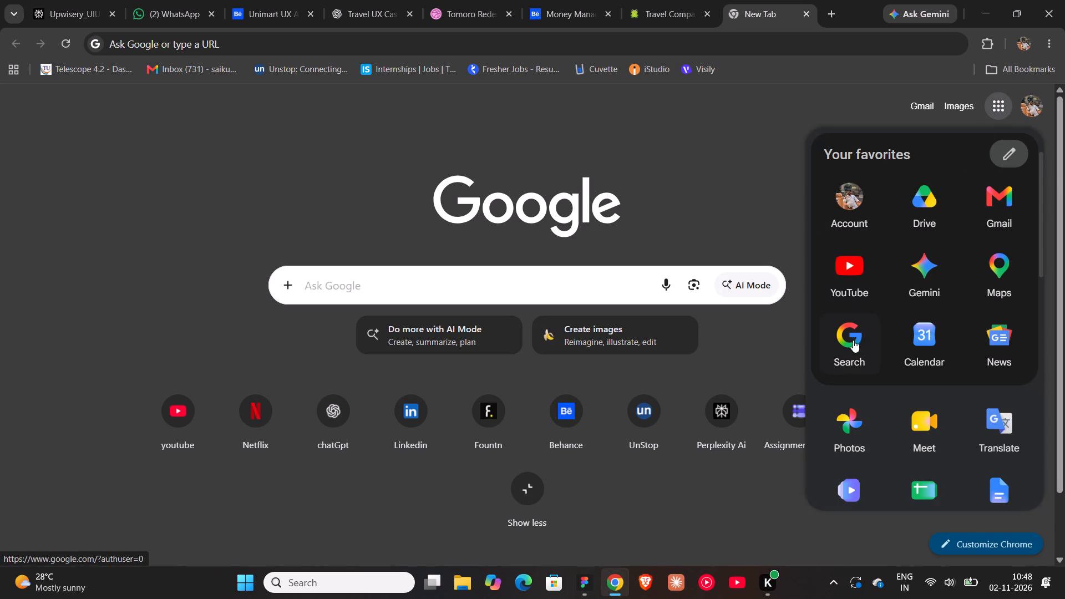
scroll(887, 385, "down", 4)
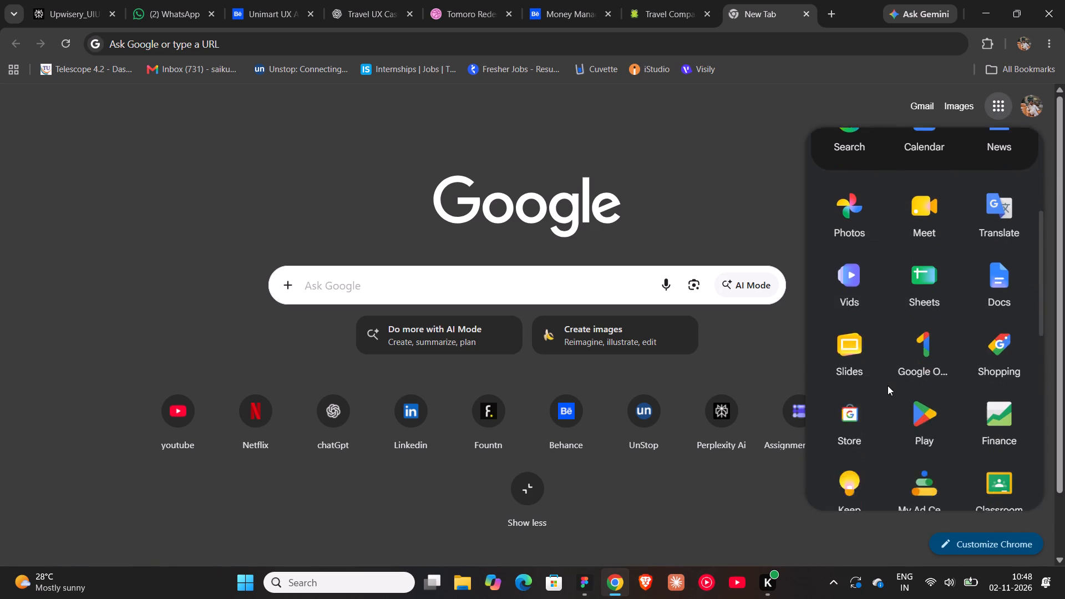
left_click(925, 357)
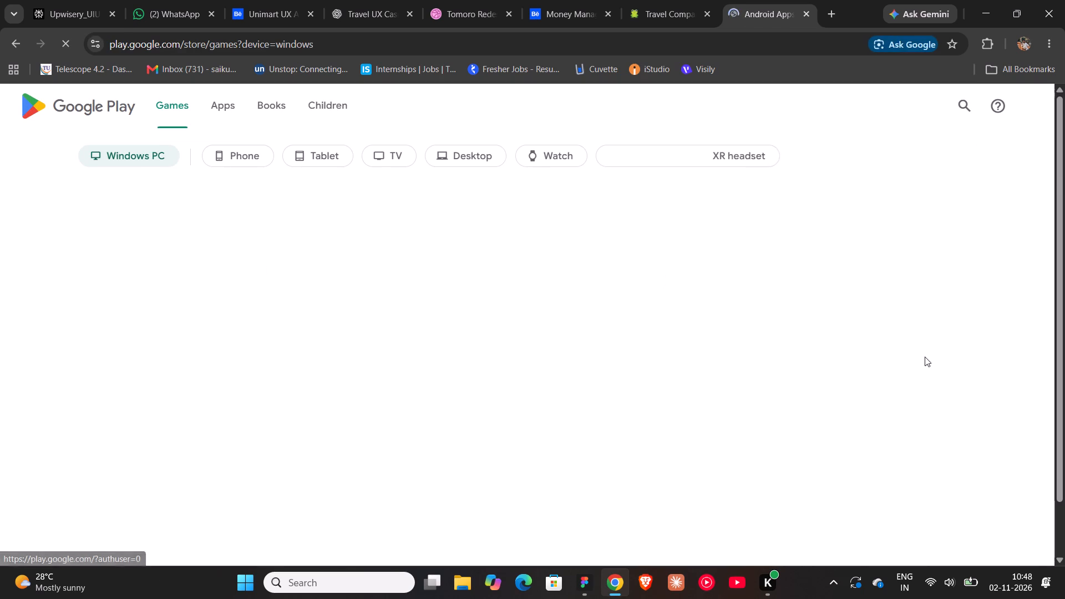
left_click(960, 103)
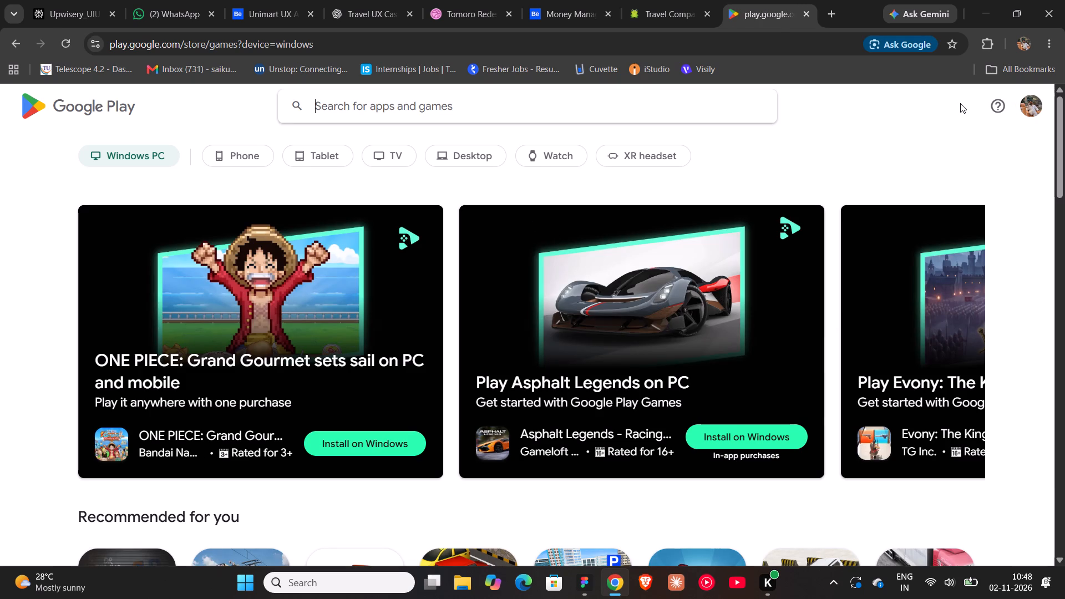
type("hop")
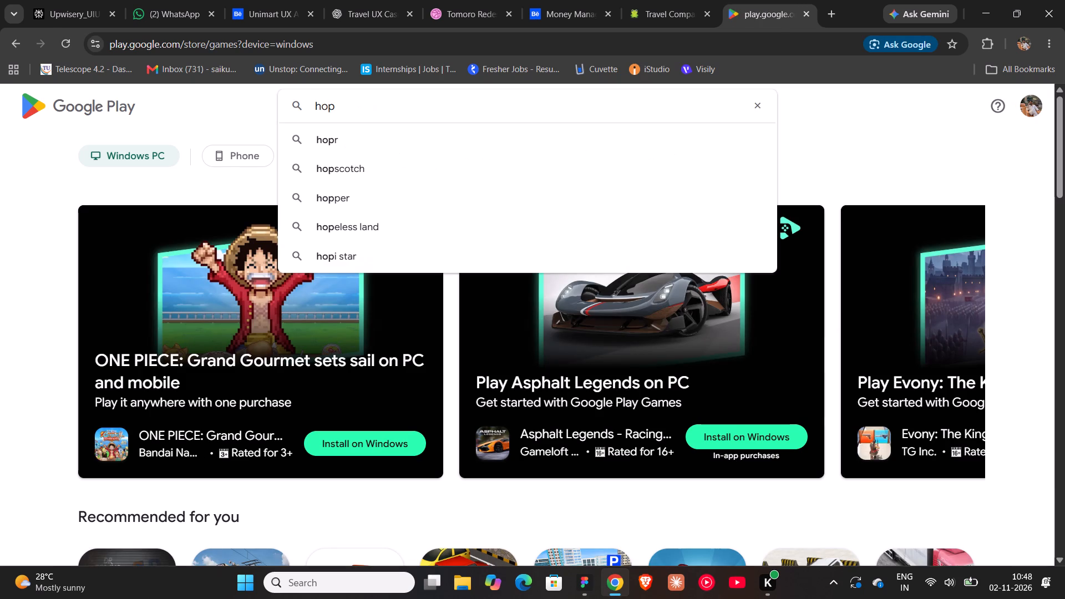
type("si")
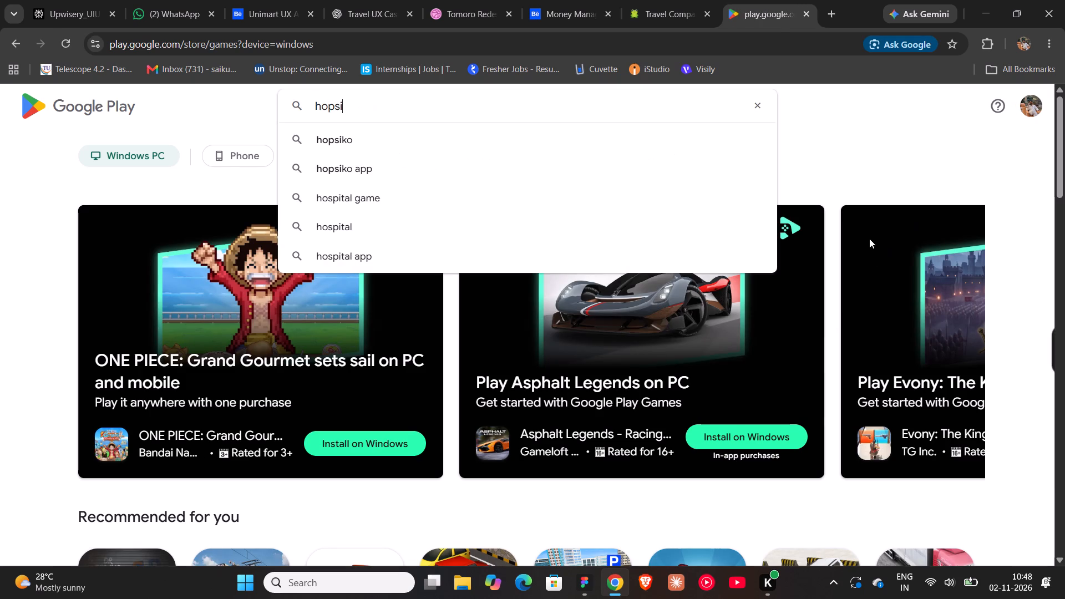
left_click(428, 146)
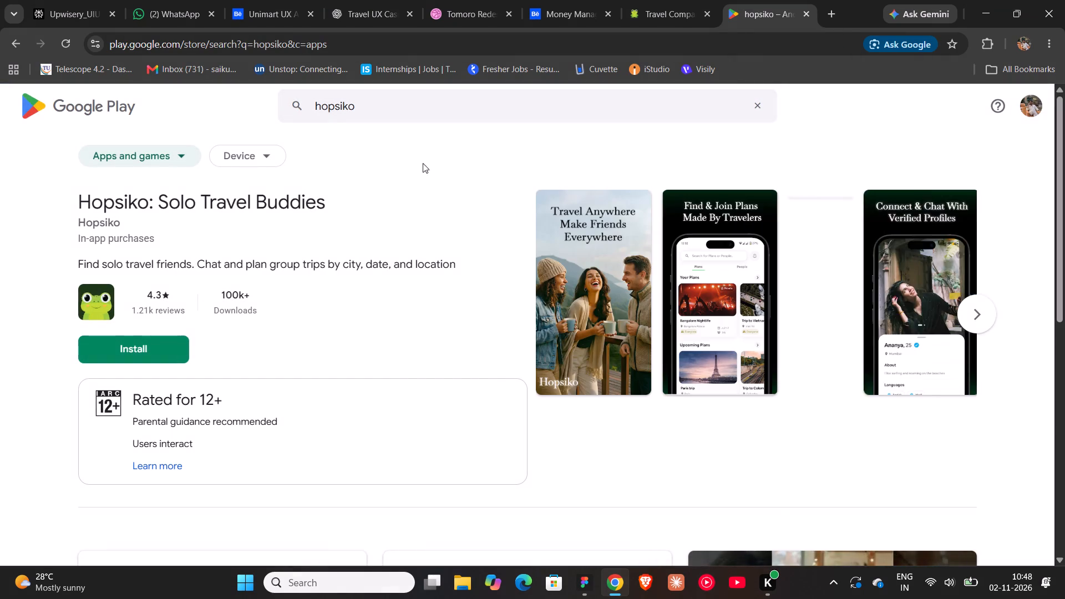
Open the Hopsiko: Solo Travel Buddies app page on Google Play and copy its frog app icon image.
right_click(98, 296)
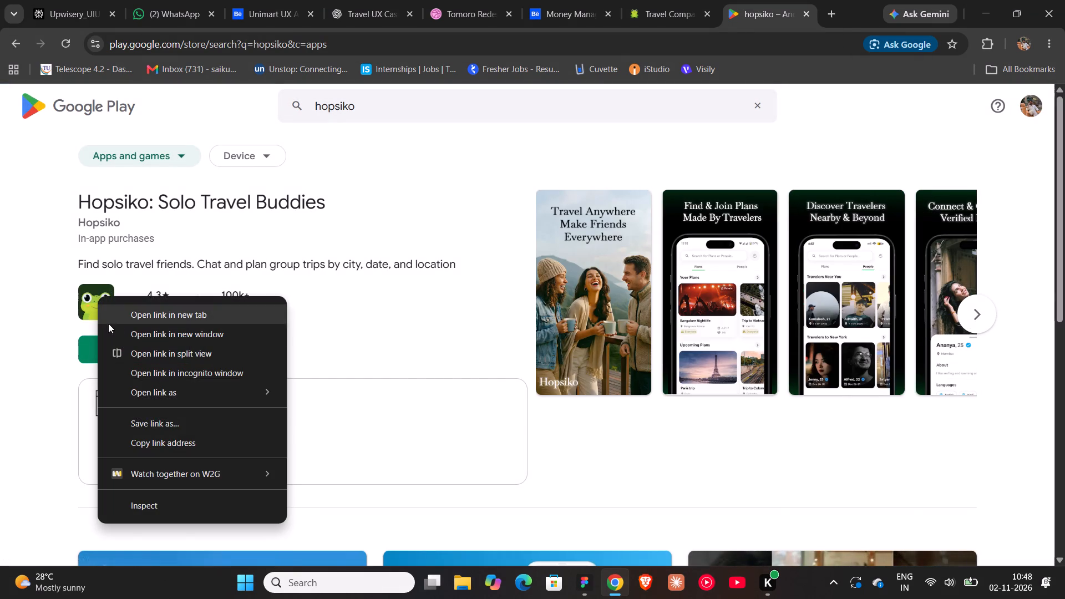
left_click(89, 304)
left_click_drag(89, 301, 153, 324)
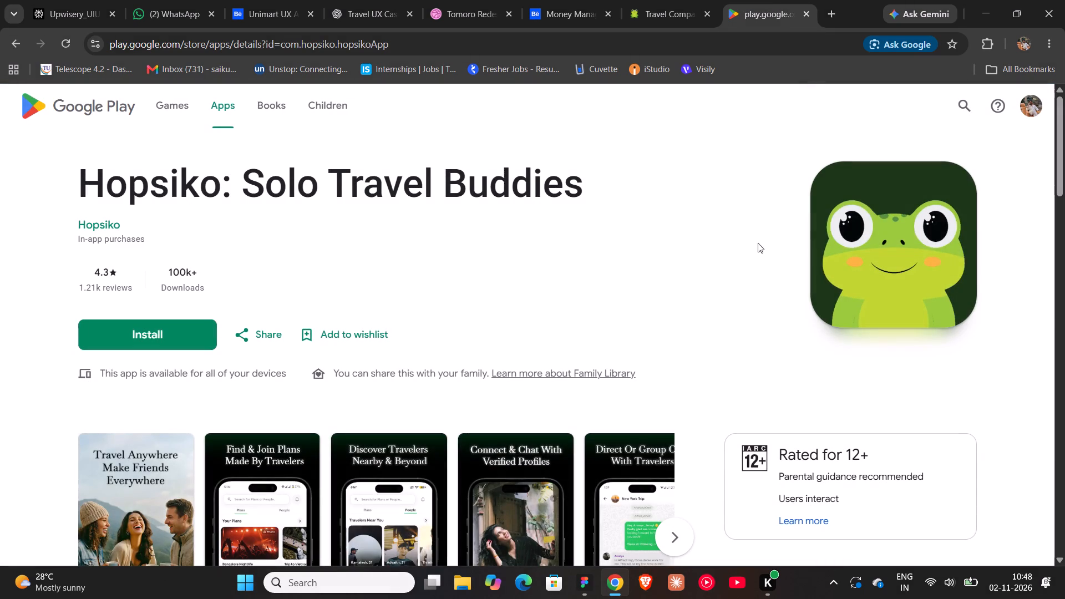
double_click(898, 218)
right_click(874, 226)
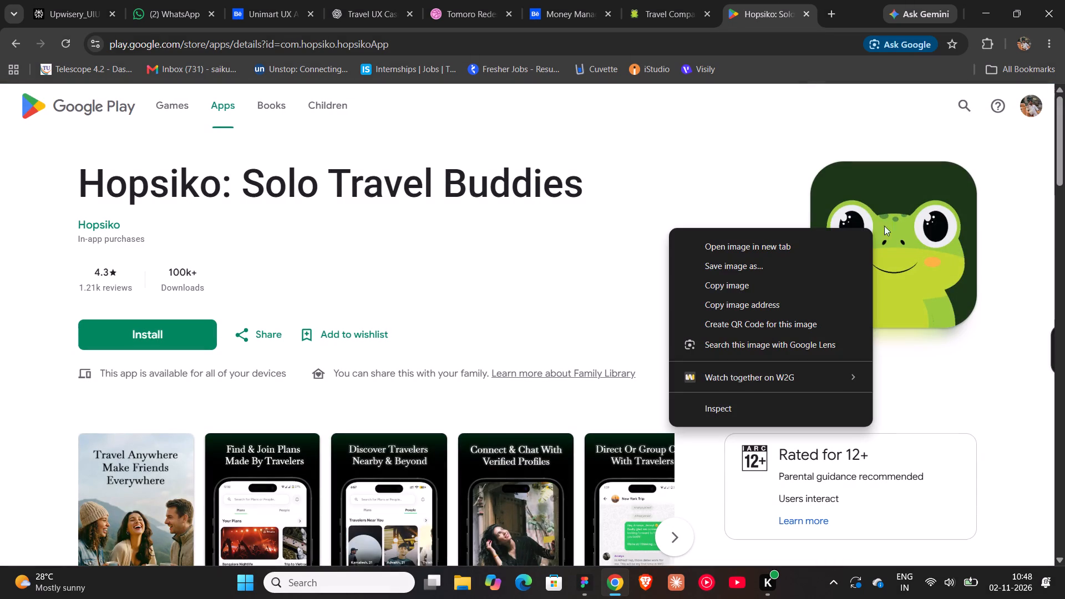
left_click(760, 290)
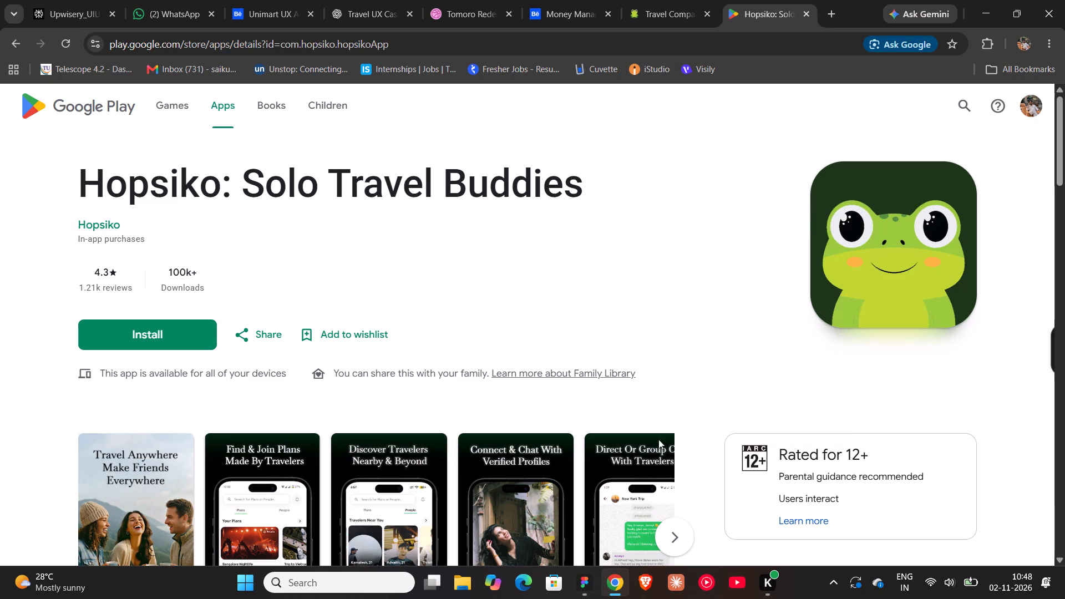
Switch to Figma and paste the copied frog icon onto the DESIGN page's empty canvas beside the iPhone screens.
left_click(591, 571)
scroll(473, 238, "down", 7, "ctrl")
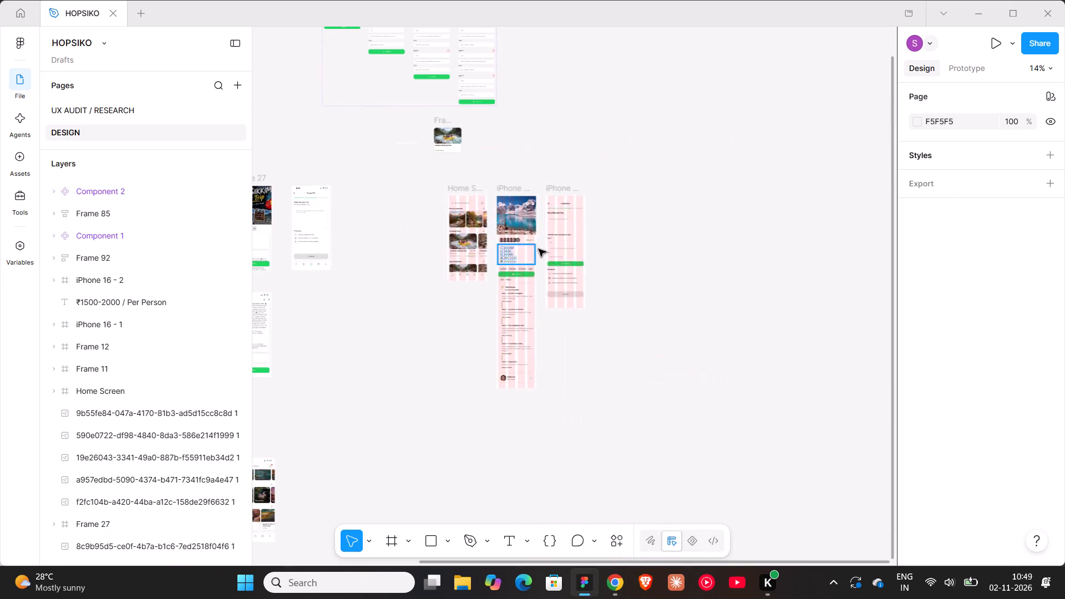
scroll(539, 249, "down", 5, "shift")
right_click(521, 177)
left_click(549, 179)
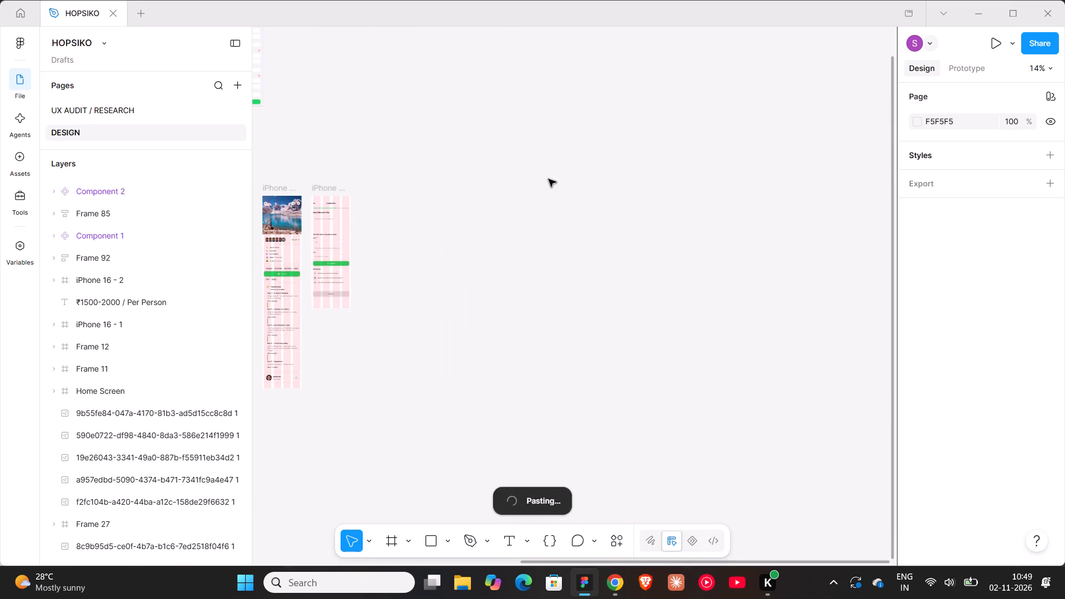
scroll(549, 187, "up", 11, "ctrl")
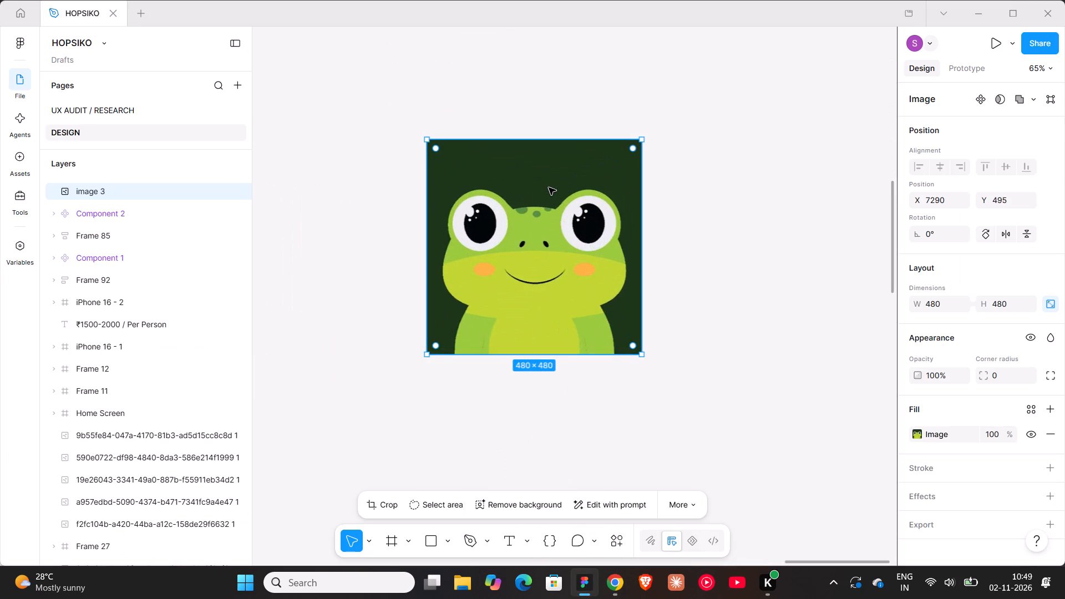
scroll(549, 187, "down", 14, "ctrl")
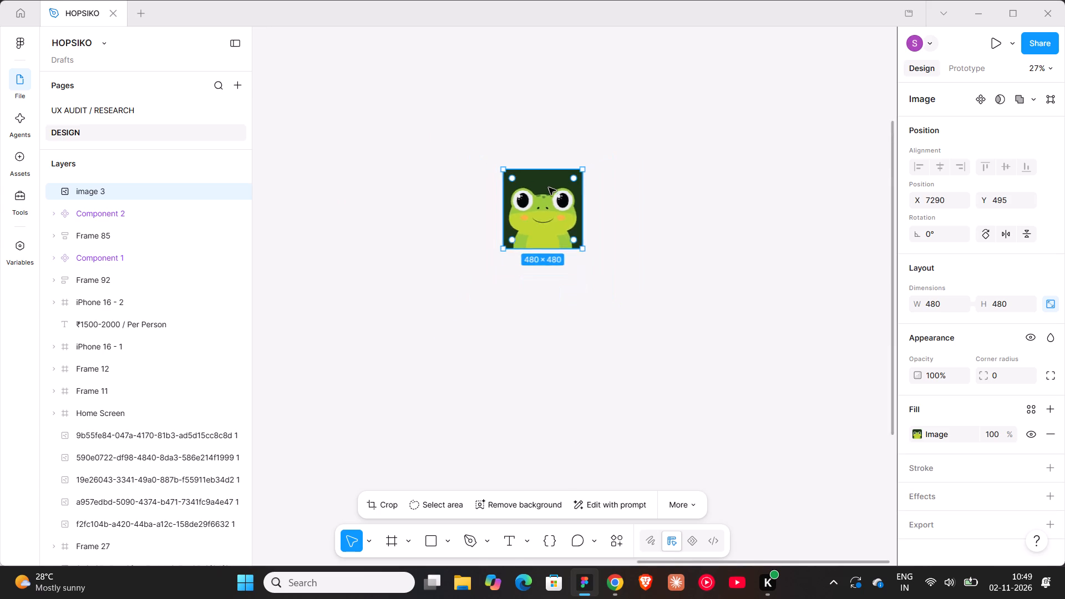
scroll(549, 187, "down", 3, "ctrl")
scroll(571, 247, "up", 5, "shift")
left_click(638, 180)
Add a 1440 × 1024 frame from the Desktop preset on the empty canvas near the frog image.
scroll(647, 214, "up", 4)
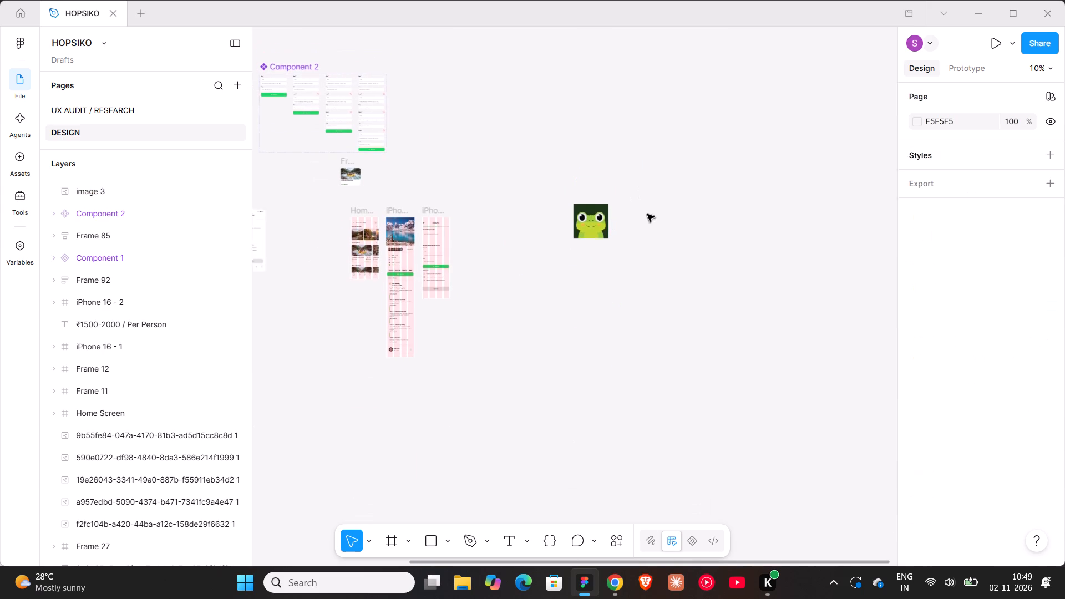
scroll(647, 214, "down", 5, "shift")
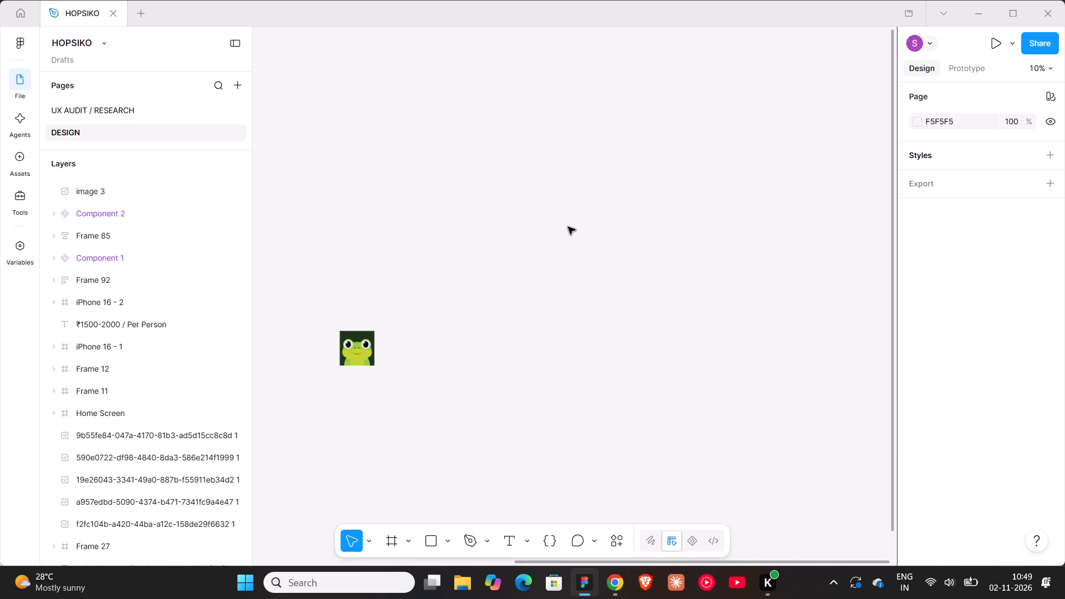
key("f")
left_click(937, 248)
left_click_drag(936, 248, 907, 255)
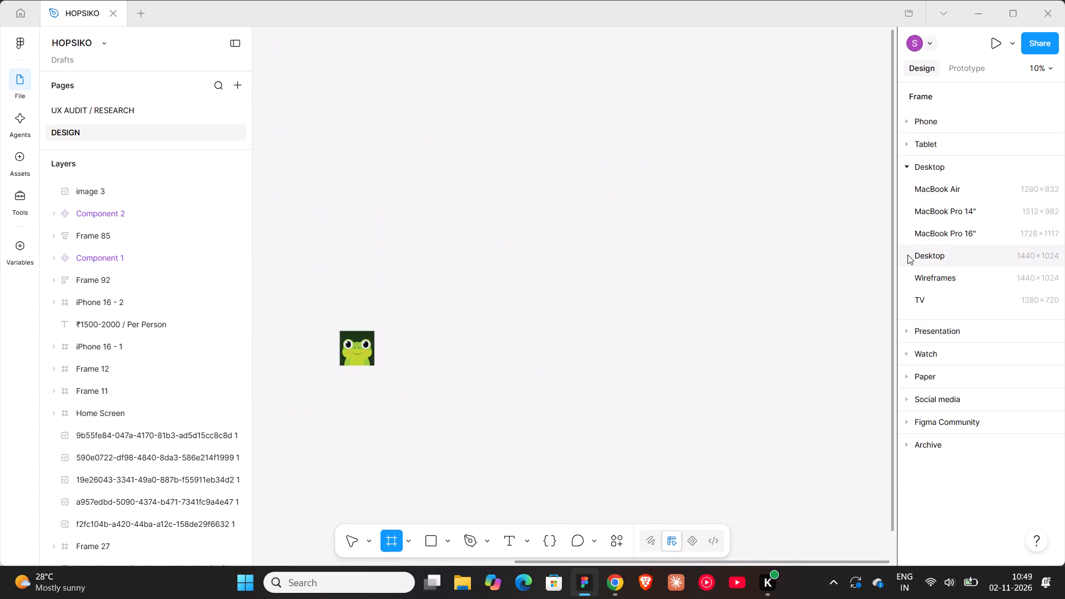
left_click_drag(907, 255, 835, 255)
left_click_drag(928, 252, 596, 255)
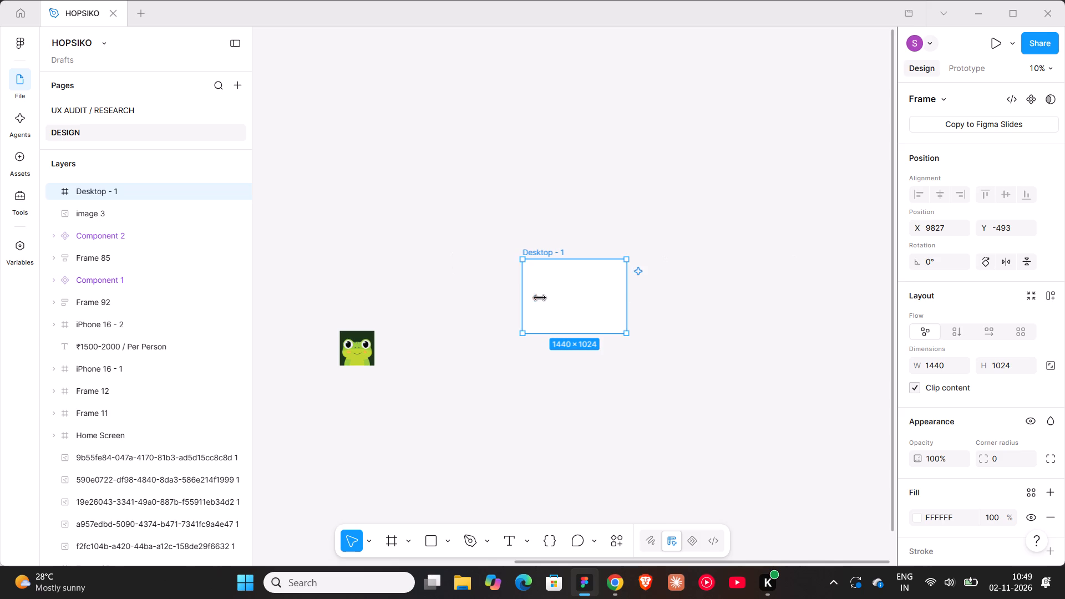
Move the frog image across the canvas to sit just beside the empty desktop frame, vertically centred on it.
left_click_drag(360, 339, 463, 290)
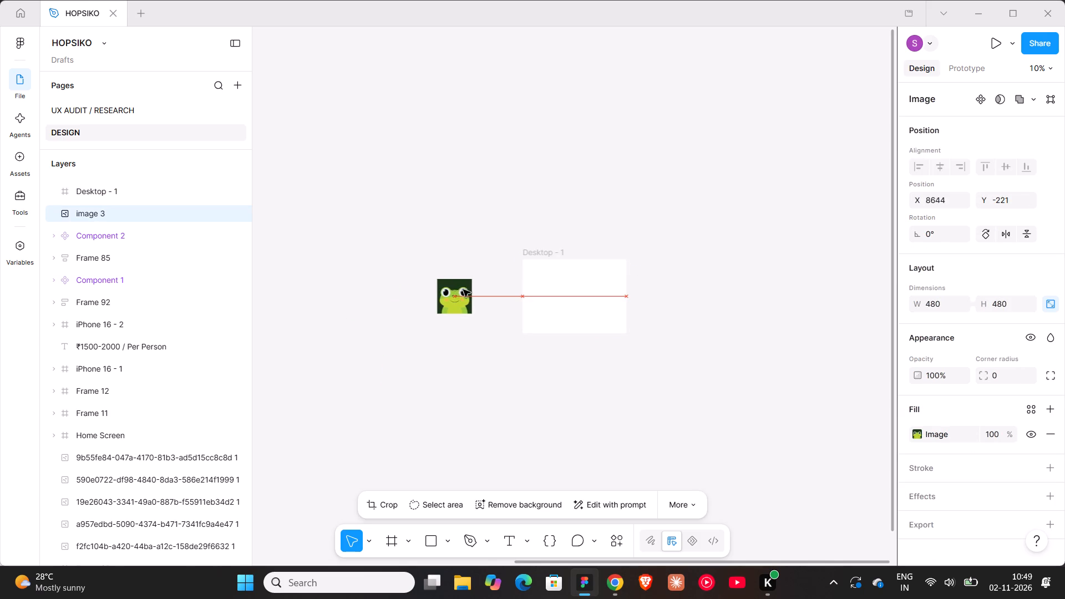
left_click_drag(463, 290, 466, 290)
scroll(553, 279, "up", 7, "ctrl")
scroll(556, 290, "down", 2, "shift")
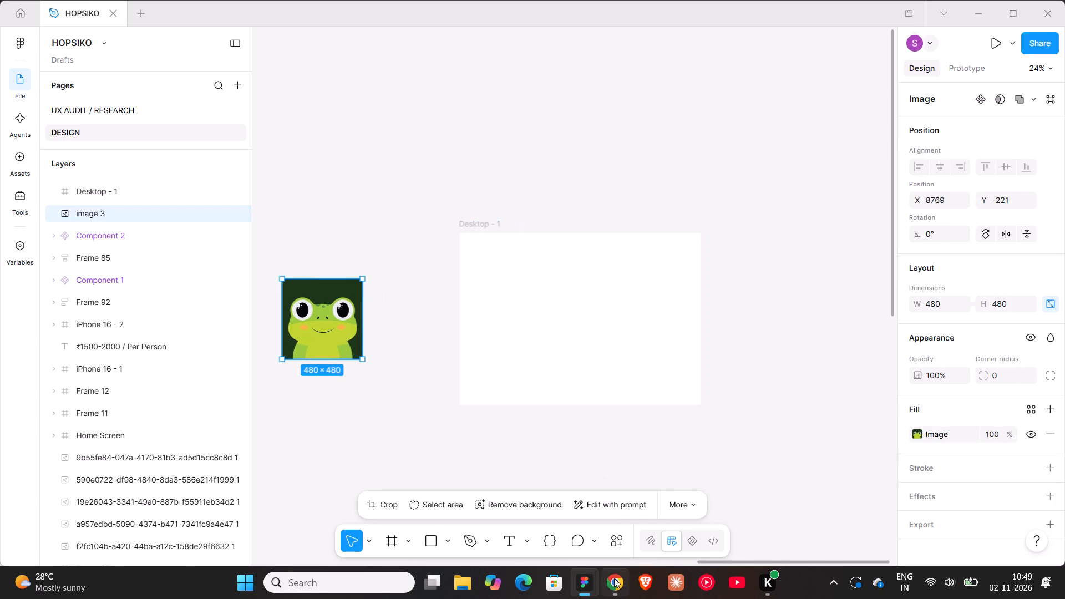
Switch to Chrome and close the Hopsiko Google Play page and the Hopsiko website.
left_click(614, 578)
left_click(805, 10)
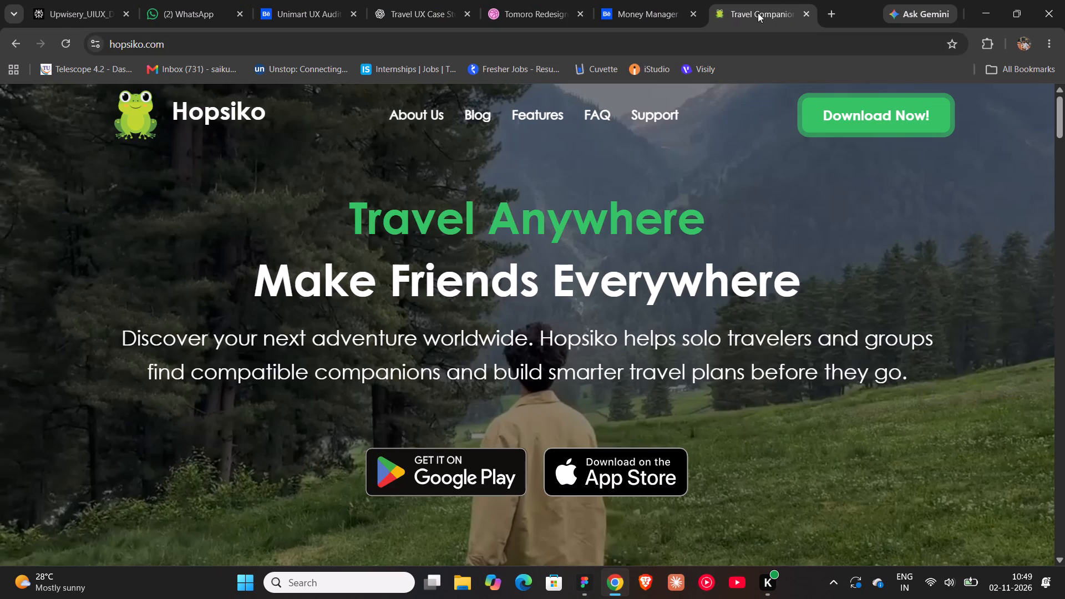
left_click(804, 14)
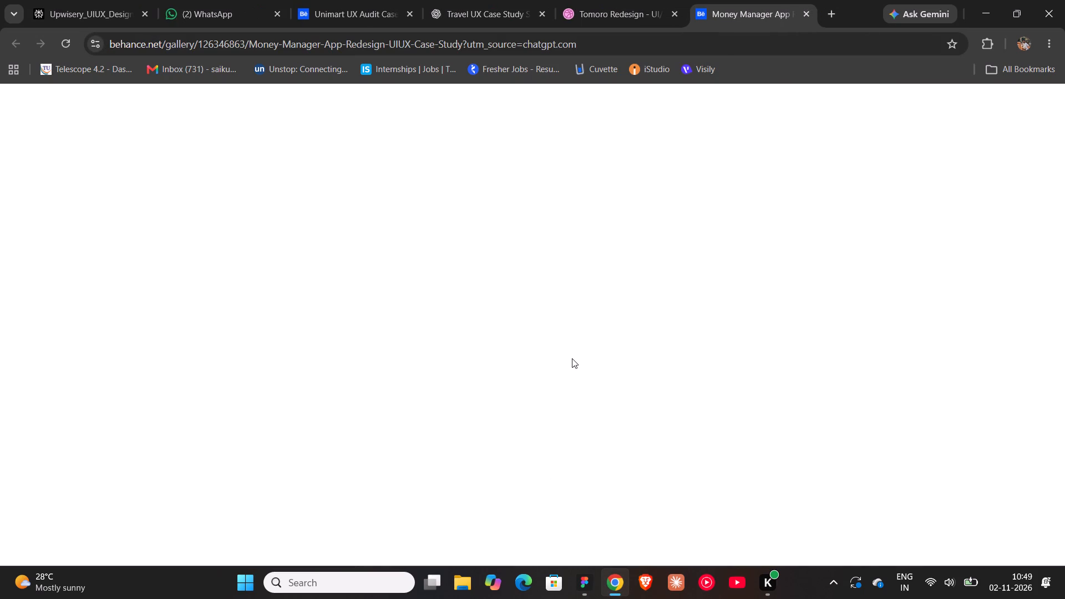
Examine the Money Manager App Redesign case study on Behance for its screen layouts and annotations.
scroll(551, 226, "up", 7)
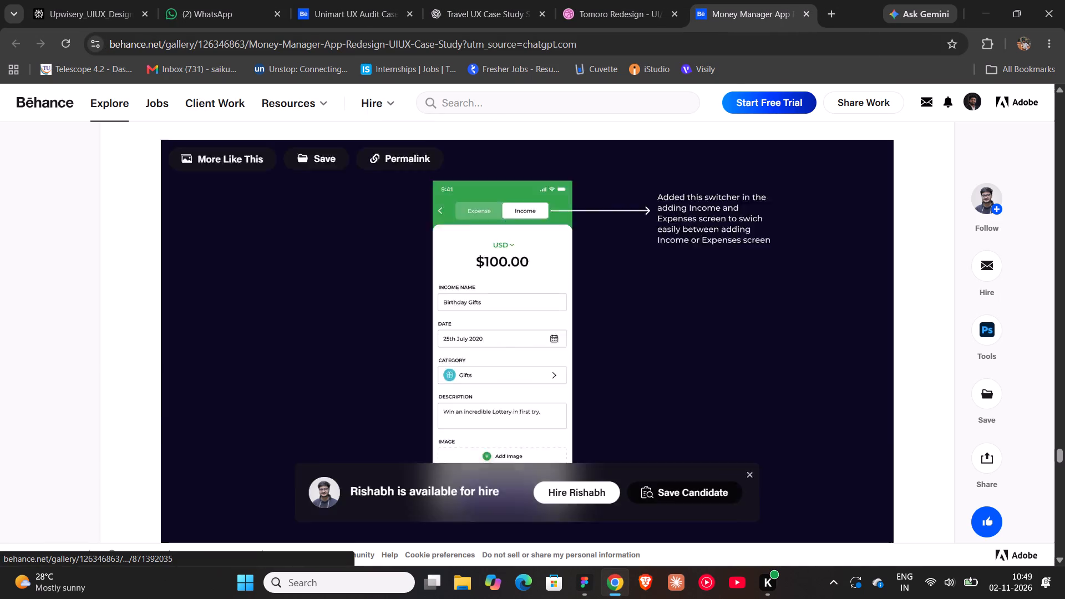
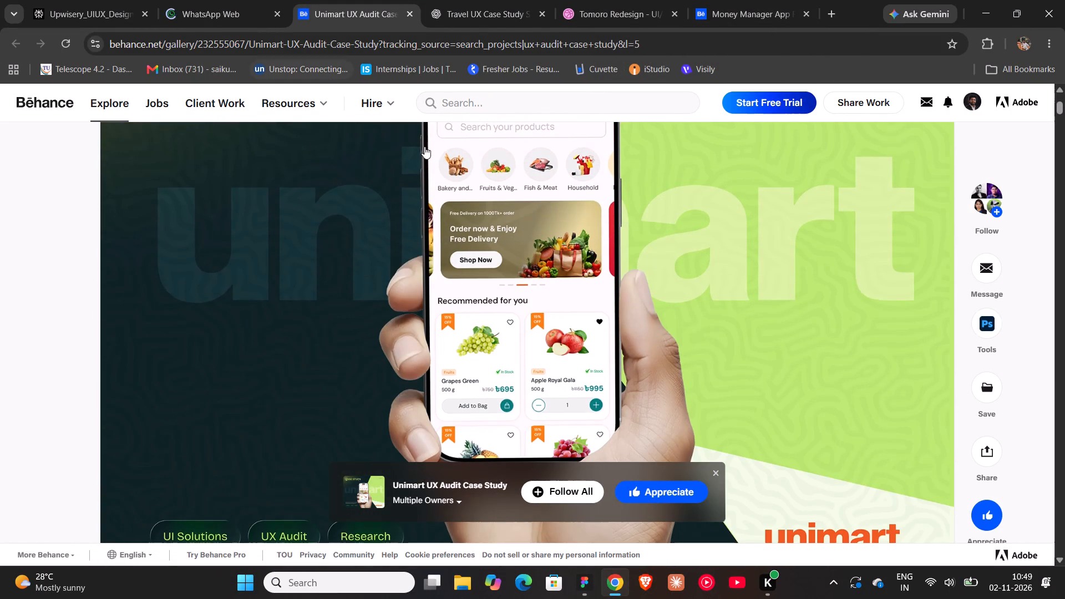
Switch from the Unimart UX audit case study on Behance back to the HOPSIKO design file in Figma.
left_click(586, 586)
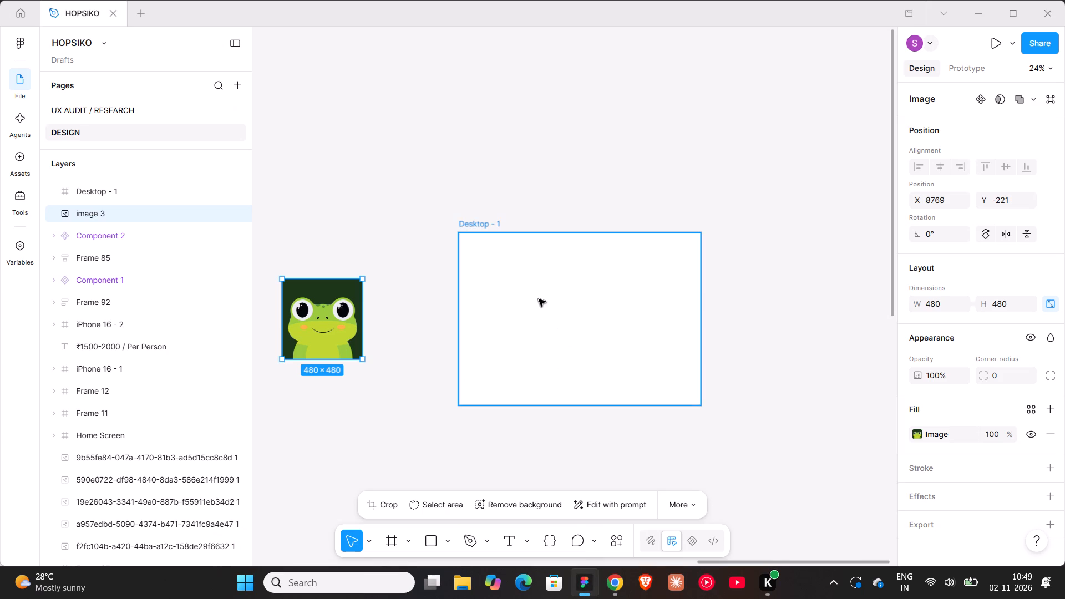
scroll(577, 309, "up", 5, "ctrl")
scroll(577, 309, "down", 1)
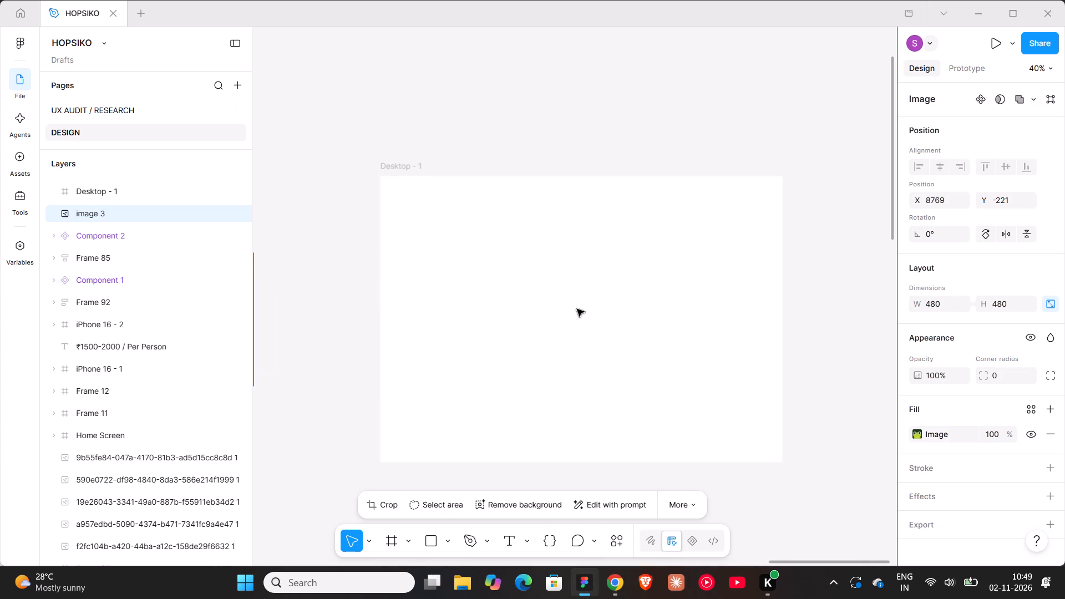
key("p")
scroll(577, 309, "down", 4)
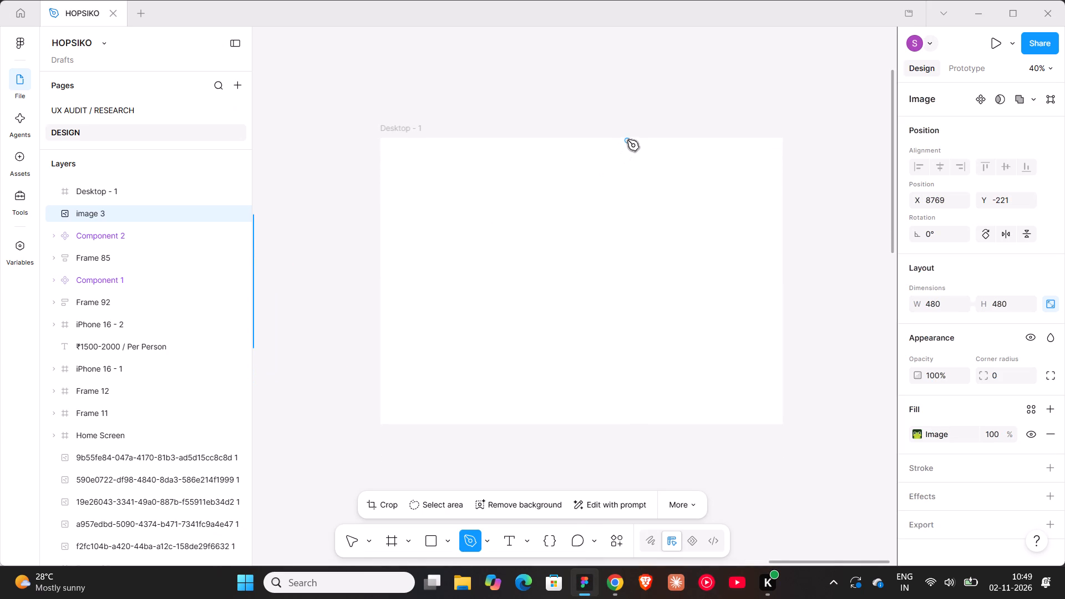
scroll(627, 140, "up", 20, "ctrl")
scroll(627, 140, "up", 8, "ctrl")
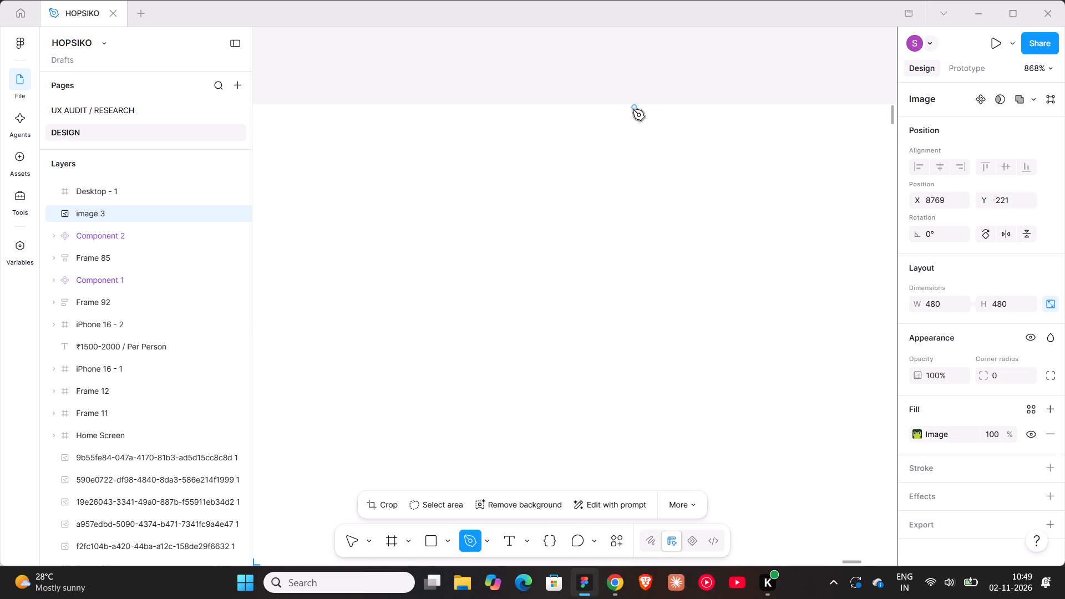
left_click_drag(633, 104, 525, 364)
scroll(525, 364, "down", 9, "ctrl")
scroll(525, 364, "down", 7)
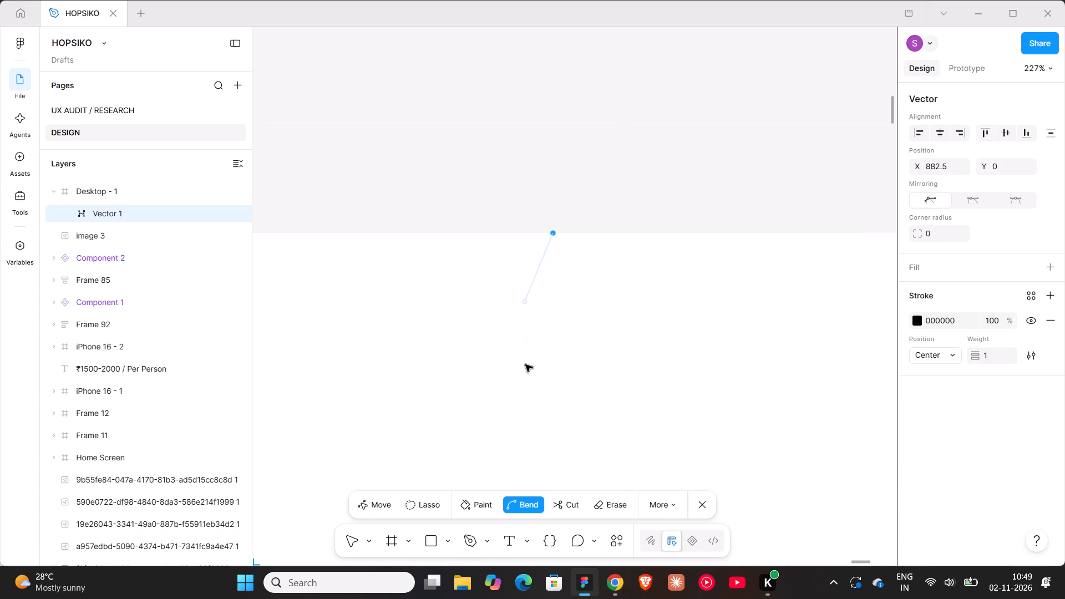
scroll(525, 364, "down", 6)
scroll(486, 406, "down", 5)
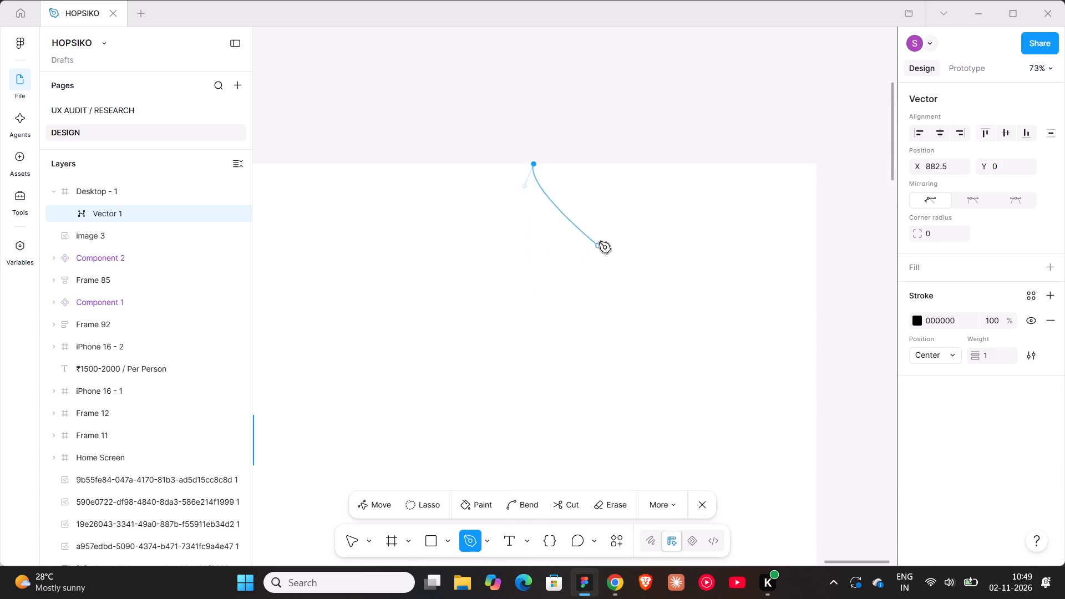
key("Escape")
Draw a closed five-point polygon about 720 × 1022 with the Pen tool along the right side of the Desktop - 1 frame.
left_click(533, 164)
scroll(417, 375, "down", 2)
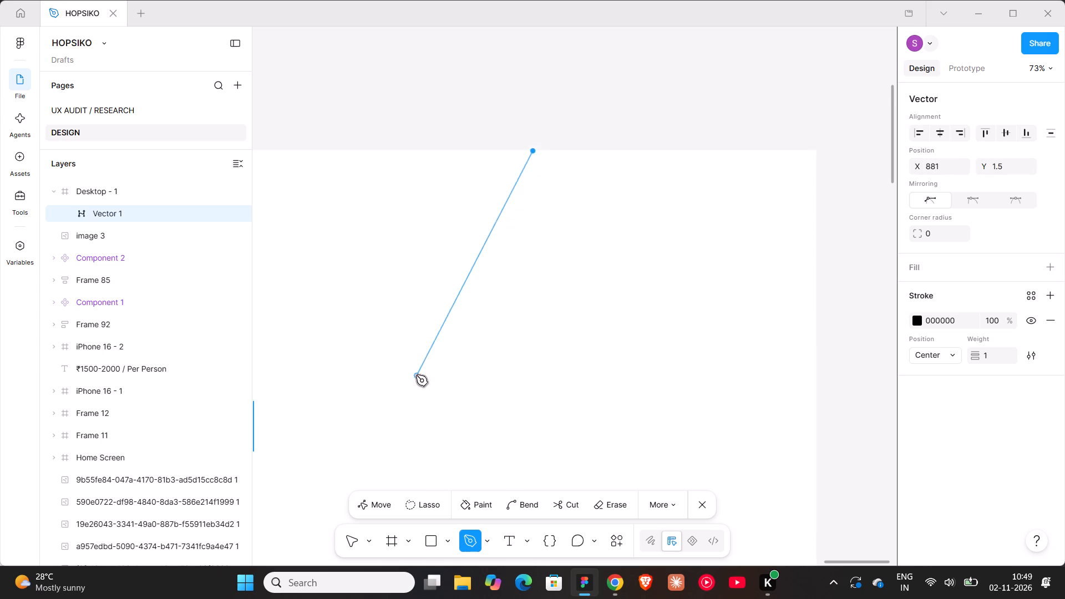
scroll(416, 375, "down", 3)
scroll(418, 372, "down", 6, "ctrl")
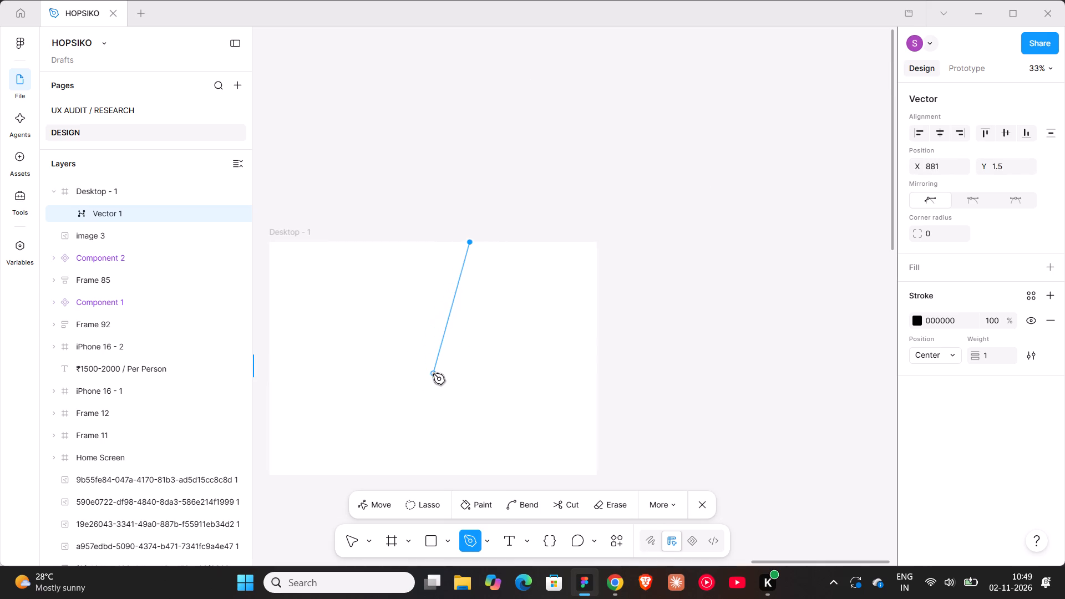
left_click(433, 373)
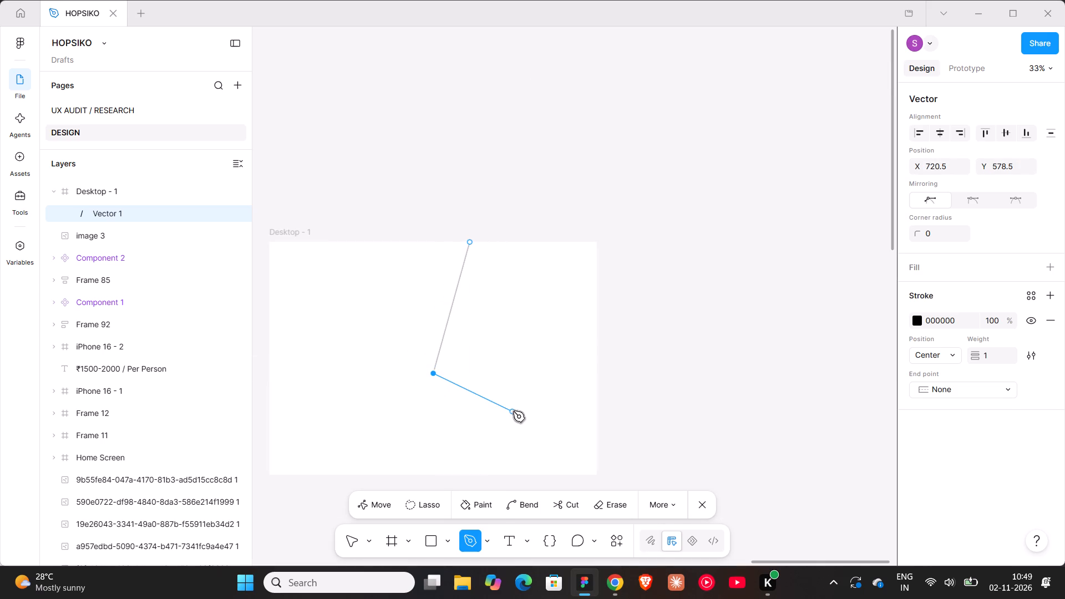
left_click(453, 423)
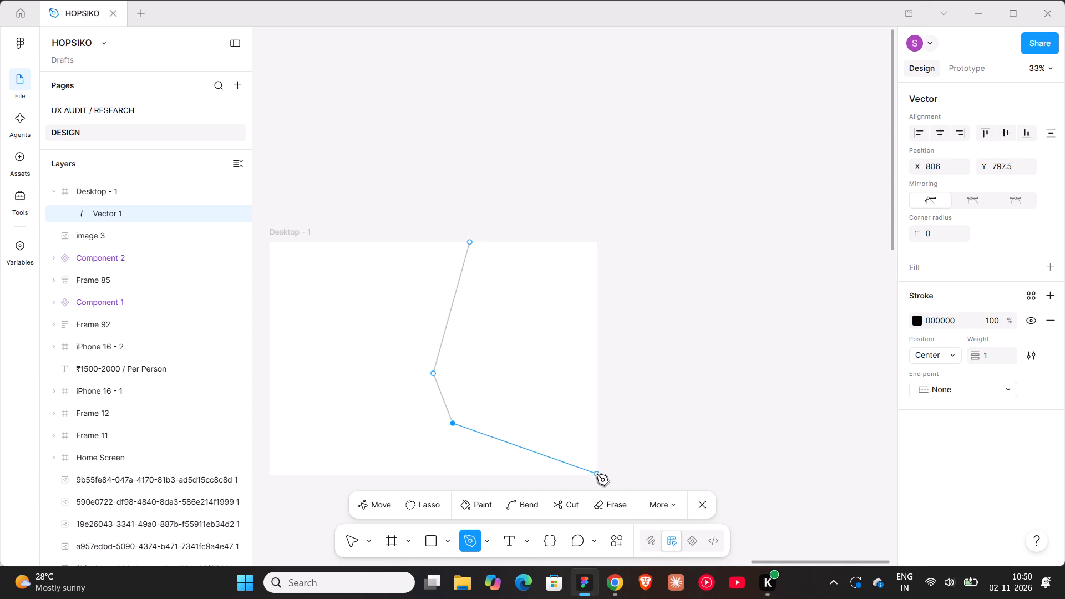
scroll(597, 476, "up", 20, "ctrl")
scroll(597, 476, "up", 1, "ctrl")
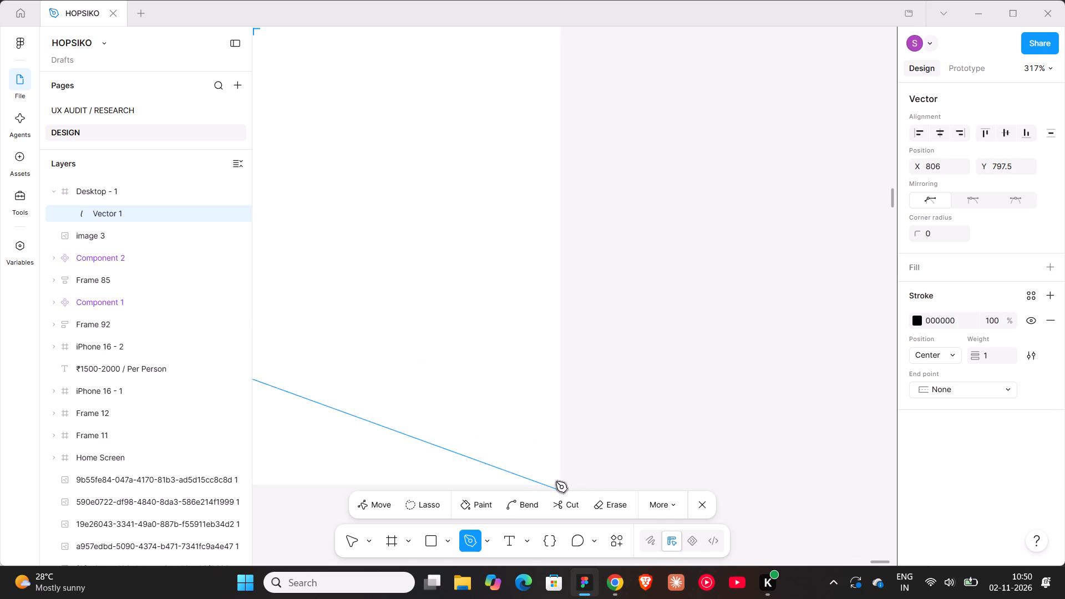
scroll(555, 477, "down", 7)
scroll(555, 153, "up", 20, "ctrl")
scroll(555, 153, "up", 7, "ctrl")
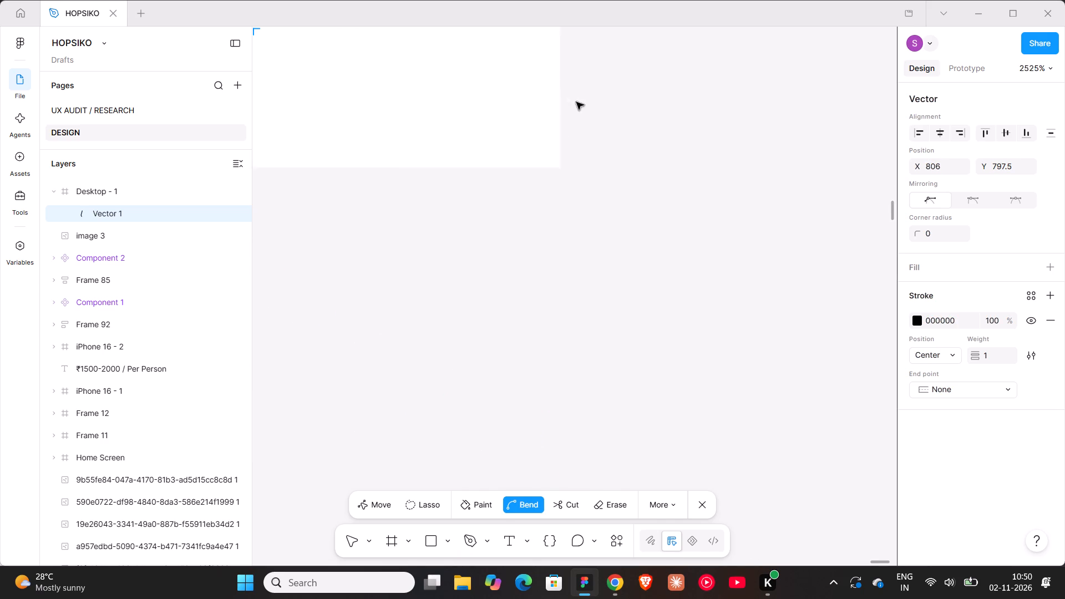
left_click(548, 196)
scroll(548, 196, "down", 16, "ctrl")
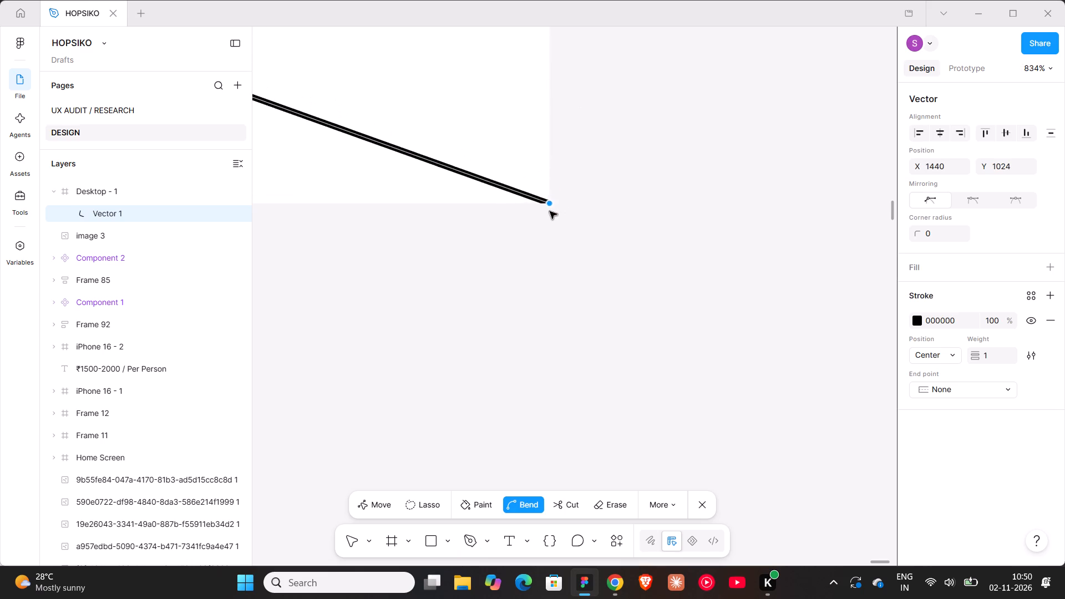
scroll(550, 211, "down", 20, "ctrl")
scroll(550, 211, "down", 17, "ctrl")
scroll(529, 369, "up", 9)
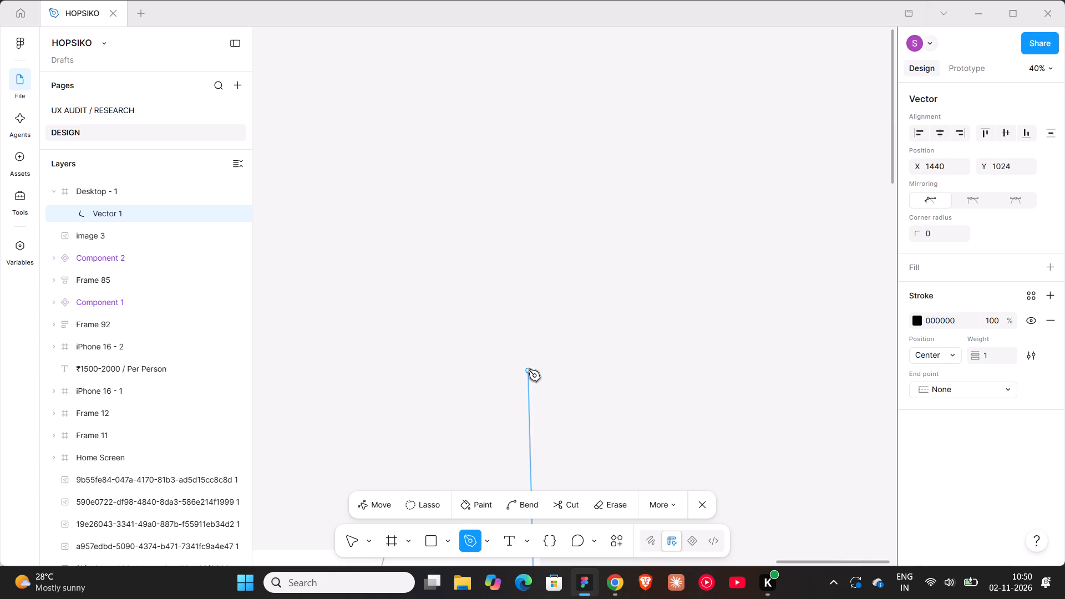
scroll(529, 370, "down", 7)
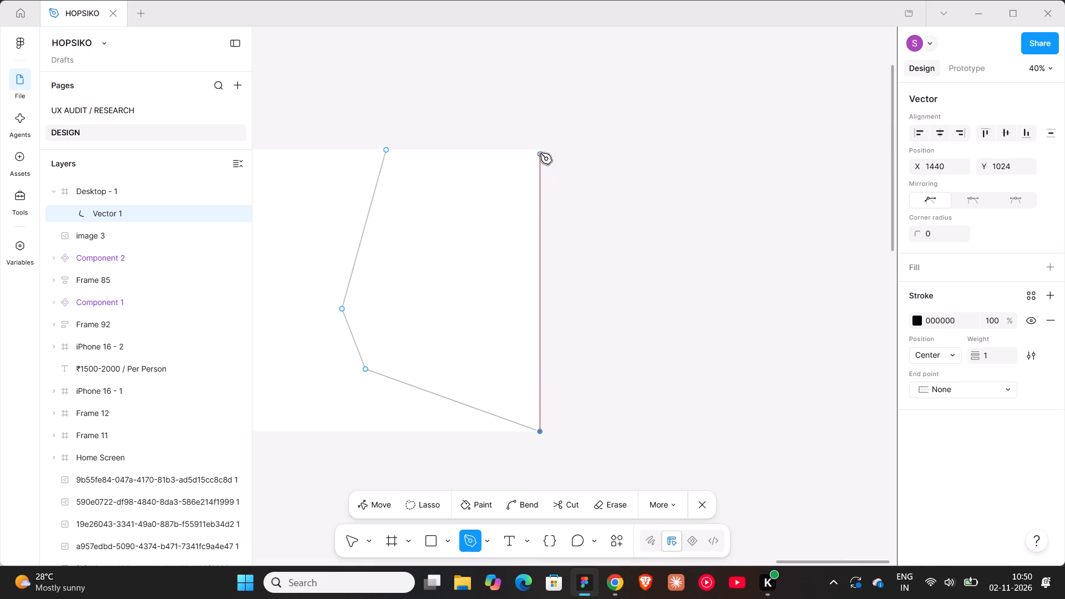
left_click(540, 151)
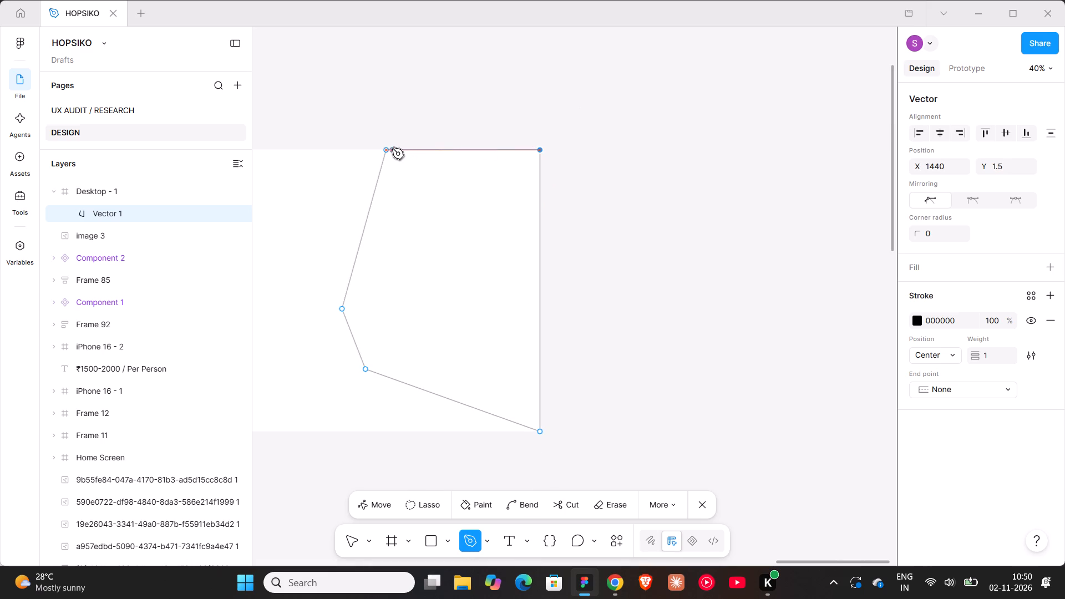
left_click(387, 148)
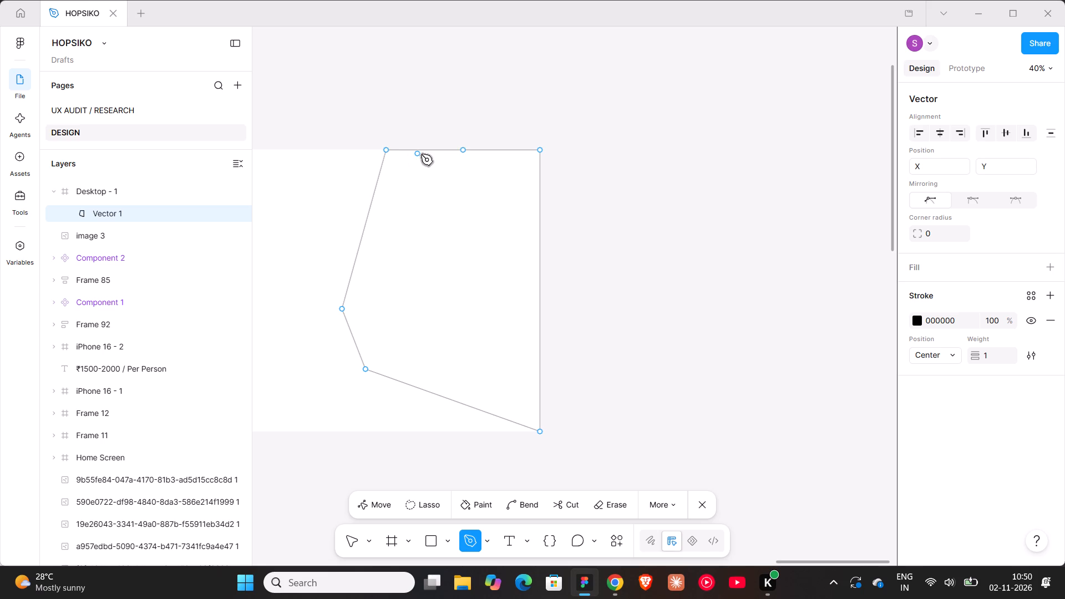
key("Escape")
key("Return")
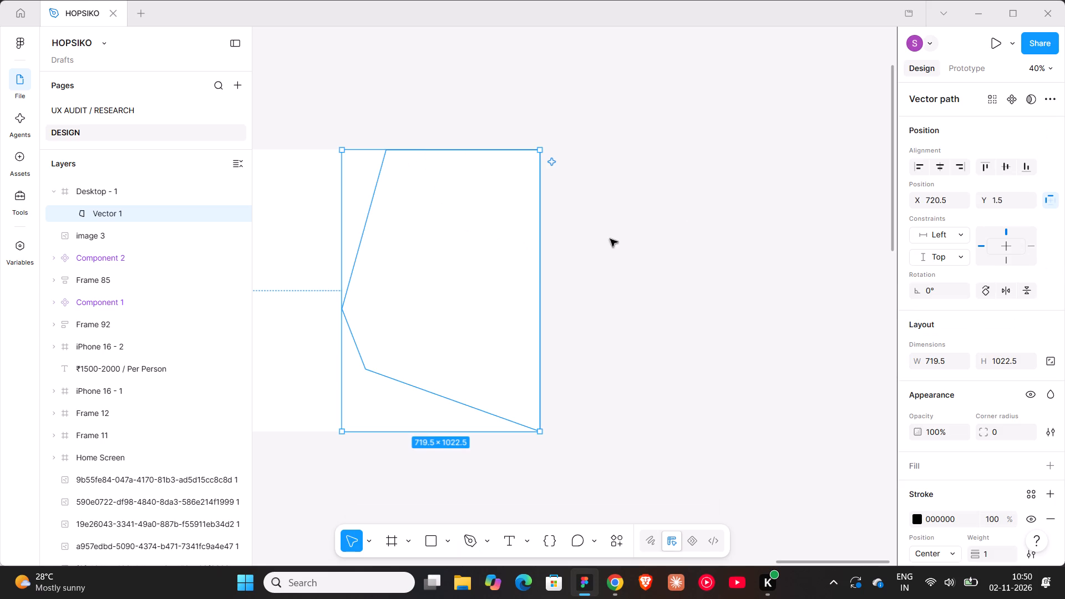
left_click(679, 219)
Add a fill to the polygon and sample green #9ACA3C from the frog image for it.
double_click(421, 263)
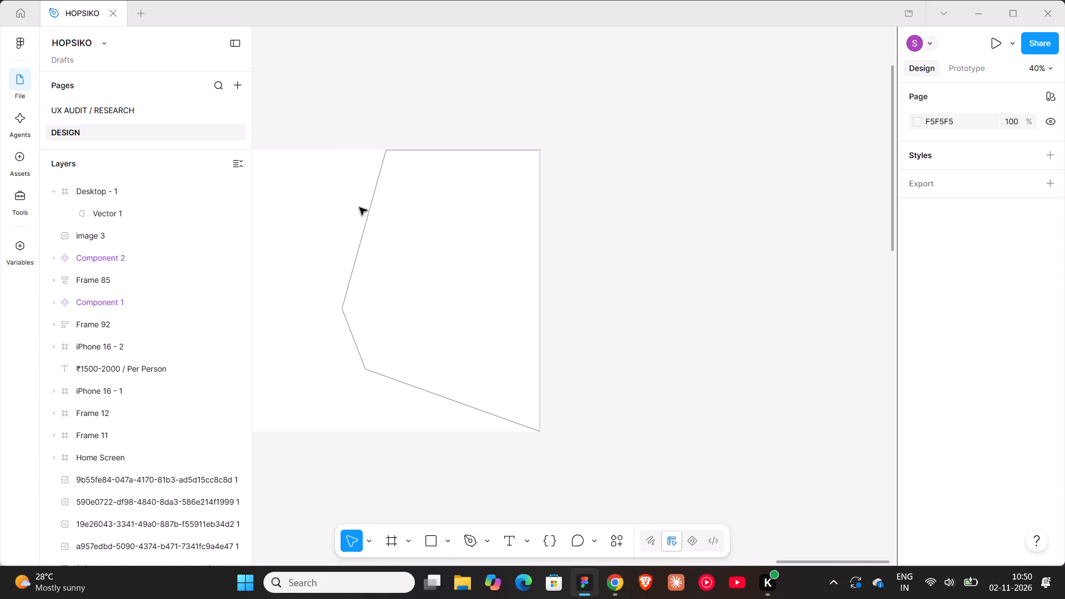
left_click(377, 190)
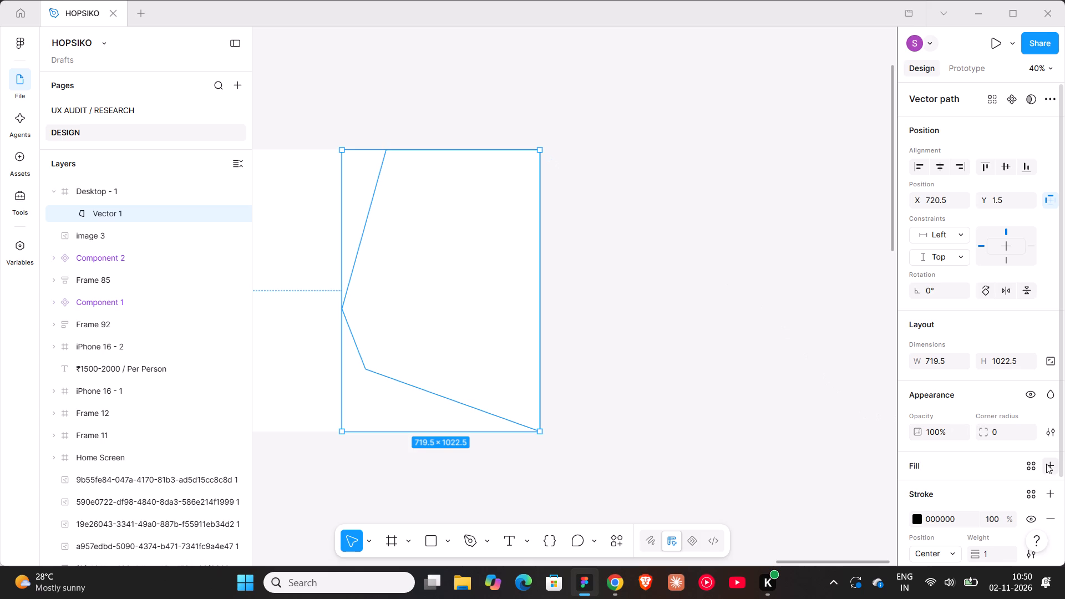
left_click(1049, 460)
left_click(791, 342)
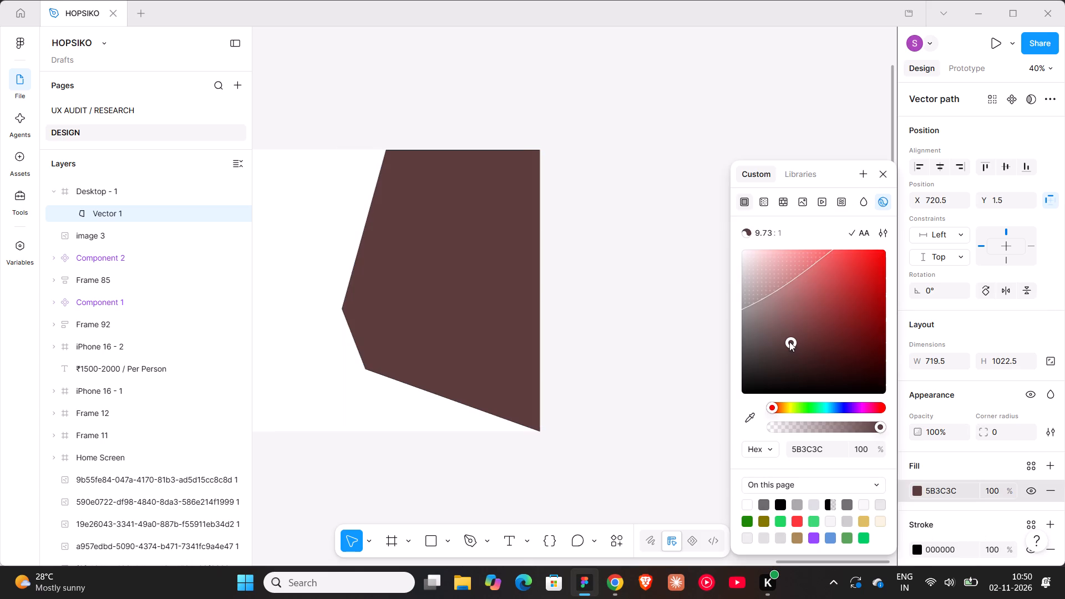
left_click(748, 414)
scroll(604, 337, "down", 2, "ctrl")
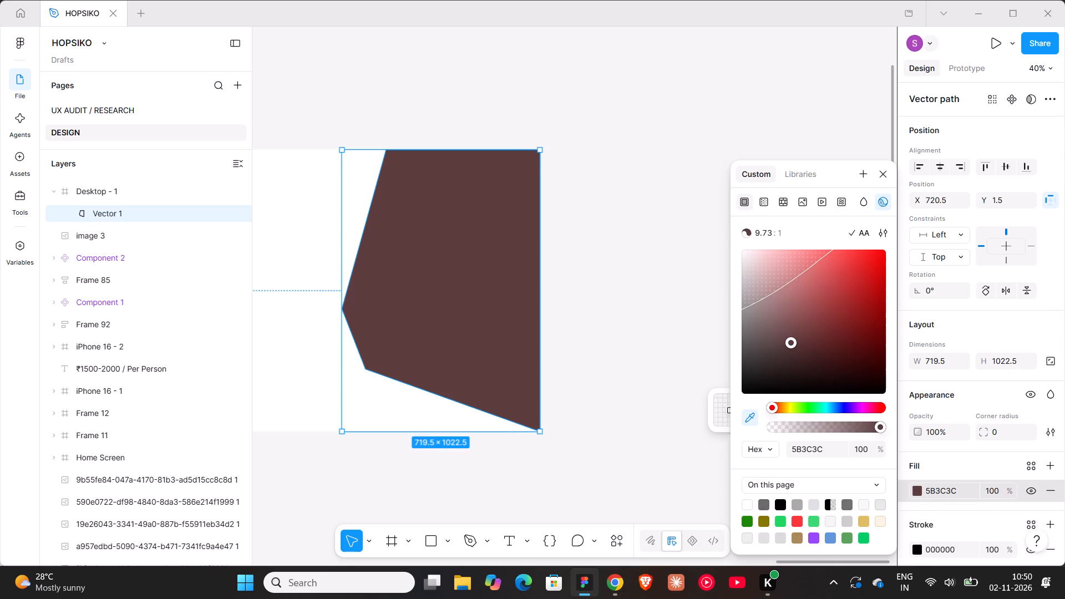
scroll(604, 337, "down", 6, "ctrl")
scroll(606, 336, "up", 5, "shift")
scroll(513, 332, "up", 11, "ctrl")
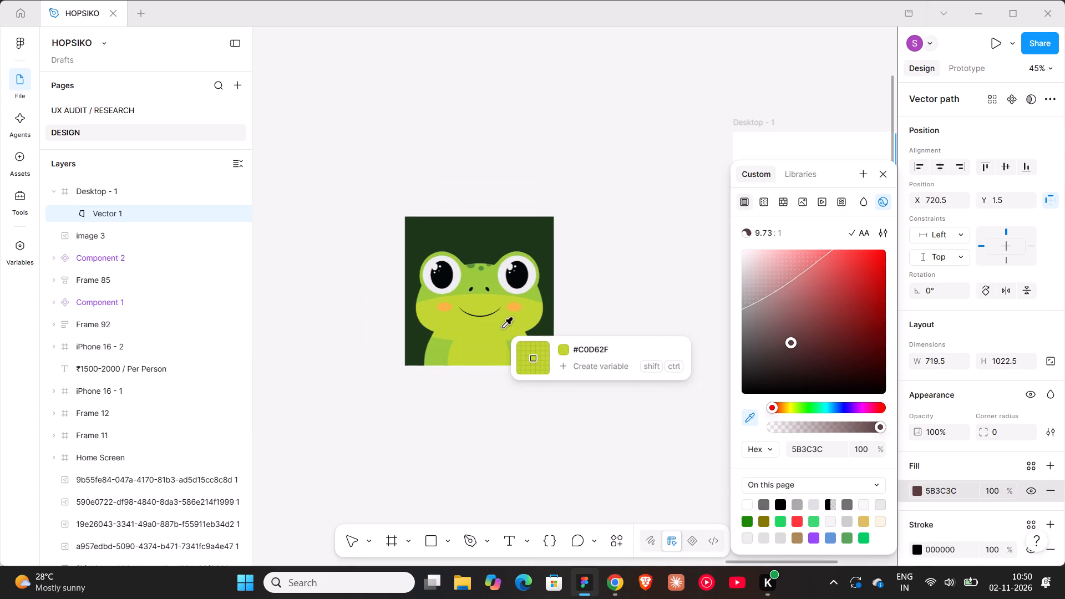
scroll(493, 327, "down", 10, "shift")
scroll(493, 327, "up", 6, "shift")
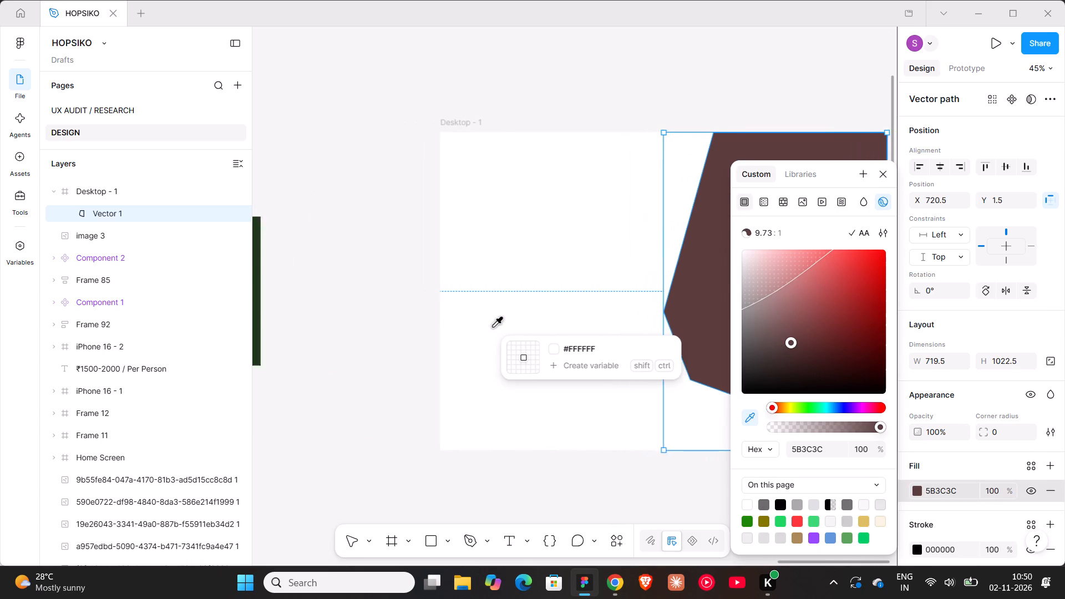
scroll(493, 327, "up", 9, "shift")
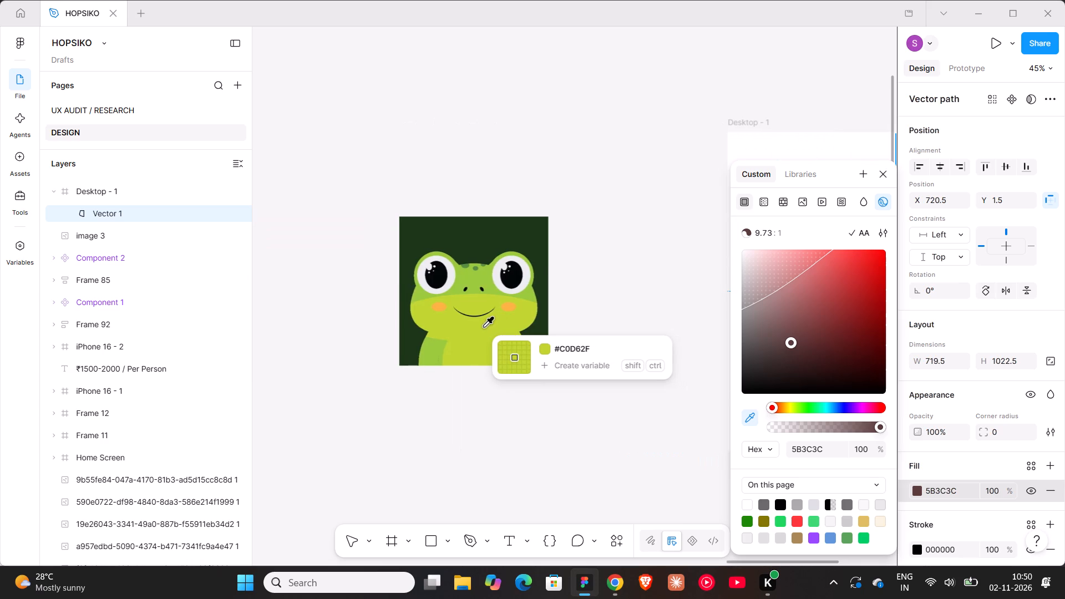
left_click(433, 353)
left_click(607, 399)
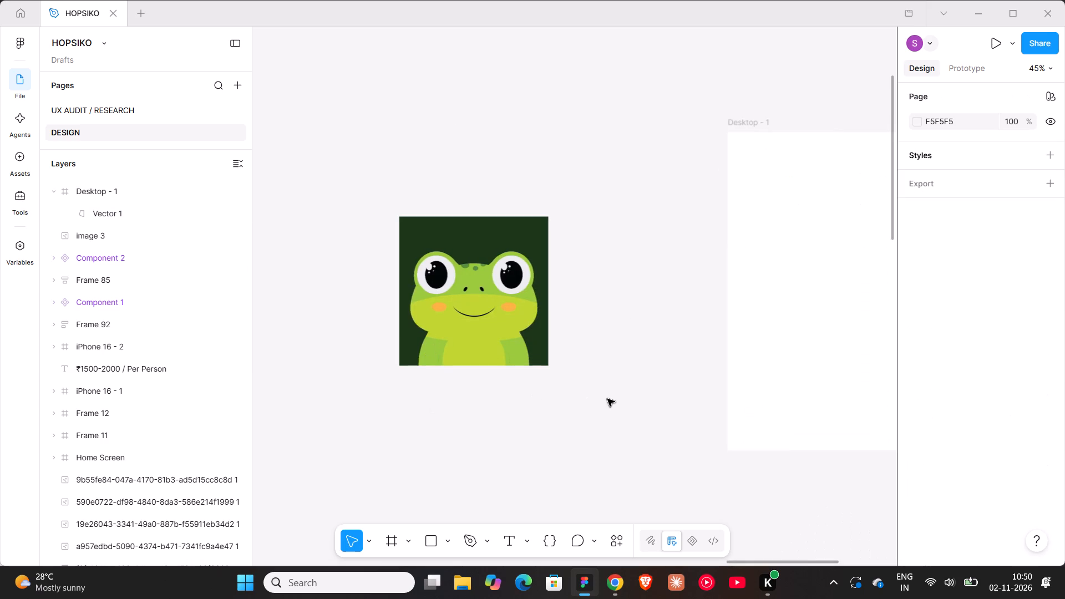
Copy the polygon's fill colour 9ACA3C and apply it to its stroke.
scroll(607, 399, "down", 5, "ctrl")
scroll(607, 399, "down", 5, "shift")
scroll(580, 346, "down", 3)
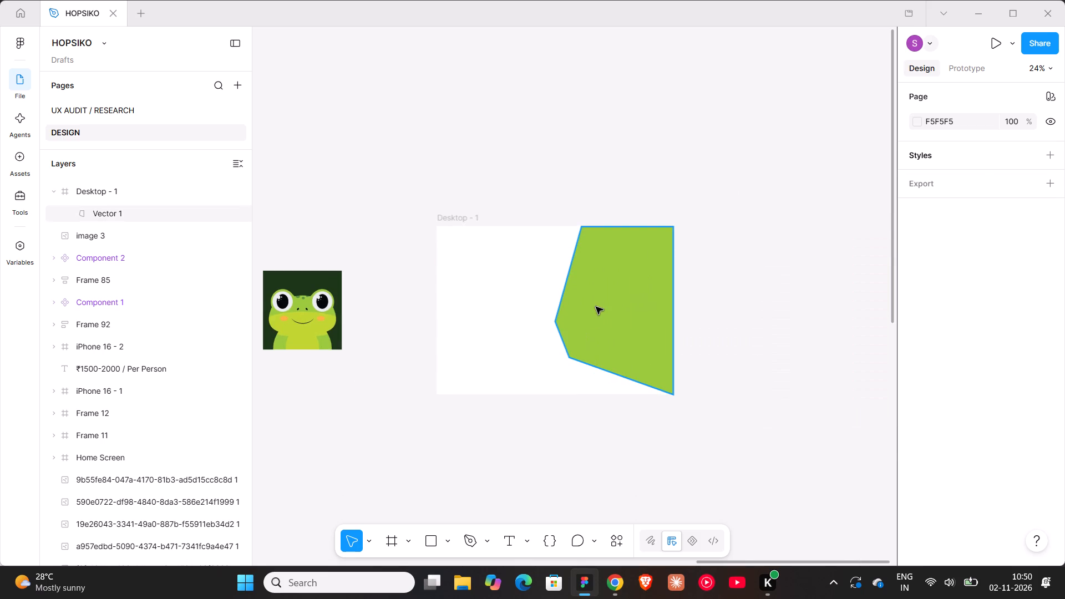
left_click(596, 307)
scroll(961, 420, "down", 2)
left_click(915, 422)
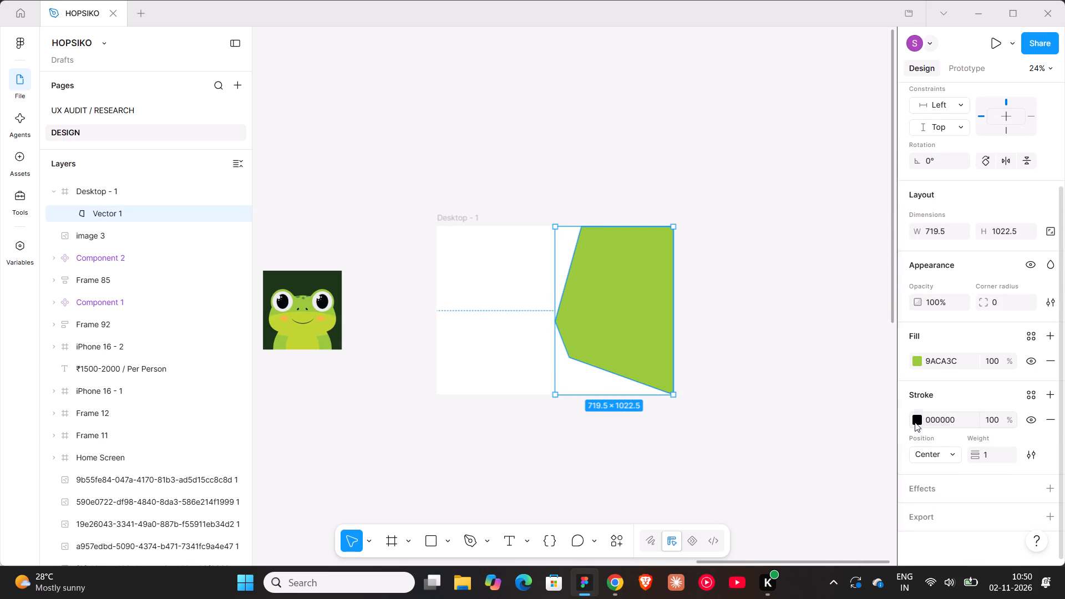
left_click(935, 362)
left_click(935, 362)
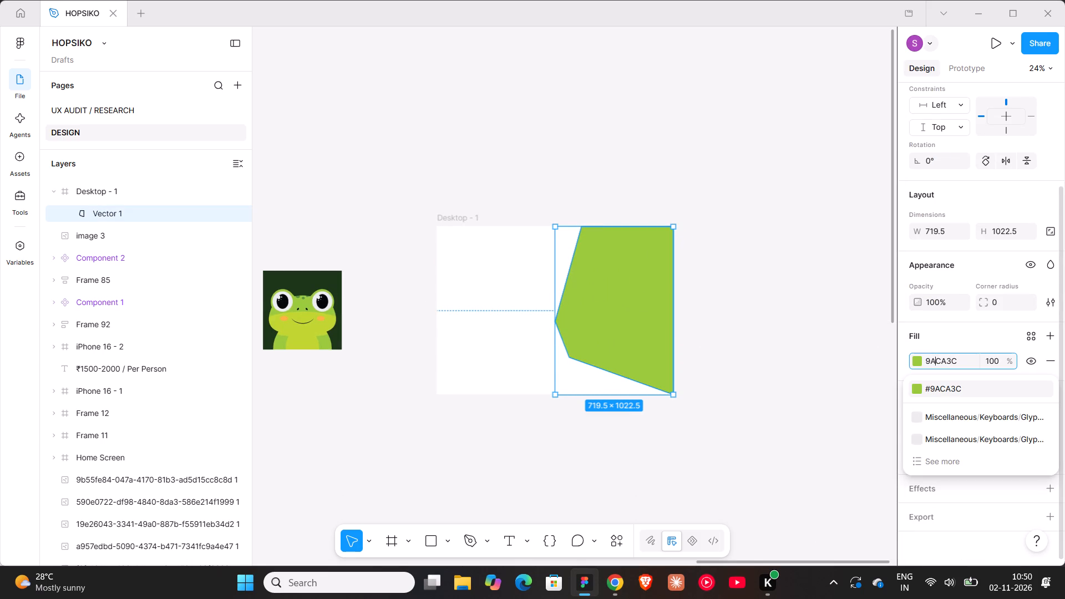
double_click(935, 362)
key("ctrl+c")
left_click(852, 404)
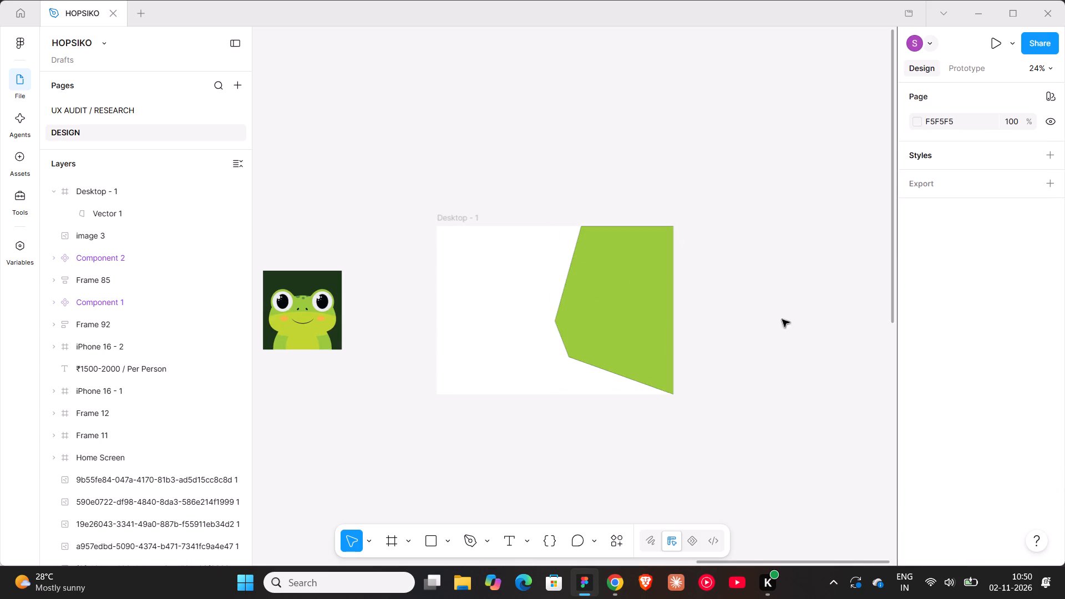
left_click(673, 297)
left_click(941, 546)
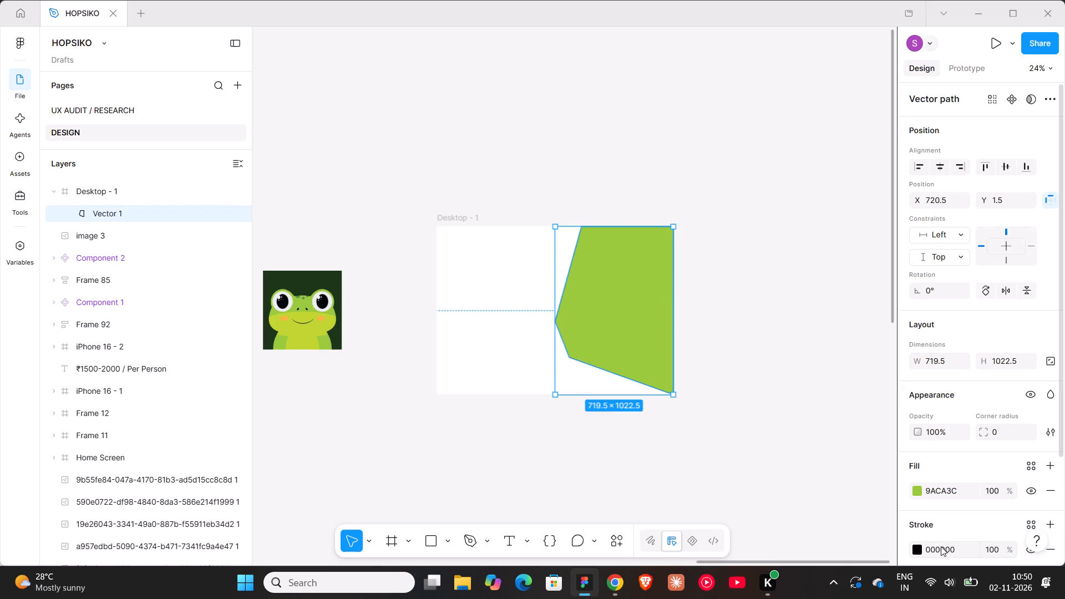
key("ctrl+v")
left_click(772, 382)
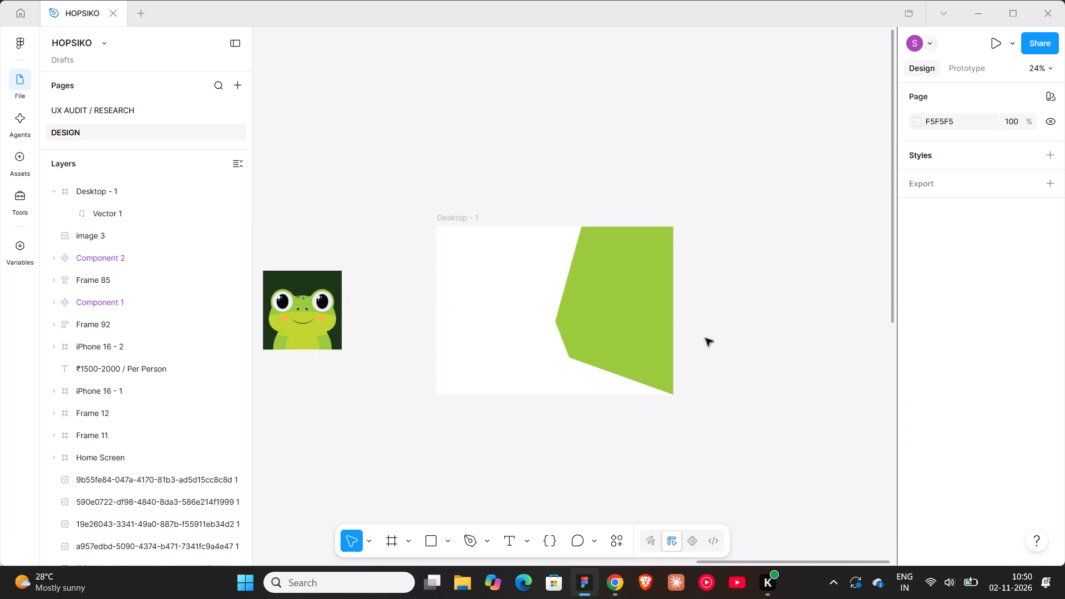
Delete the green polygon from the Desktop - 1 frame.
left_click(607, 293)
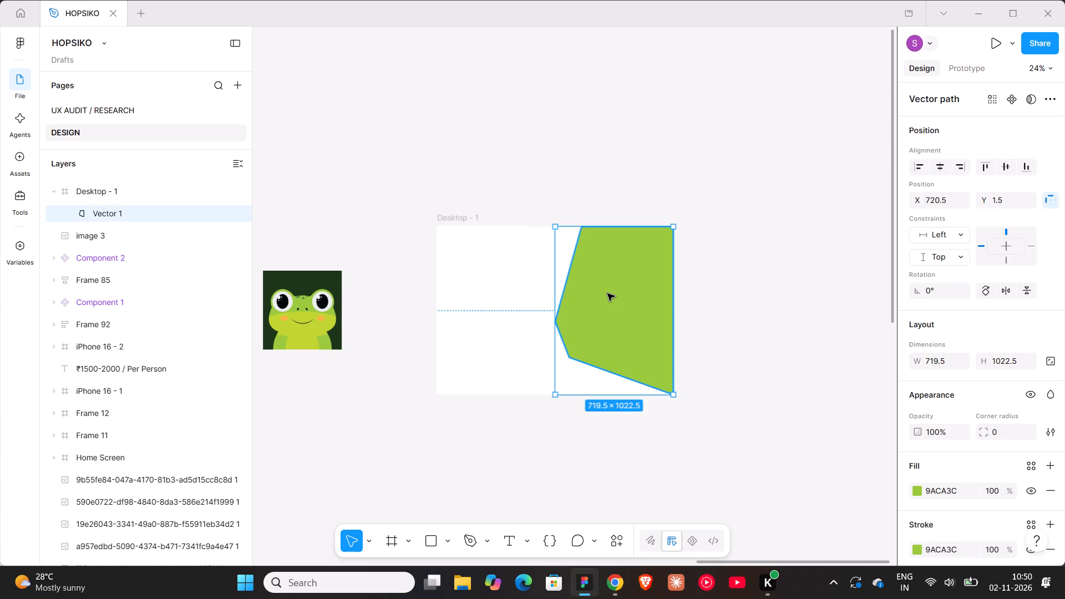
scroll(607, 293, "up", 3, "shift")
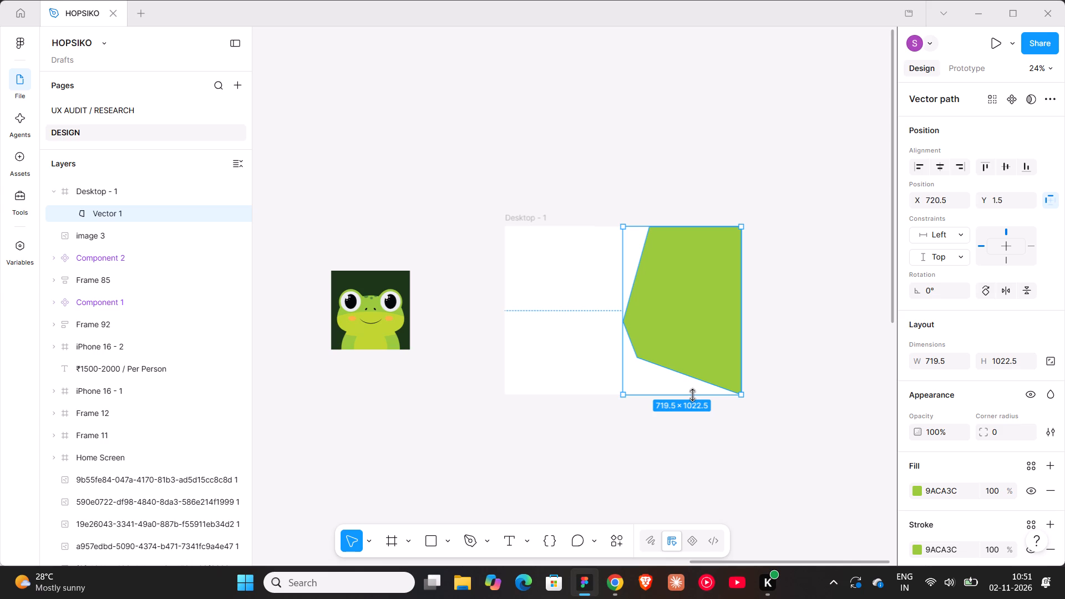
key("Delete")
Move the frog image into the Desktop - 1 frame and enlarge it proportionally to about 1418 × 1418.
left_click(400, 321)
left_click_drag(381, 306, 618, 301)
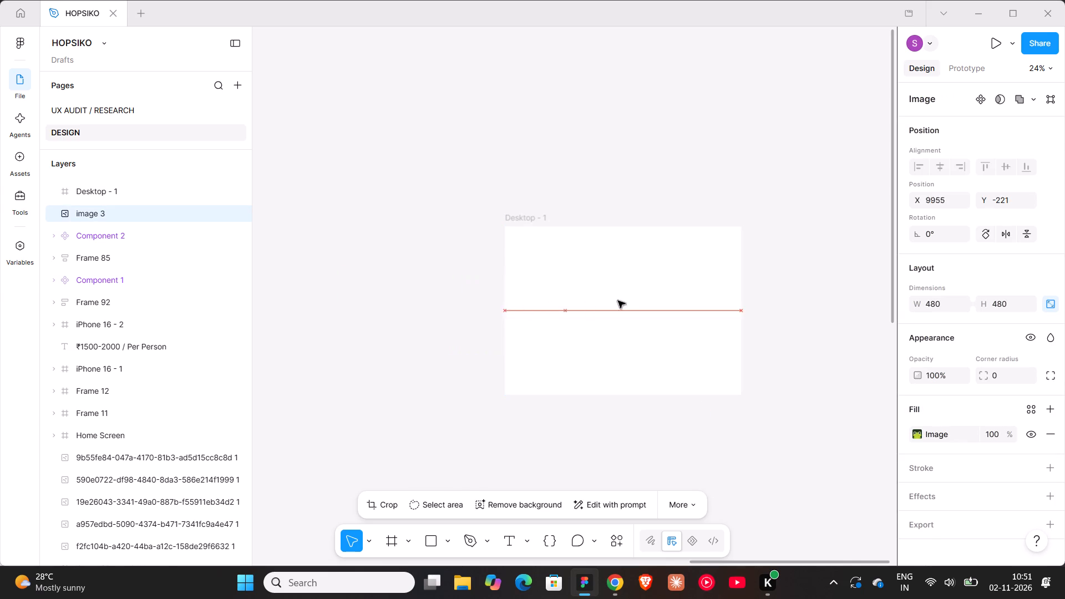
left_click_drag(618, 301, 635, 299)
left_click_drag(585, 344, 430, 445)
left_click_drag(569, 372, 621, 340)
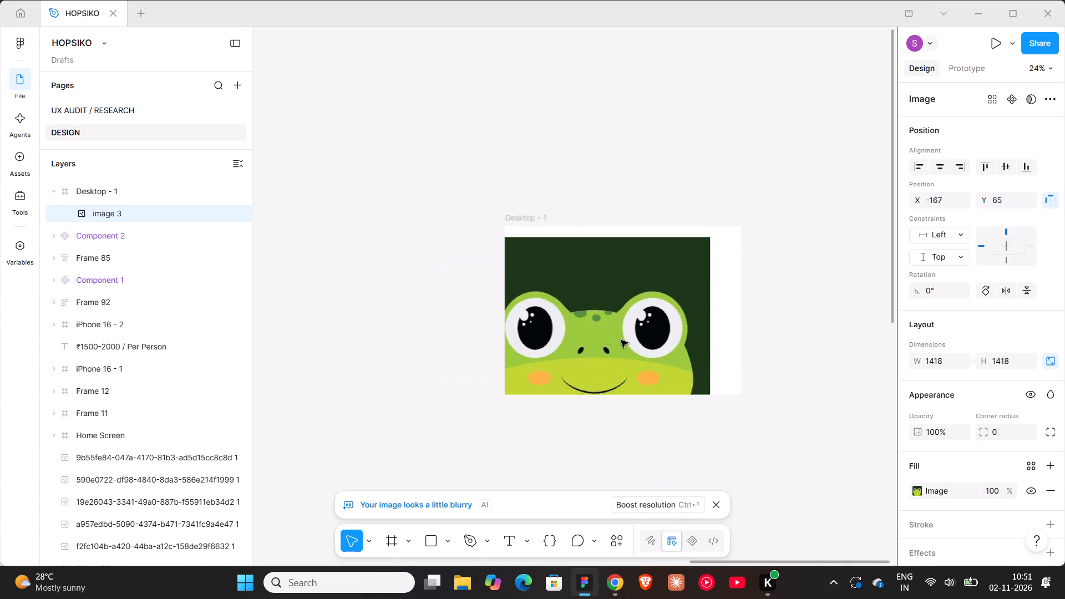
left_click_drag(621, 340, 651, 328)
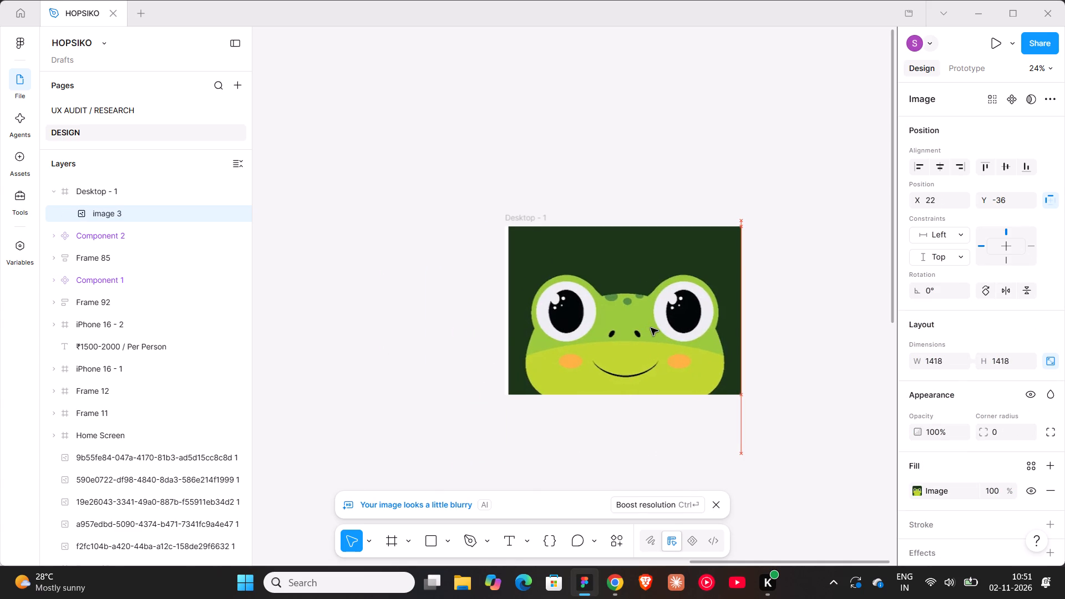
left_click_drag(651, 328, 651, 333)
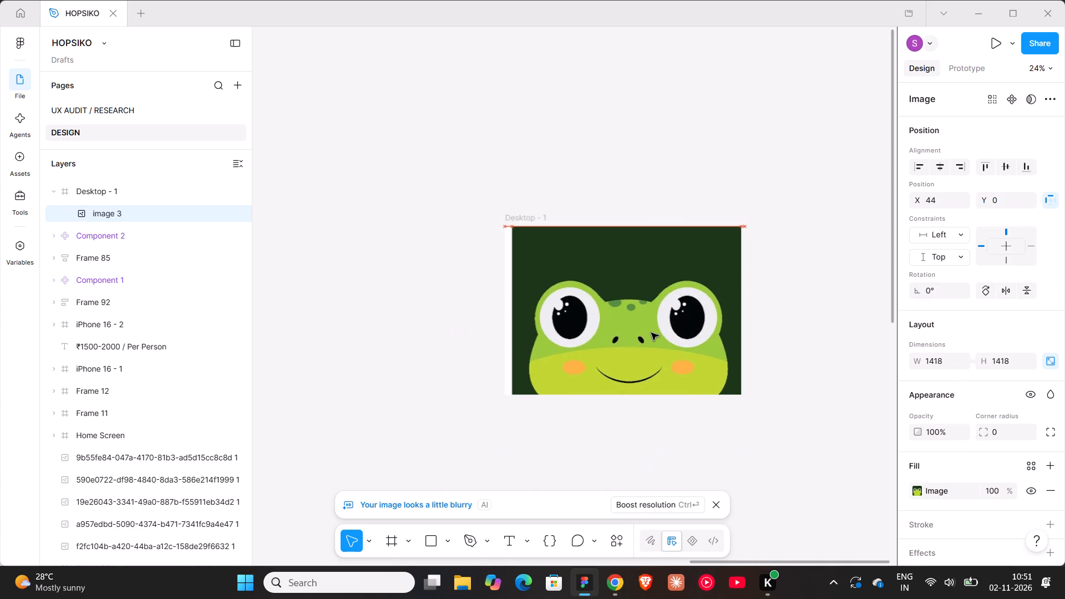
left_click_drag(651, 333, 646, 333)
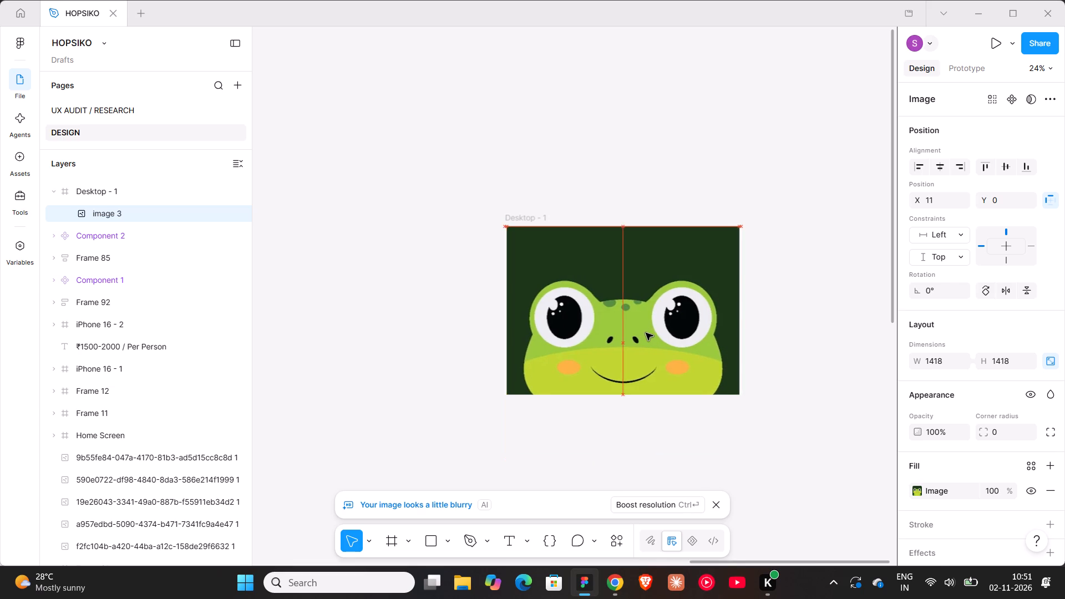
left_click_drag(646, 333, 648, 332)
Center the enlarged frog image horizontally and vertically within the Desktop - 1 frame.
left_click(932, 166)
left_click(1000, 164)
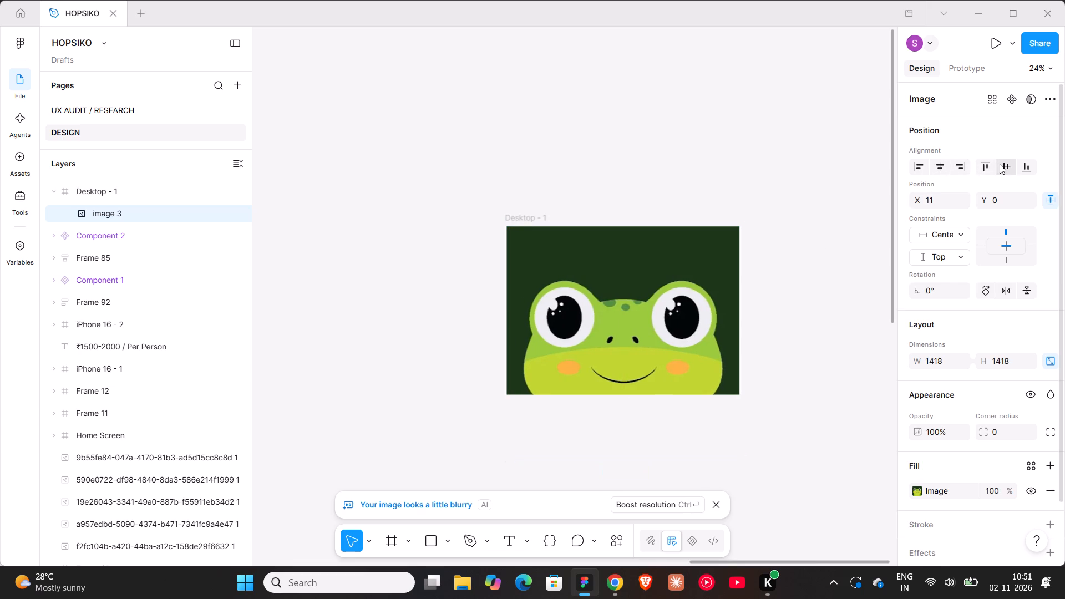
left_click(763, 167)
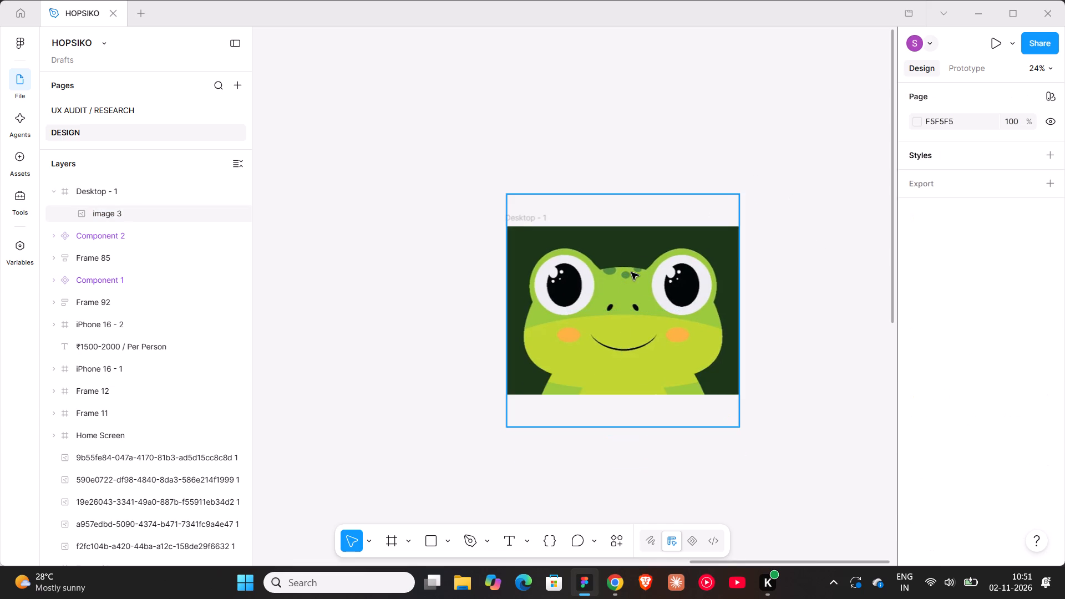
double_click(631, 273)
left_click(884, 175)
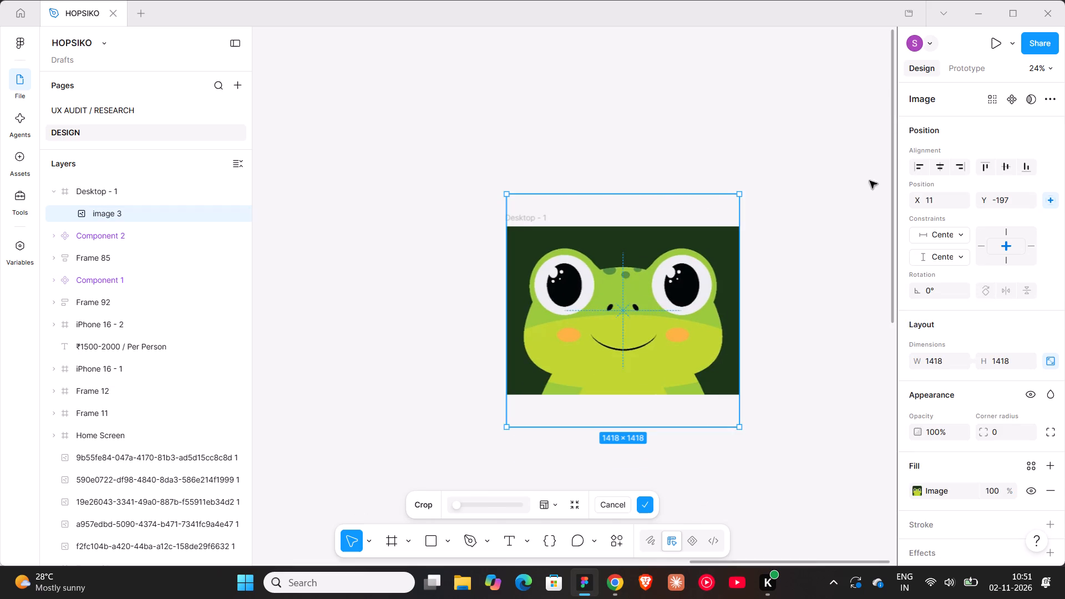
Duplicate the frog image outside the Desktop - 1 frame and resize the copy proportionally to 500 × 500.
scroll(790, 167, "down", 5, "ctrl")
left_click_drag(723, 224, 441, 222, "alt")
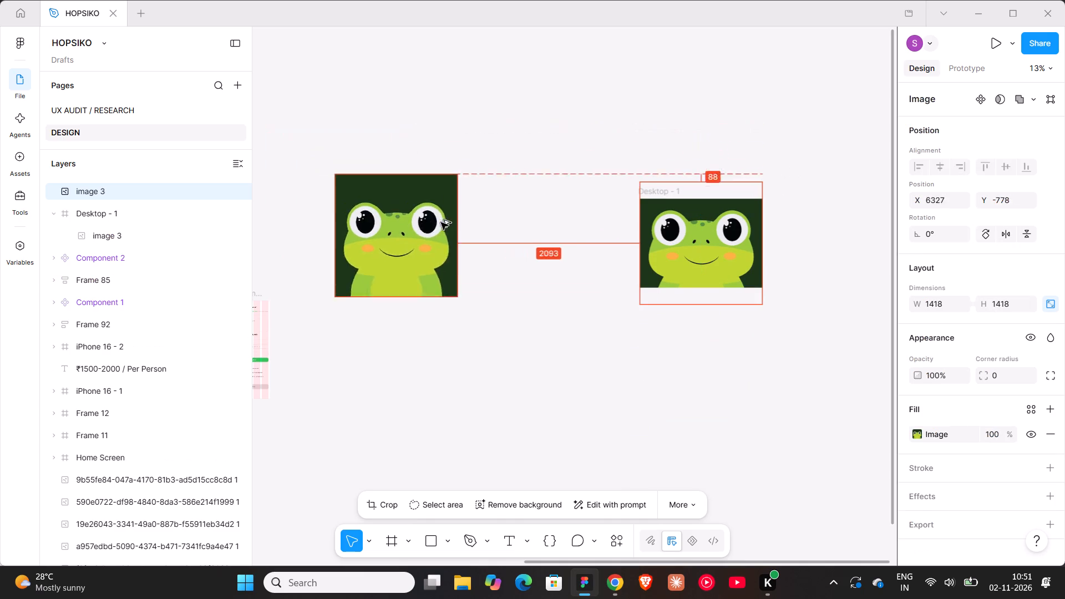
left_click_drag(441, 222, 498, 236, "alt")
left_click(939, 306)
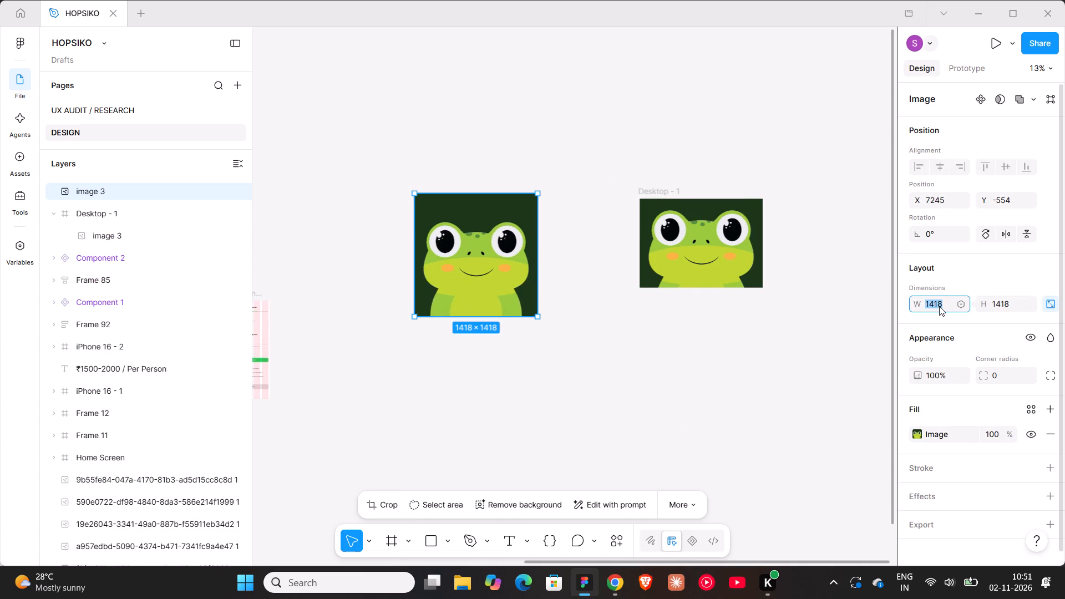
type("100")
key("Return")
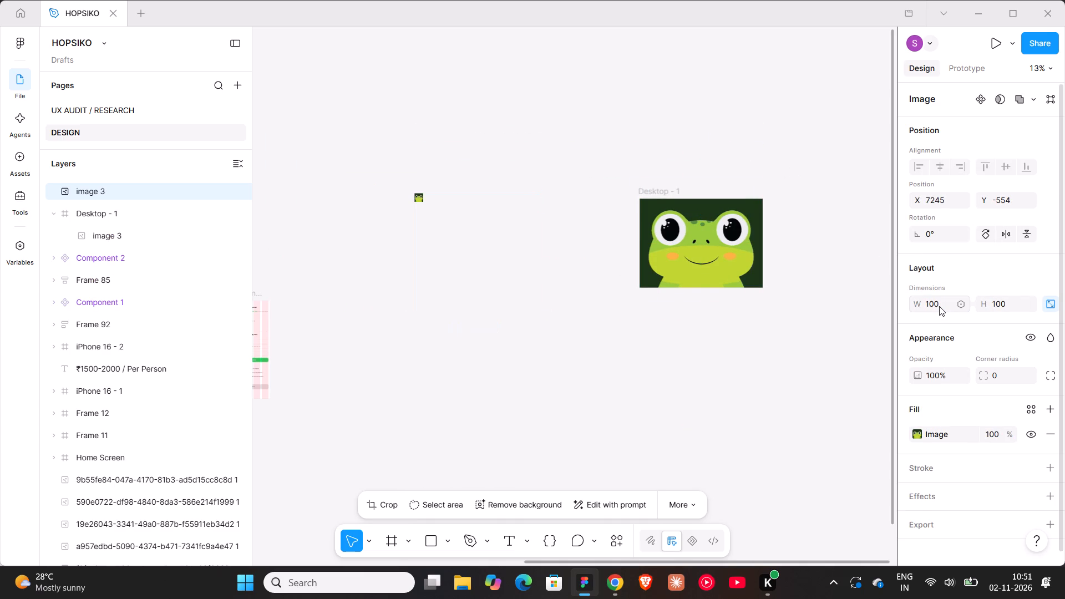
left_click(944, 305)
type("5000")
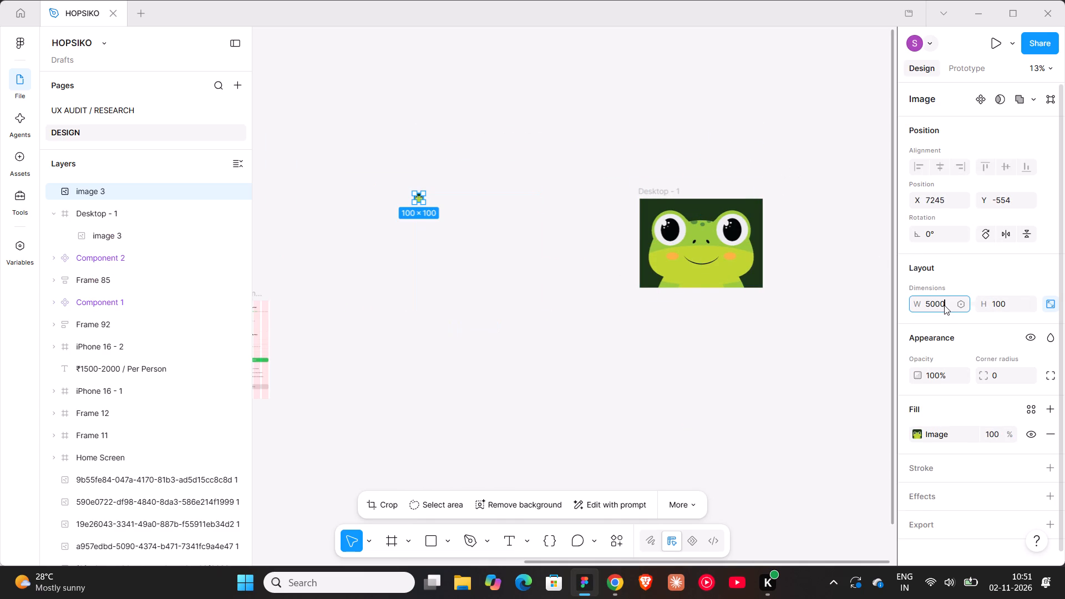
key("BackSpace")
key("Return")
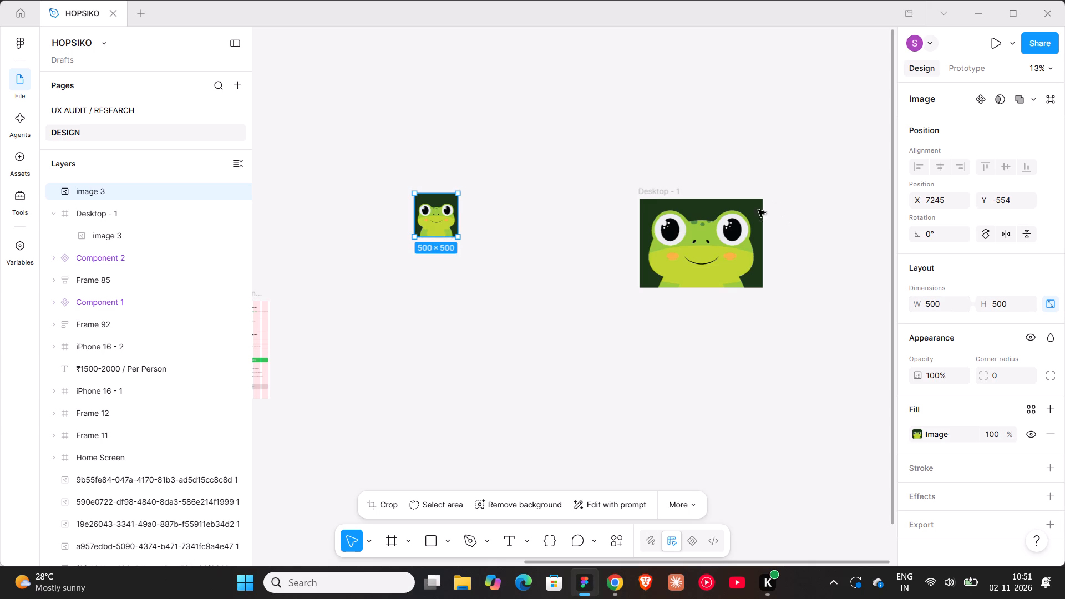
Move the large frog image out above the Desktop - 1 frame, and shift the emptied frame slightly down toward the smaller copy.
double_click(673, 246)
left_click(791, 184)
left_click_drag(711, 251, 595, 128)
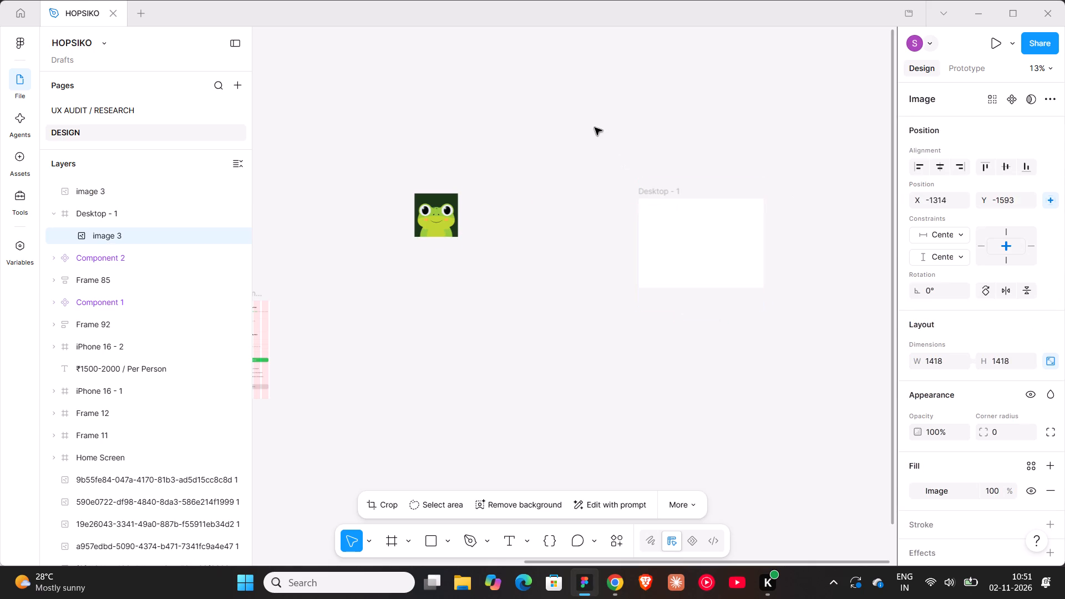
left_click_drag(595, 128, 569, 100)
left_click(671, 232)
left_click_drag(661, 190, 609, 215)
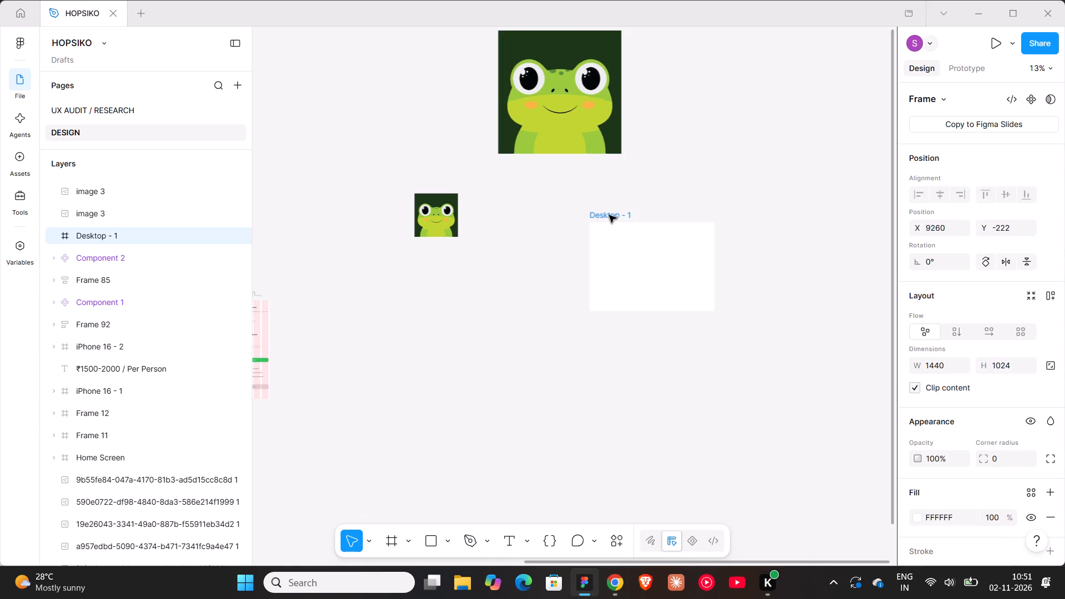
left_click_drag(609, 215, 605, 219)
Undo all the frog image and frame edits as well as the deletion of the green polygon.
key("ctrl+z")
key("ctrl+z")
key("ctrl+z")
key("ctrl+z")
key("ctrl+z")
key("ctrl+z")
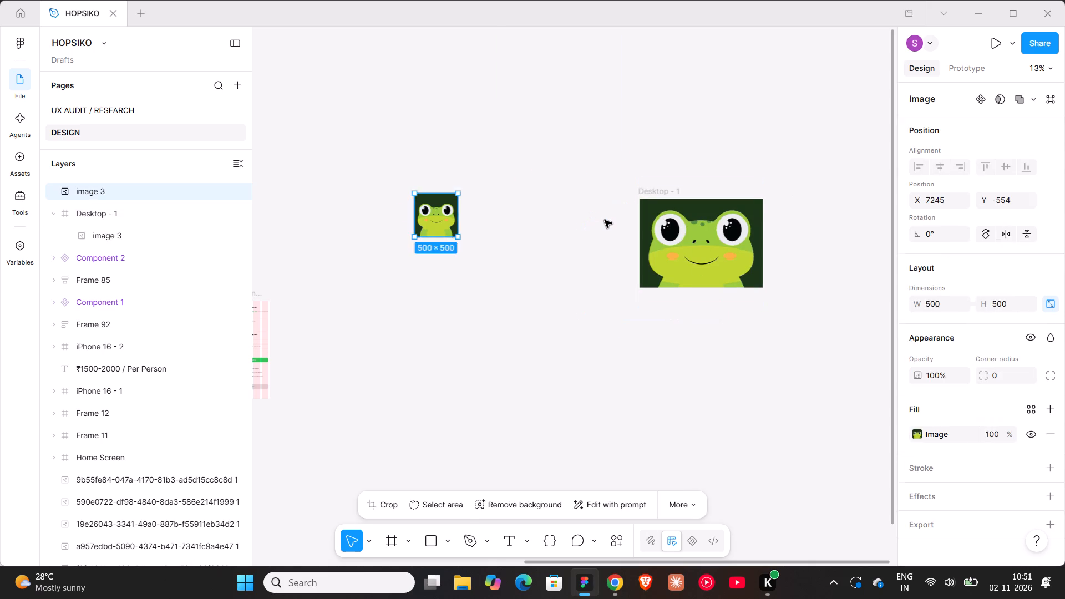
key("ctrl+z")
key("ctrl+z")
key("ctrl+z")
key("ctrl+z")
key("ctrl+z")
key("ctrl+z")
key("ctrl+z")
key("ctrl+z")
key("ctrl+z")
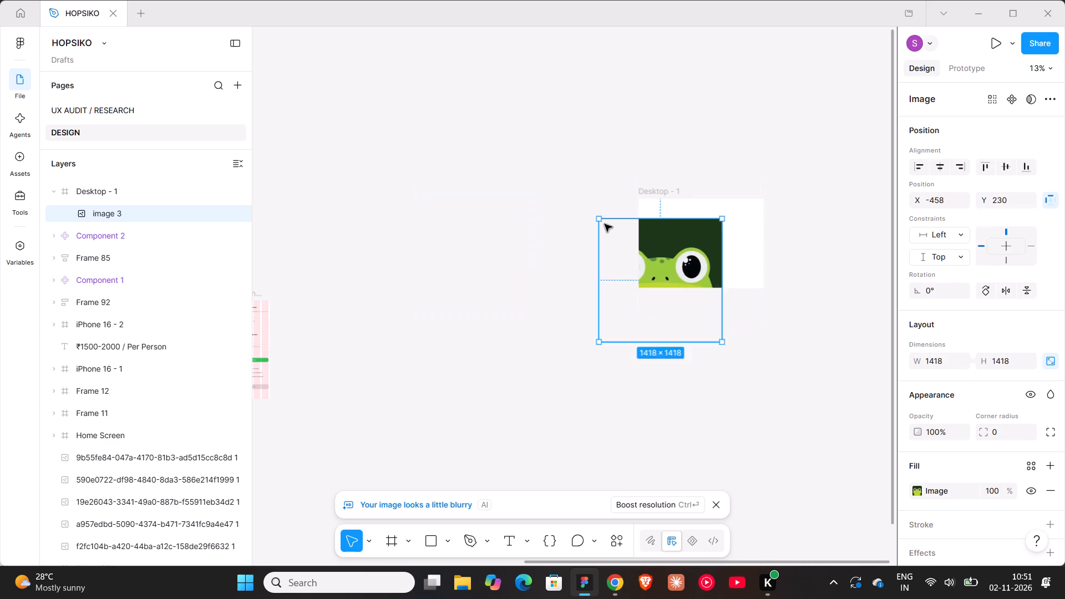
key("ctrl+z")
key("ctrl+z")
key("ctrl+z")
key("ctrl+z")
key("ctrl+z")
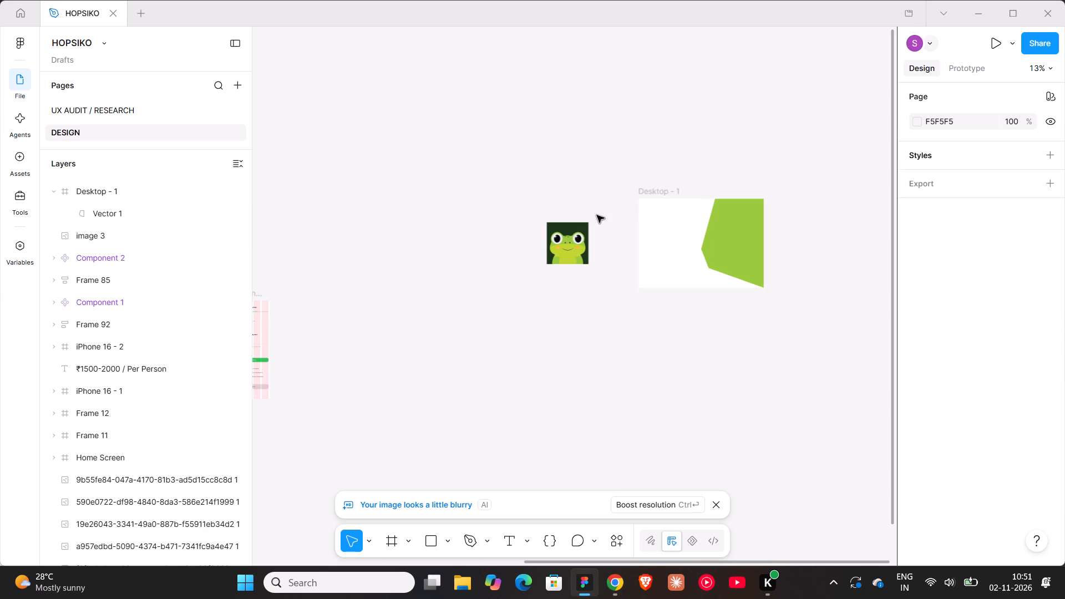
Edit the green polygon's vertices, moving its lower-left point down to the frame's bottom edge at about X 794, Y 1024.
scroll(579, 221, "down", 3, "shift")
left_click(649, 235)
scroll(671, 285, "up", 10, "ctrl")
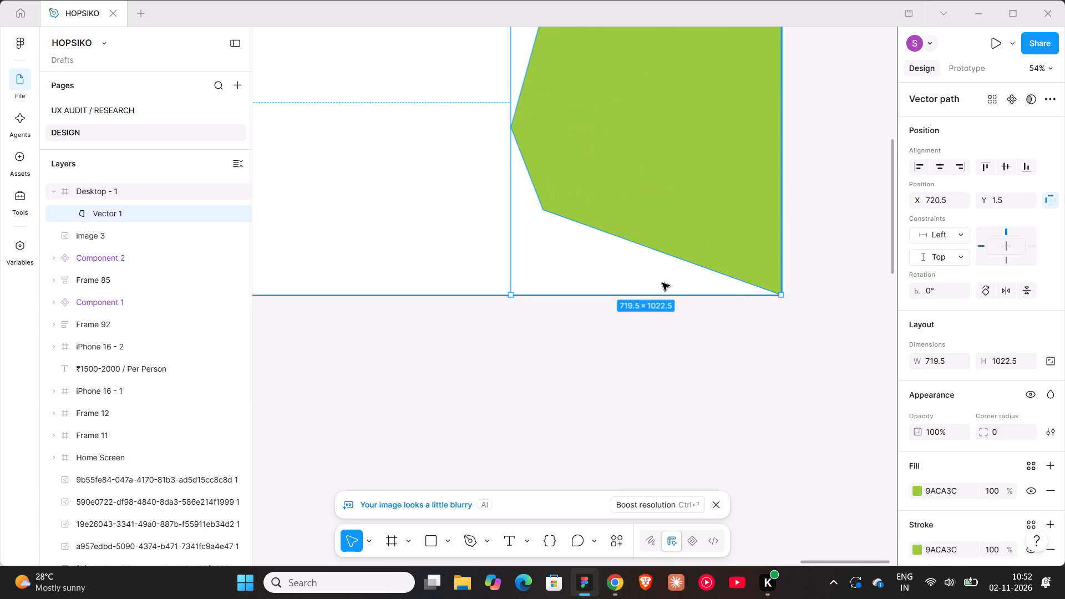
scroll(658, 332, "up", 3)
scroll(658, 332, "down", 7, "ctrl")
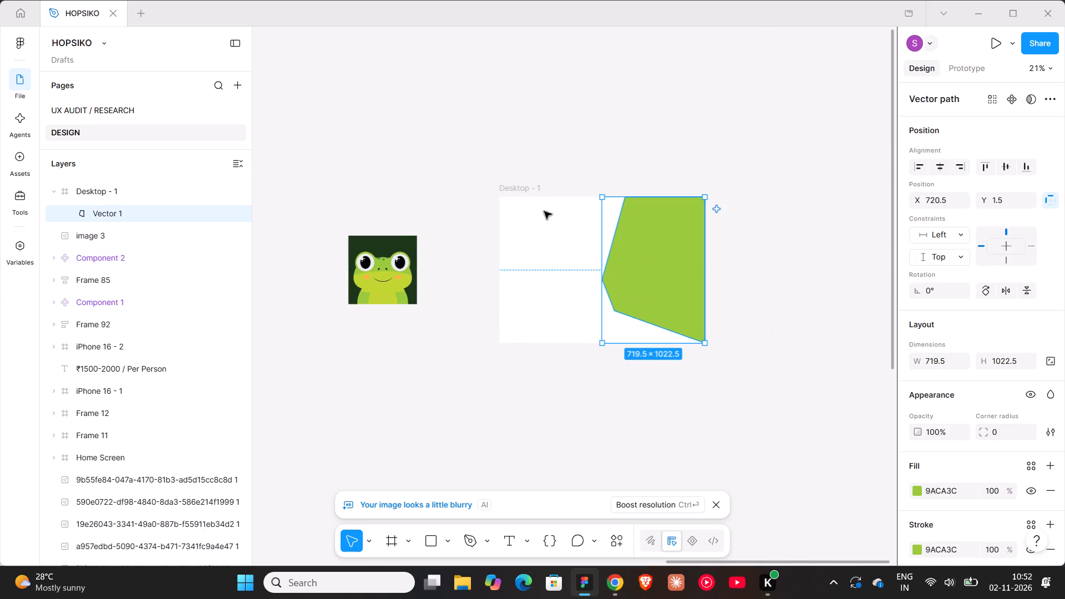
left_click(528, 190)
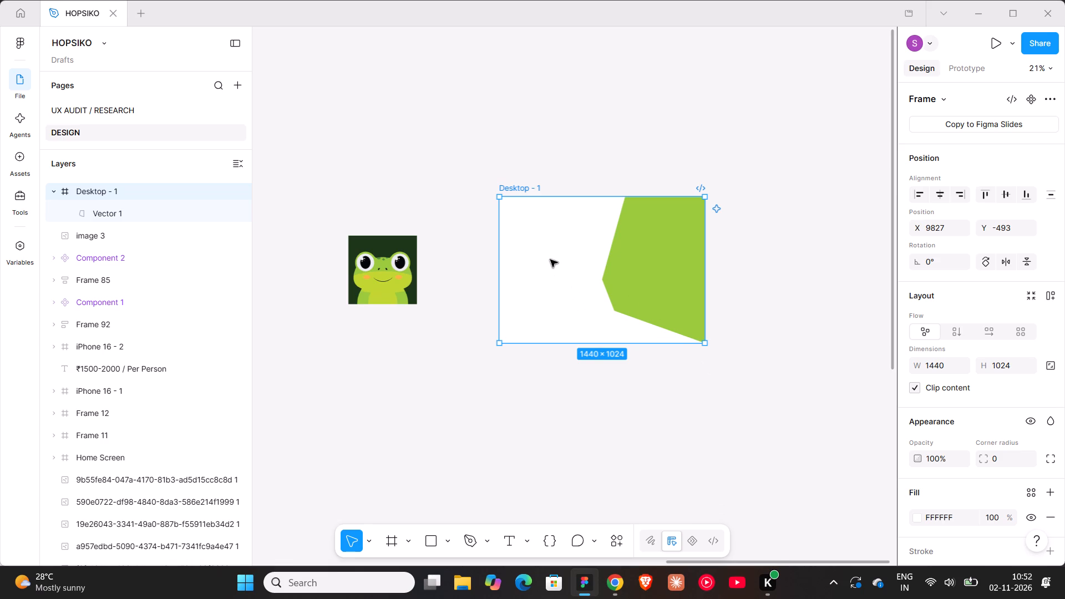
left_click(660, 293)
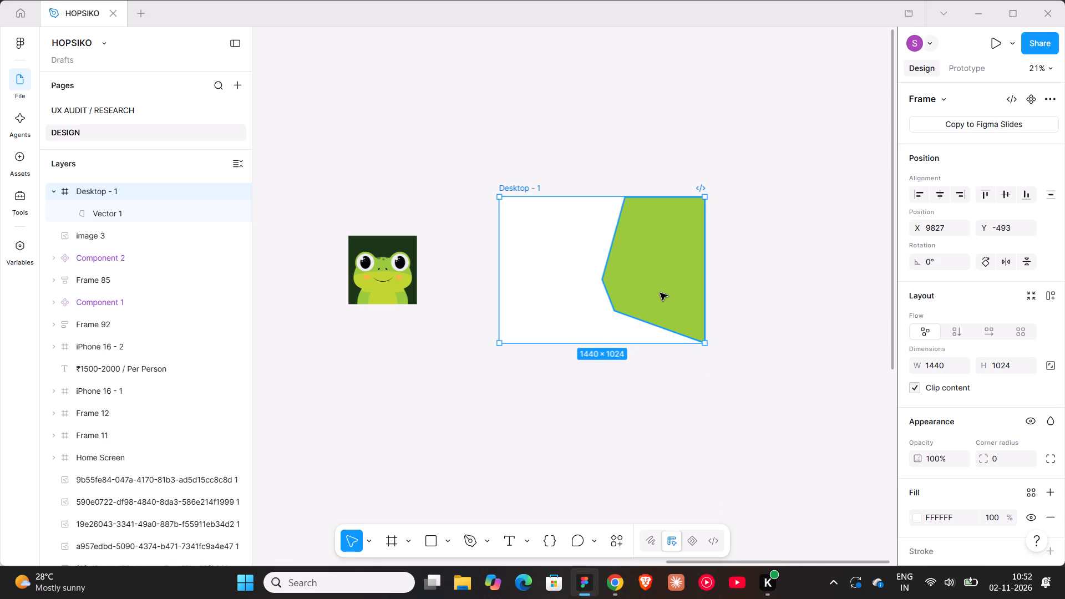
double_click(616, 306)
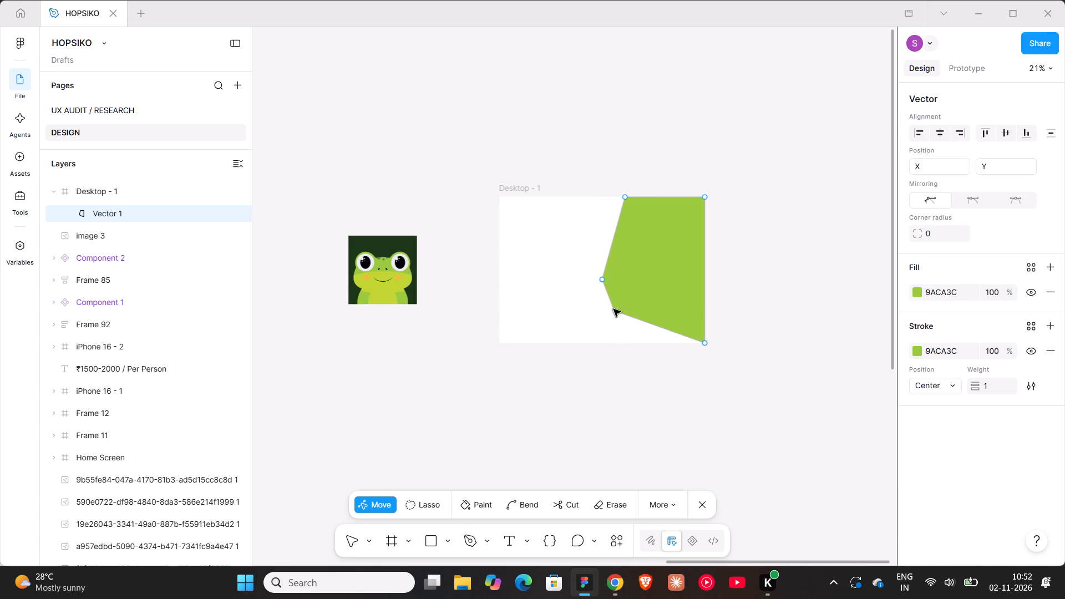
left_click_drag(613, 309, 613, 341)
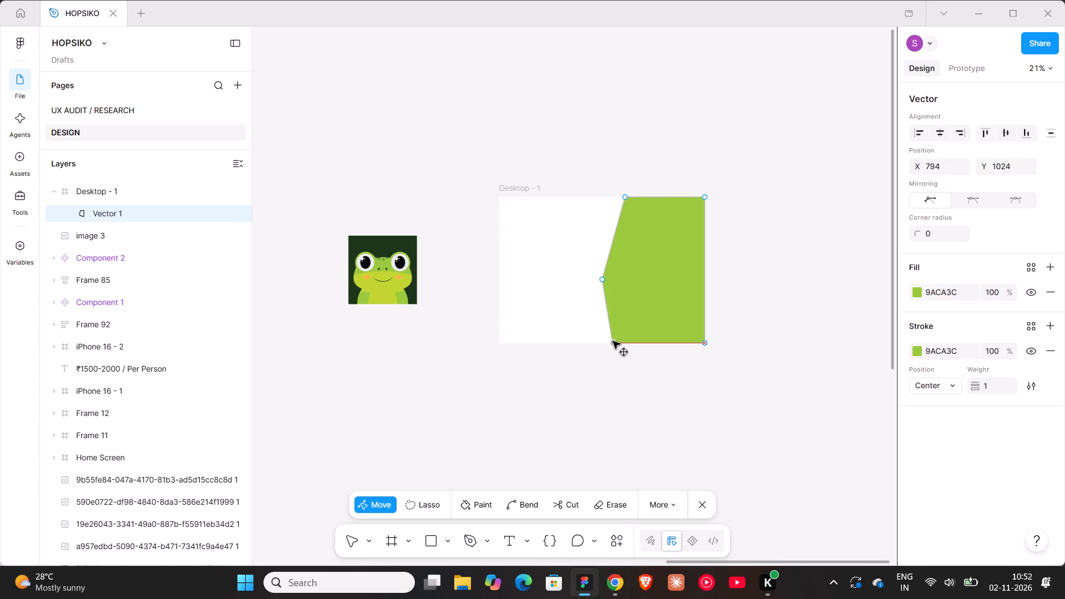
left_click_drag(613, 341, 613, 342)
left_click(657, 374)
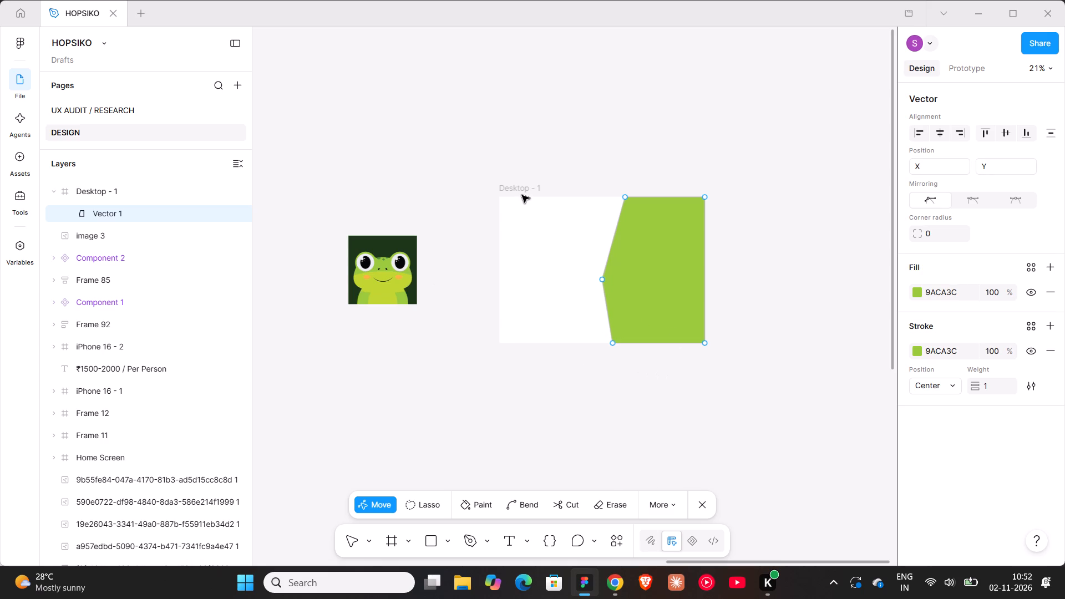
left_click(522, 190)
double_click(633, 161)
Change the Desktop - 1 frame's fill to the dark green sampled from the frog image's background.
left_click(525, 185)
scroll(916, 374, "down", 2)
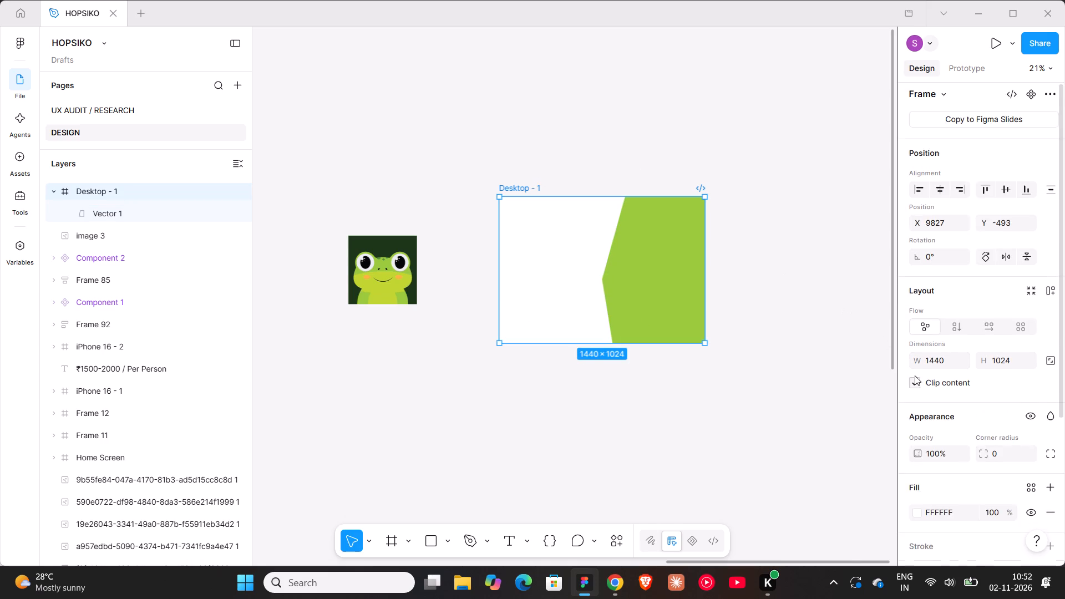
scroll(915, 375, "down", 1)
left_click(916, 317)
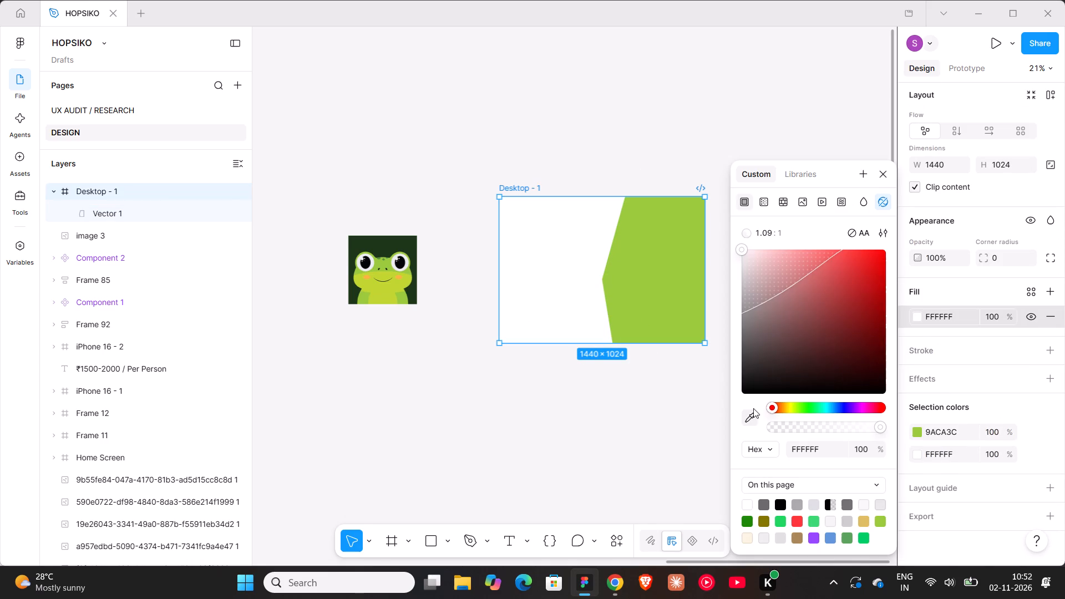
left_click(750, 415)
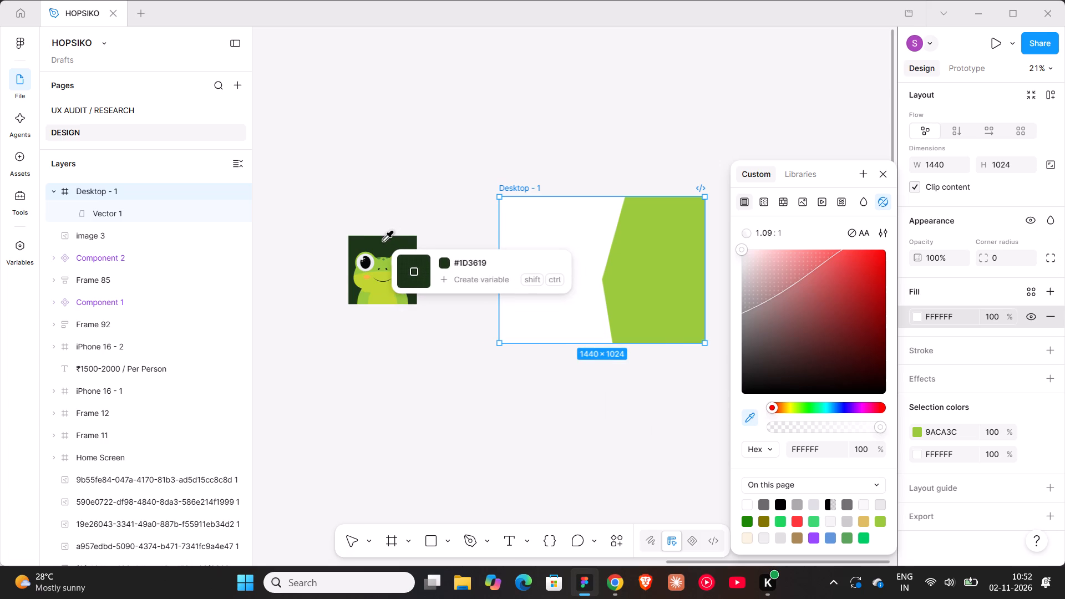
left_click(377, 242)
left_click(546, 140)
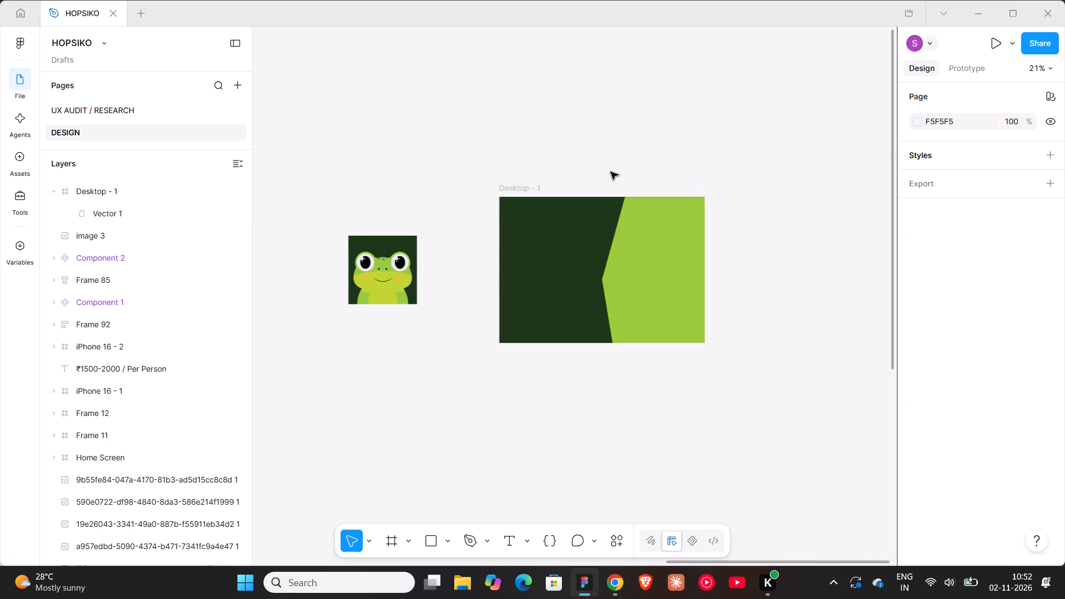
Apply an iPhone 16 phone mockup to the Home Screen frame with the Quick Mockups plugin.
scroll(632, 256, "up", 3)
left_click(558, 190)
scroll(594, 194, "up", 9, "shift")
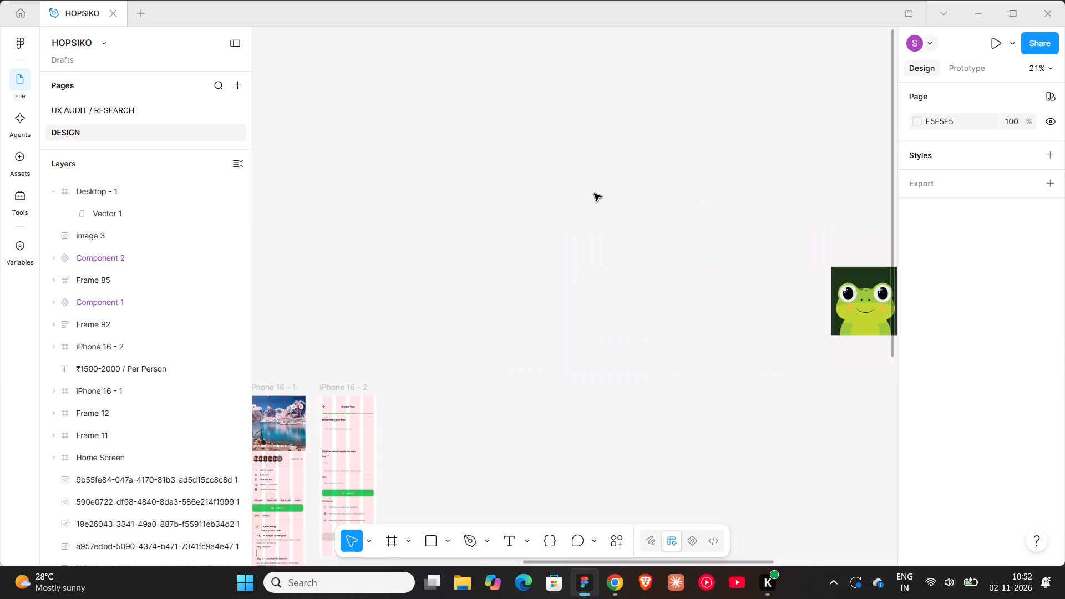
scroll(594, 194, "up", 5, "shift")
scroll(594, 194, "down", 8)
scroll(506, 225, "up", 8, "ctrl")
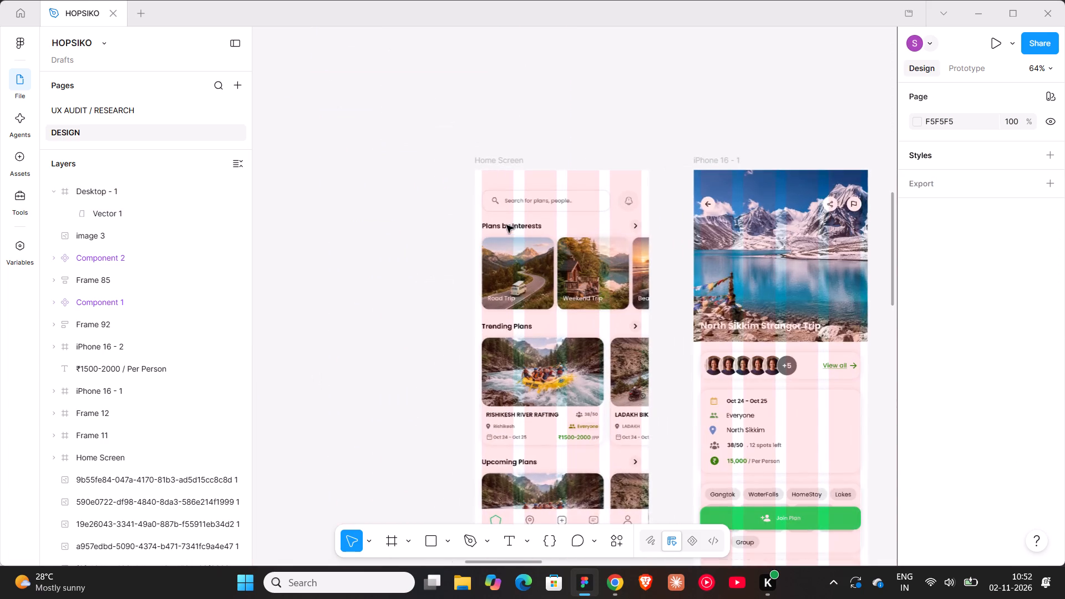
scroll(506, 225, "down", 4)
scroll(506, 225, "down", 3, "shift")
scroll(512, 182, "down", 8, "ctrl")
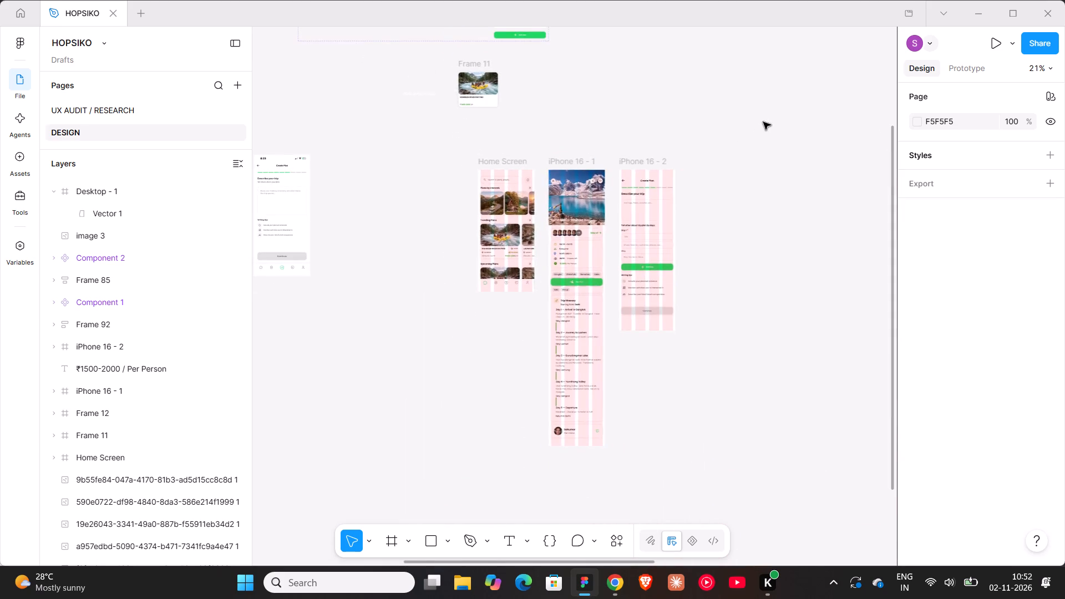
scroll(762, 122, "down", 5, "shift")
left_click(695, 145)
right_click(597, 182)
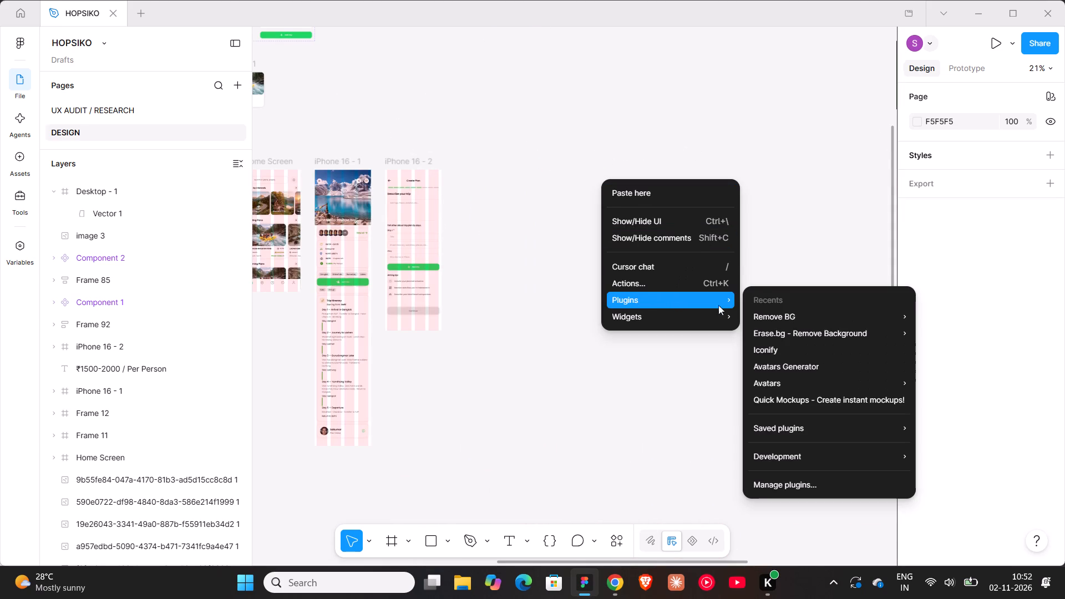
left_click(815, 401)
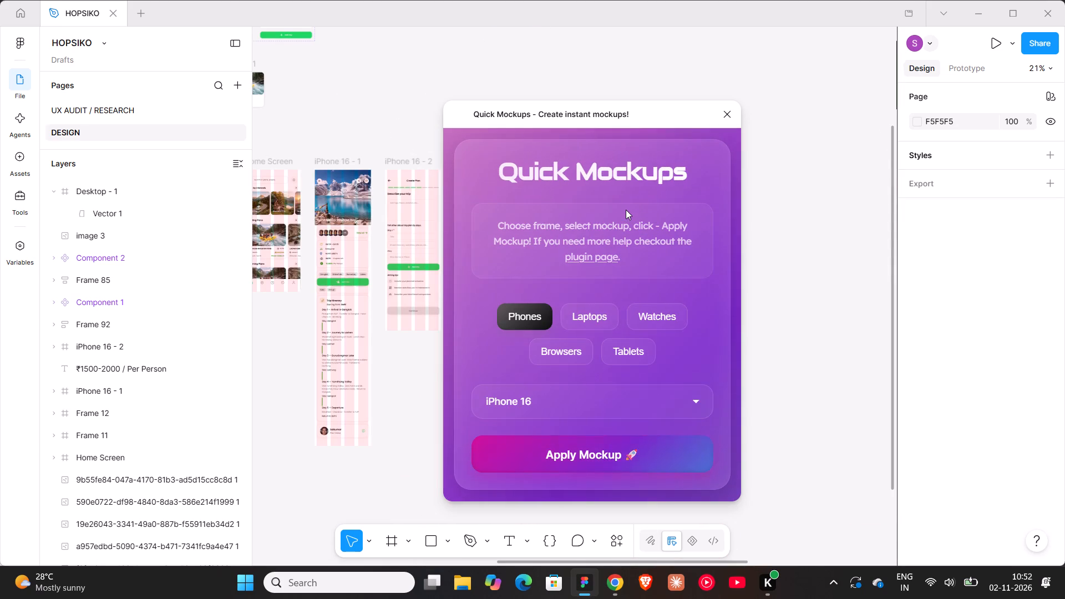
left_click(281, 158)
left_click(565, 450)
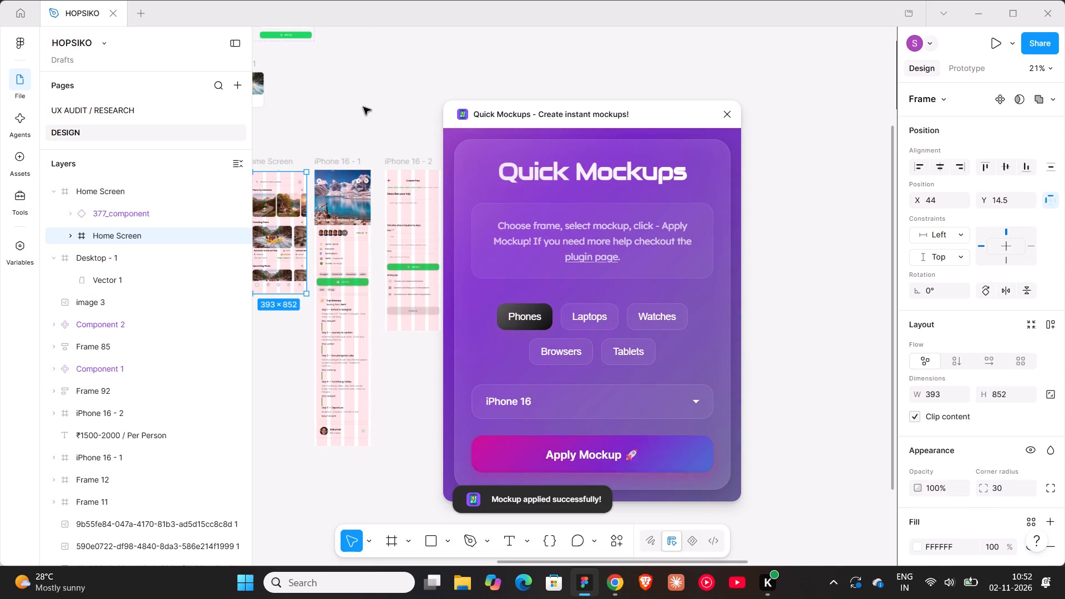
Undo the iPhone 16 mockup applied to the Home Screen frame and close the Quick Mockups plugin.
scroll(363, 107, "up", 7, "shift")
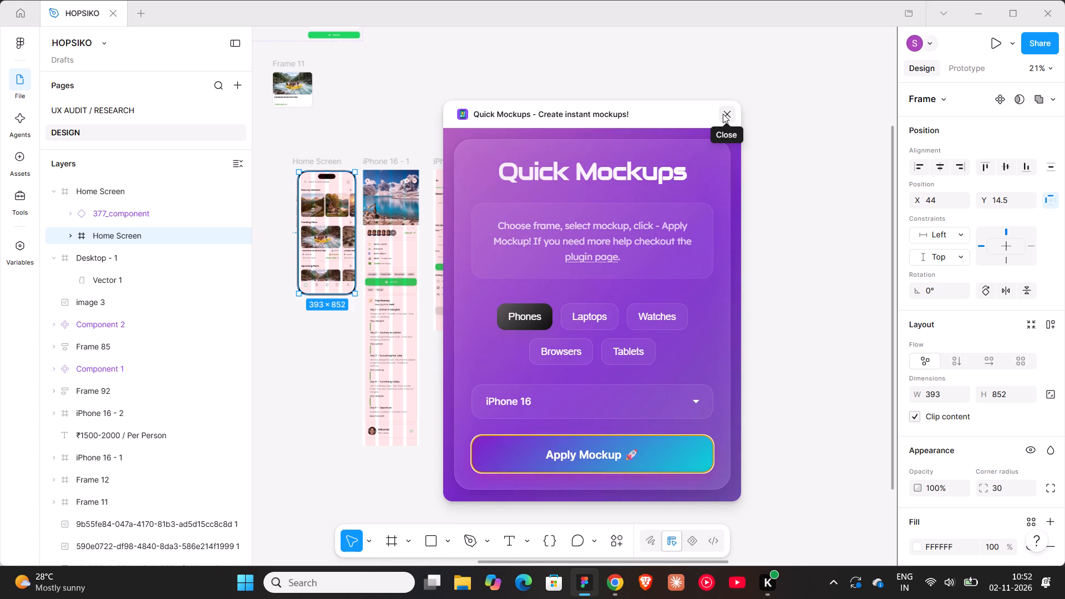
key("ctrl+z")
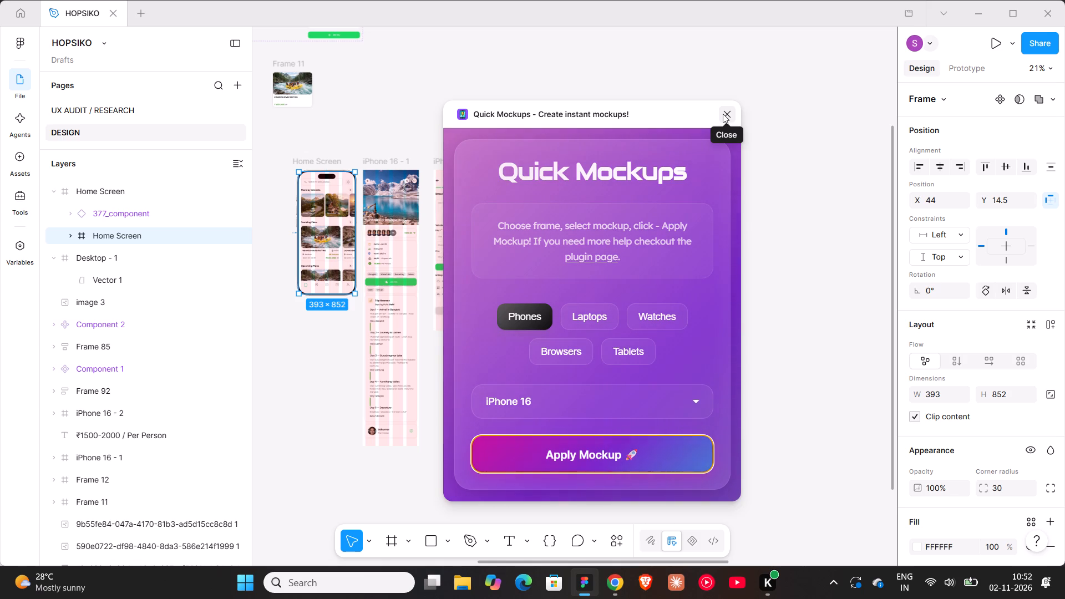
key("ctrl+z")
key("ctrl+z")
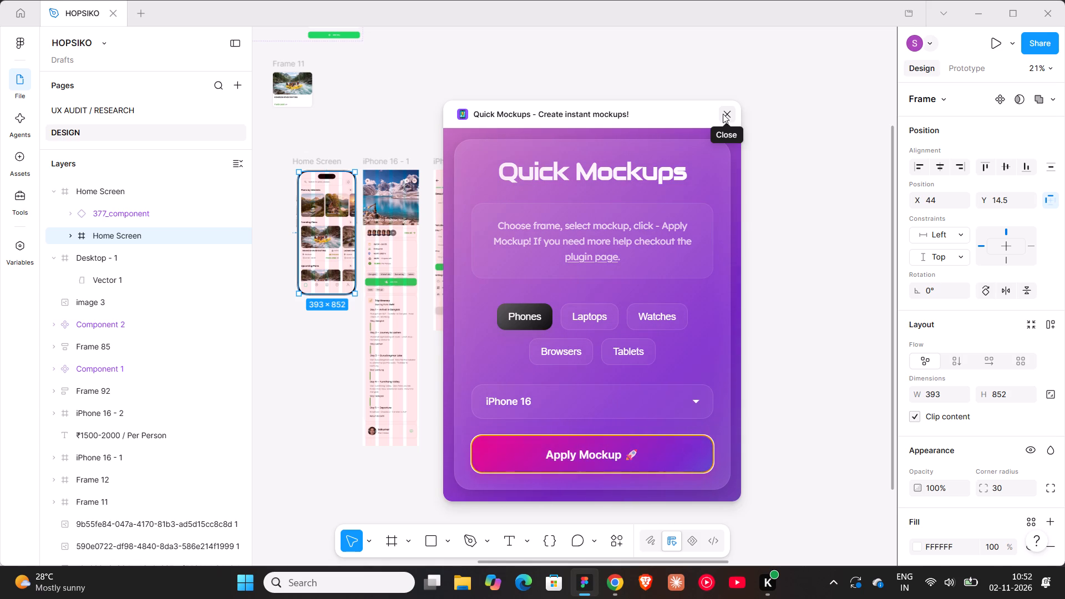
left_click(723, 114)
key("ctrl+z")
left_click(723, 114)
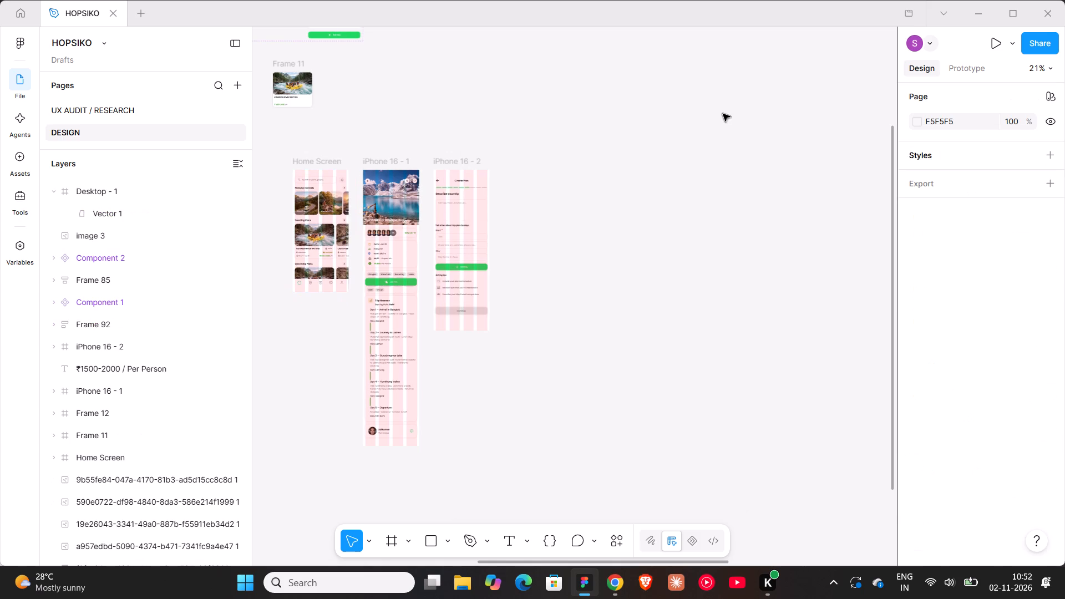
Duplicate the Home Screen, iPhone 16 - 1 and iPhone 16 - 2 frames together, placing the copies on empty canvas beside Component 2.
scroll(723, 114, "up", 2, "shift")
scroll(723, 114, "down", 5, "ctrl")
left_click_drag(478, 125, 641, 276)
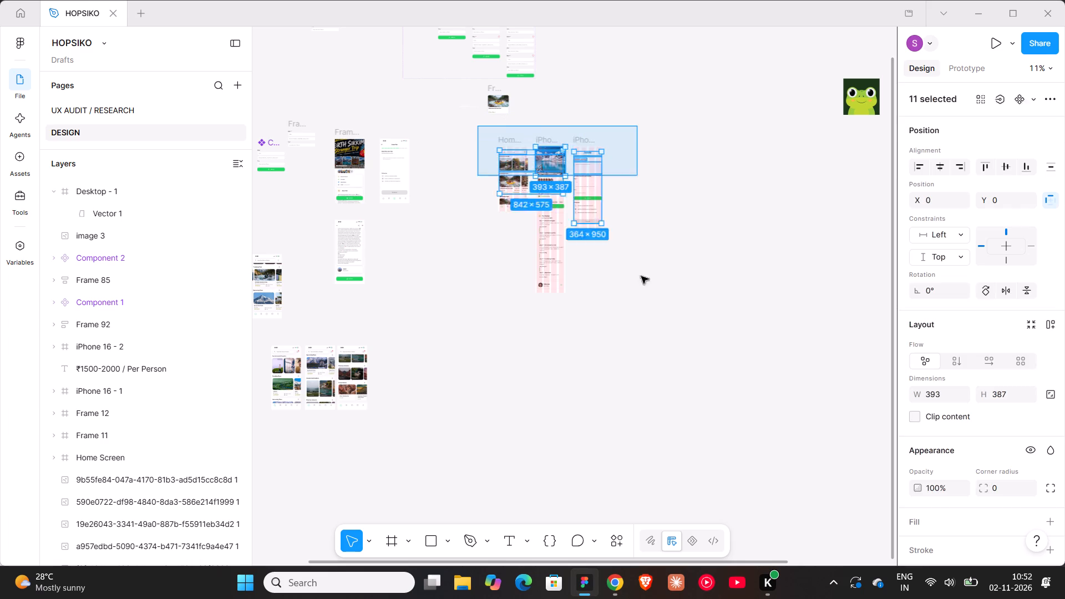
left_click_drag(641, 276, 643, 370)
scroll(674, 296, "up", 4)
left_click_drag(545, 368, 642, 229, "alt")
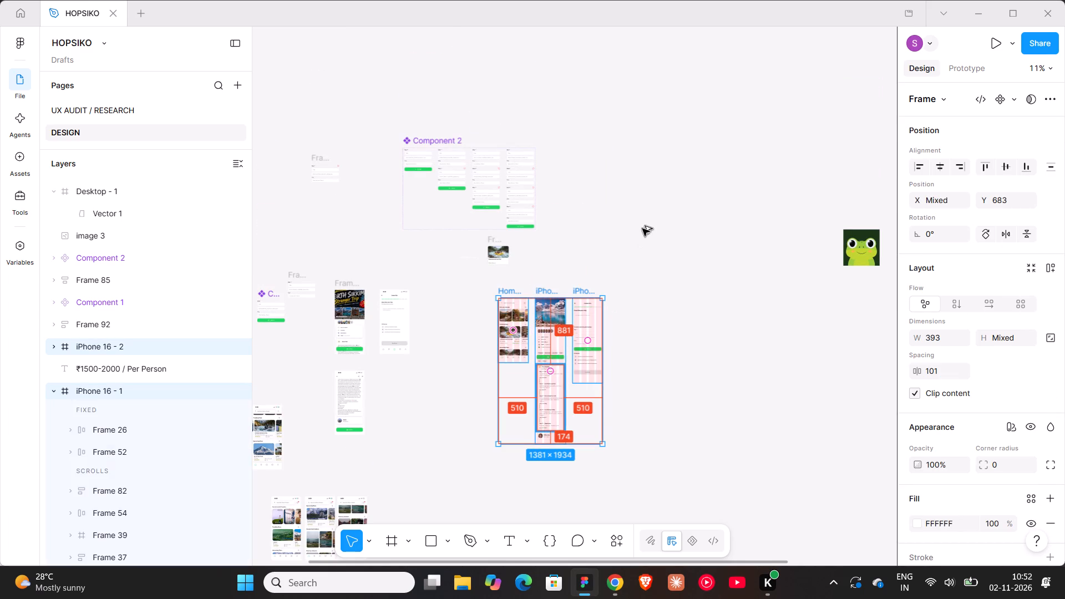
left_click_drag(642, 229, 642, 180, "alt")
left_click(640, 307)
scroll(605, 319, "down", 2)
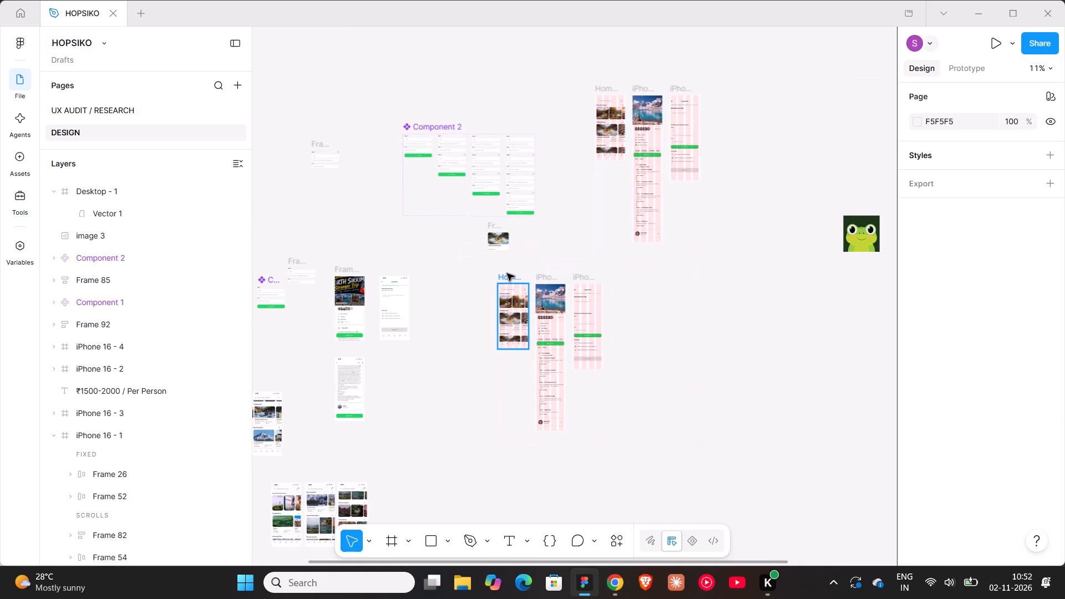
Run the Mockuuups Studio plugin on the lower of the two Home Screen frames.
left_click(507, 273)
right_click(709, 275)
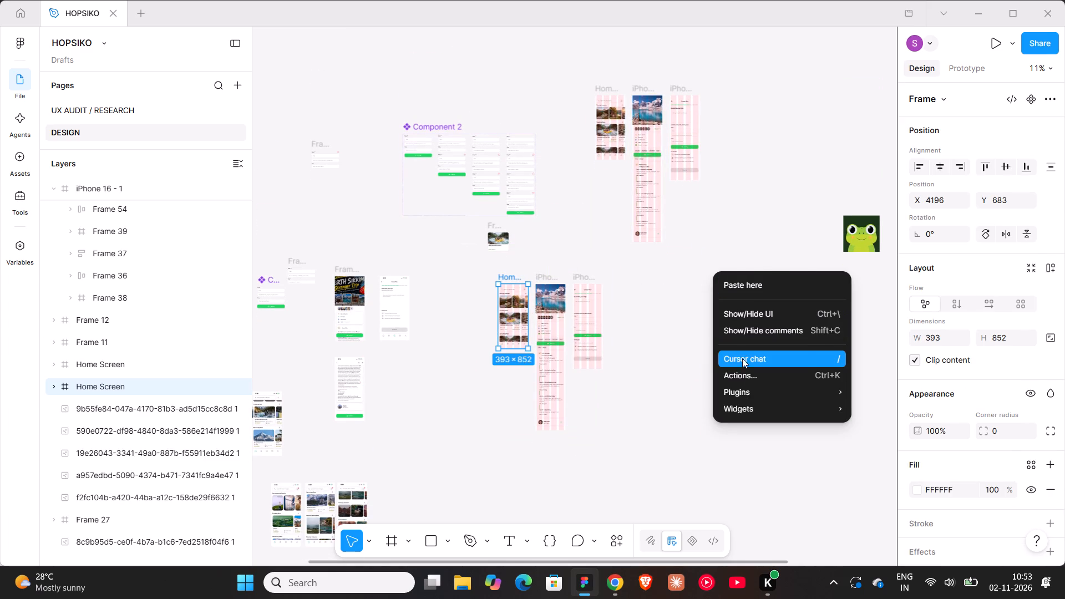
left_click(975, 392)
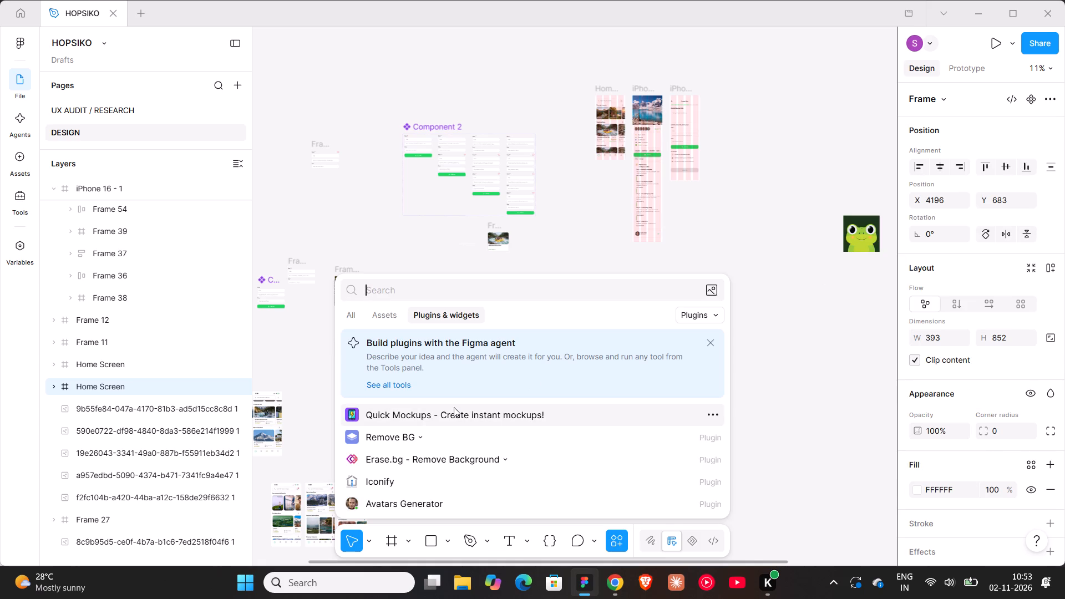
scroll(454, 407, "down", 2)
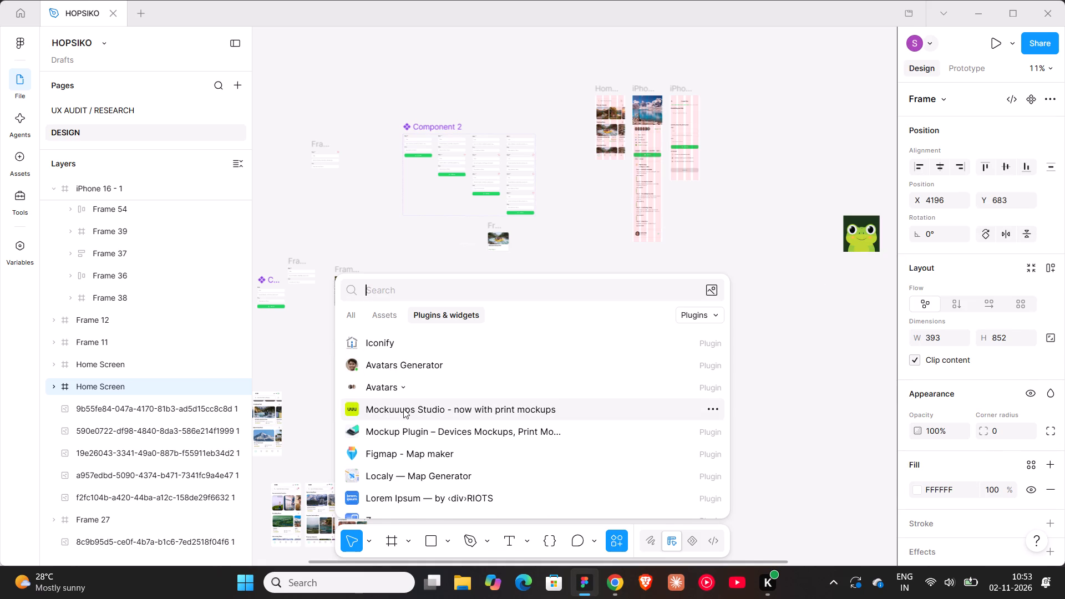
left_click(418, 409)
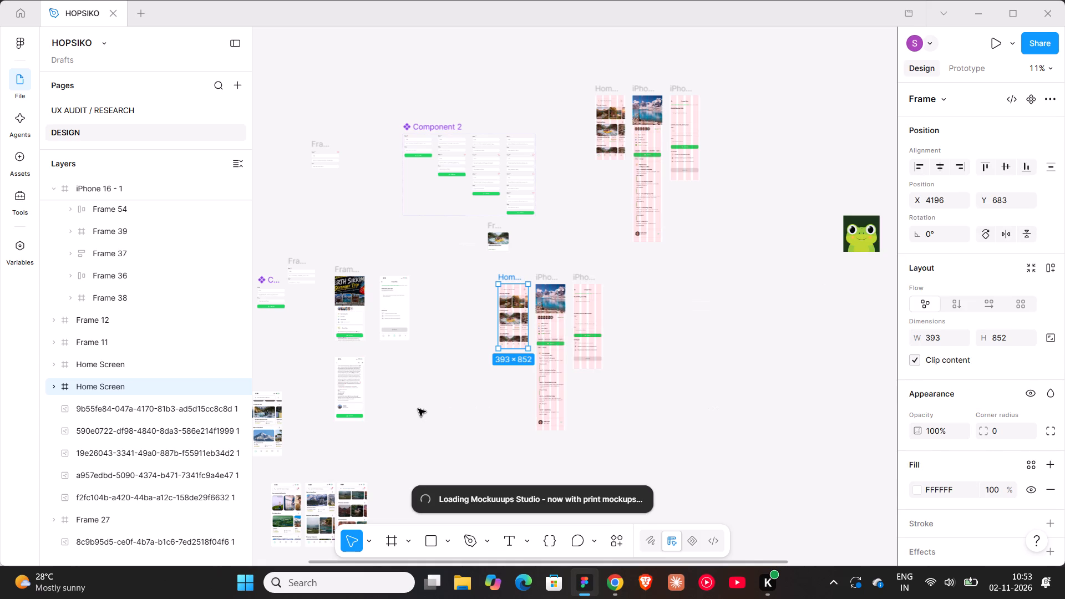
scroll(368, 267, "down", 5, "shift")
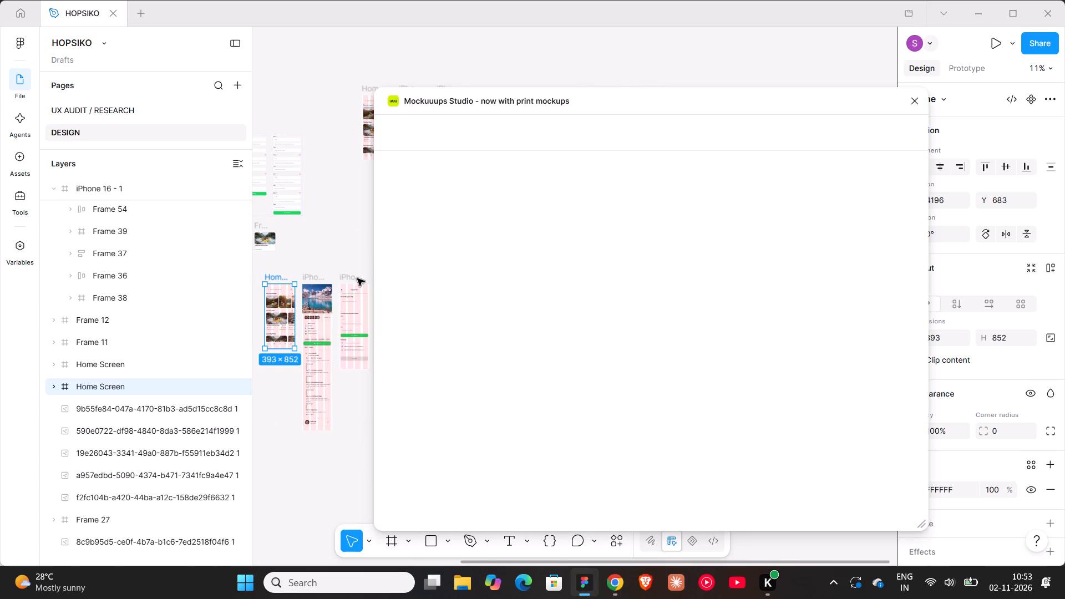
scroll(332, 299, "down", 2)
scroll(285, 303, "up", 4, "ctrl")
scroll(445, 219, "up", 2, "shift")
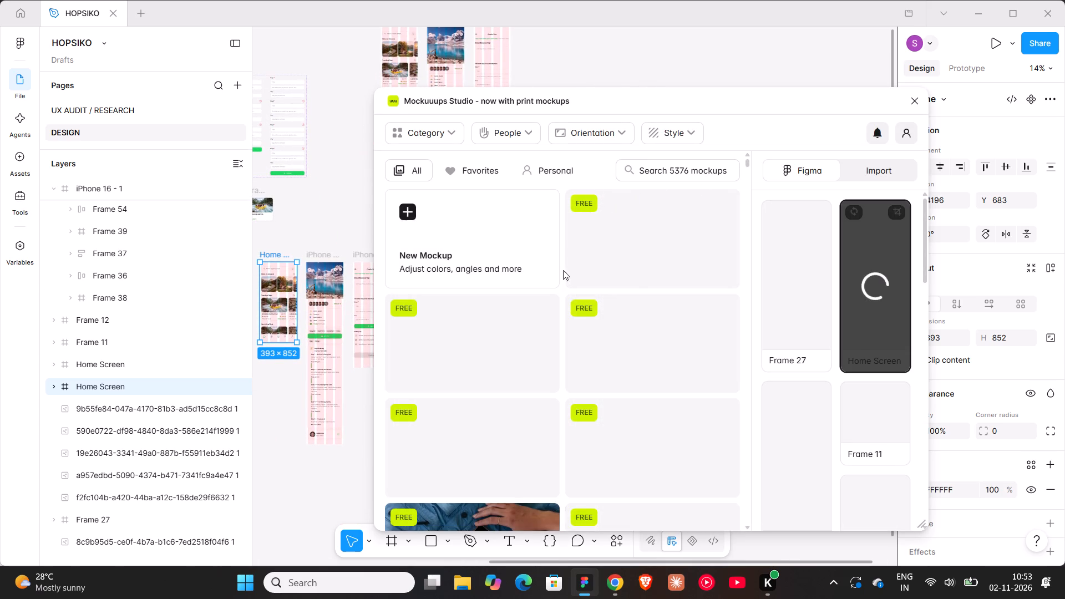
Browse the free device mockups previewing the Home Screen for a suitable phone presentation.
scroll(560, 280, "down", 9)
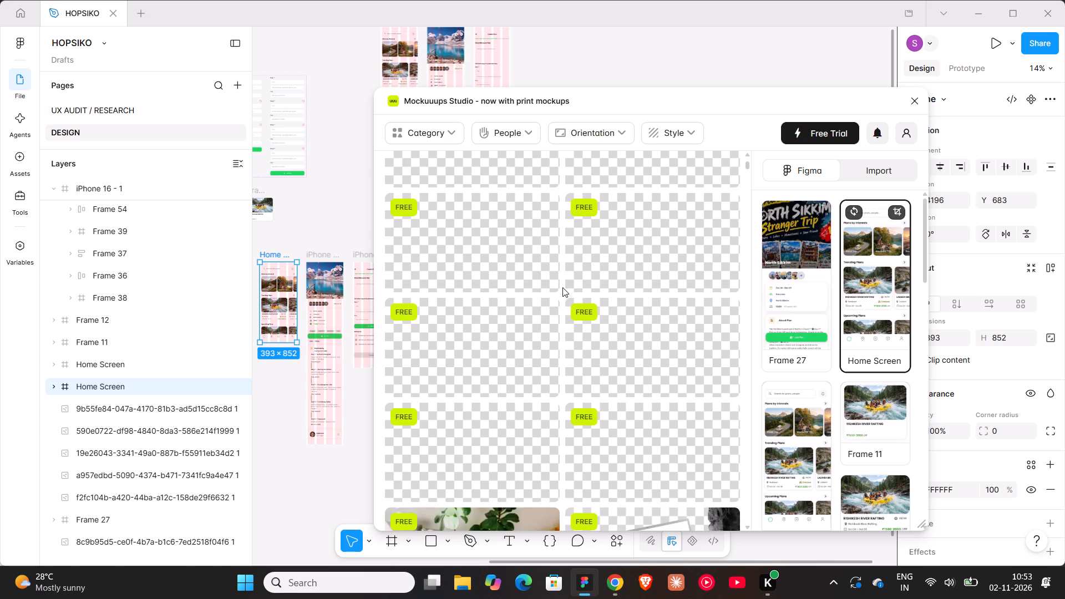
scroll(562, 287, "down", 8)
scroll(565, 299, "up", 2)
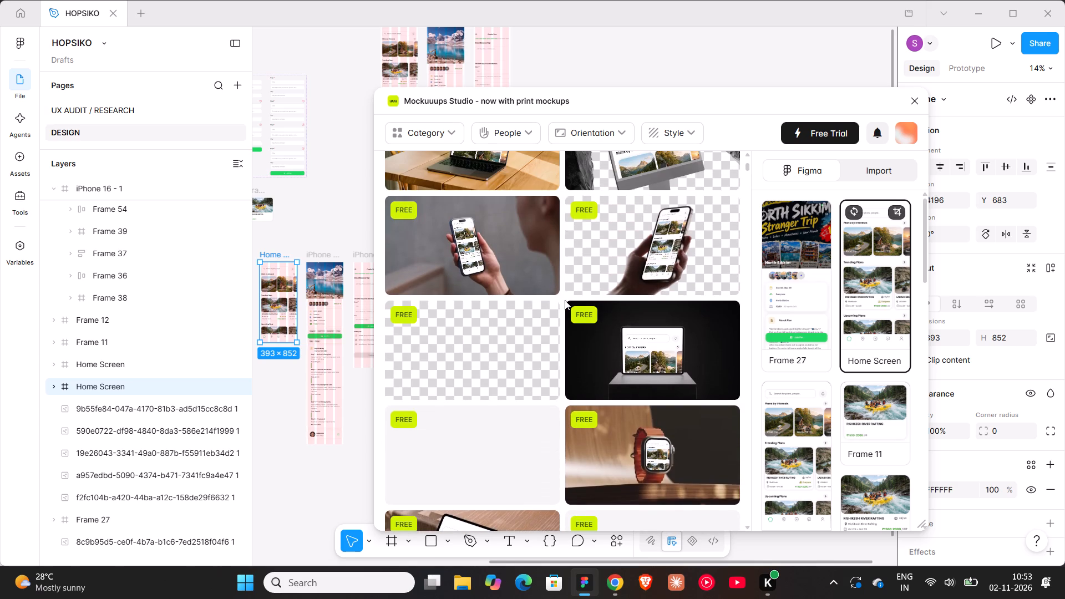
scroll(565, 300, "down", 3)
scroll(625, 306, "up", 2)
scroll(625, 306, "down", 4)
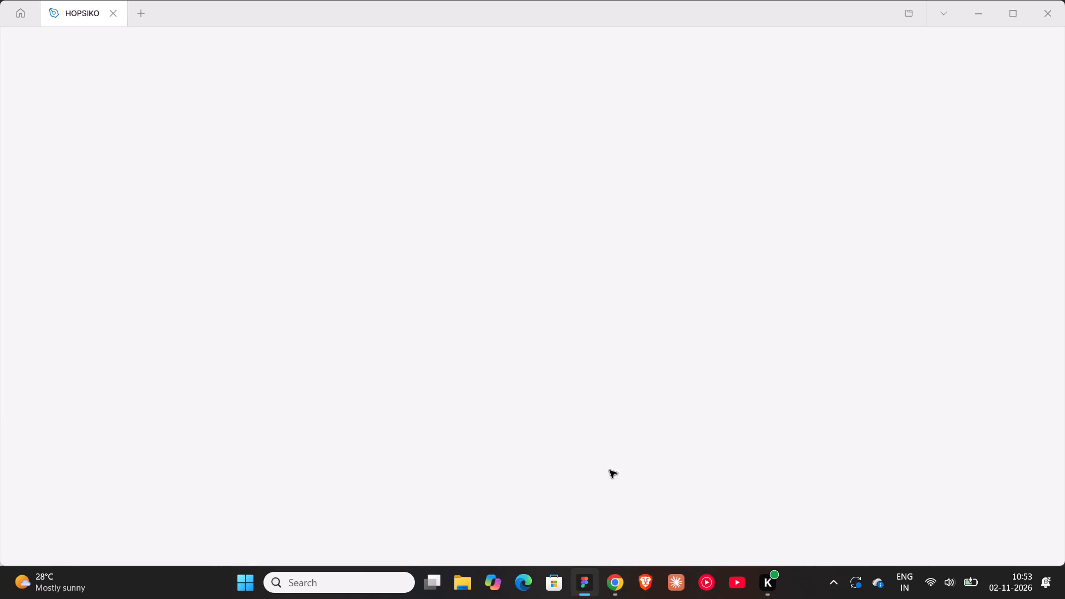
Switch to Chrome and close the Upwisery, WhatsApp and Tomoro Redesign browser tabs.
left_click(610, 579)
left_click(141, 16)
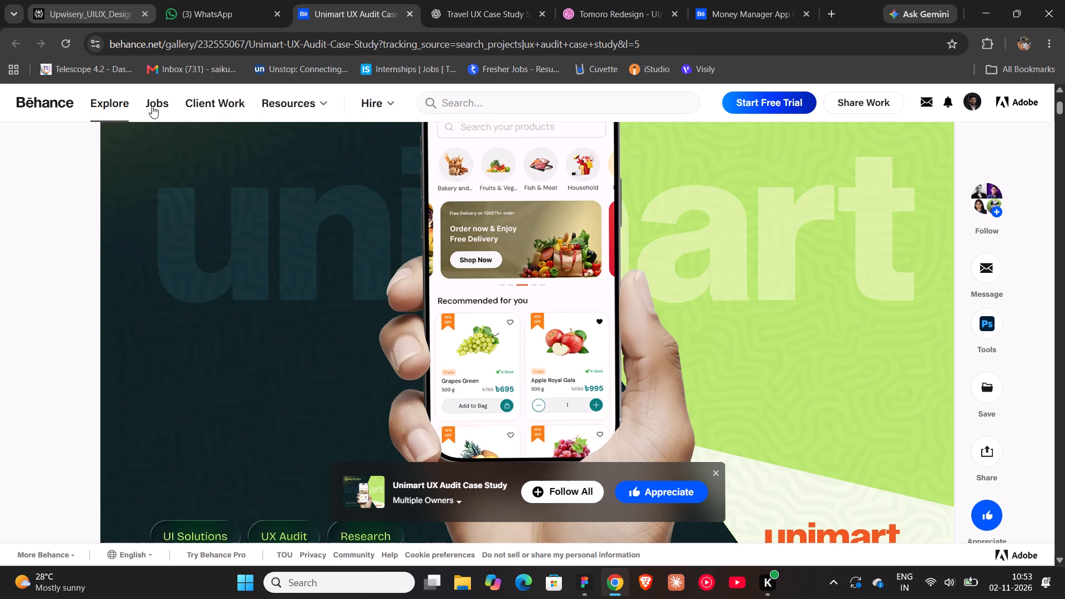
left_click(173, 13)
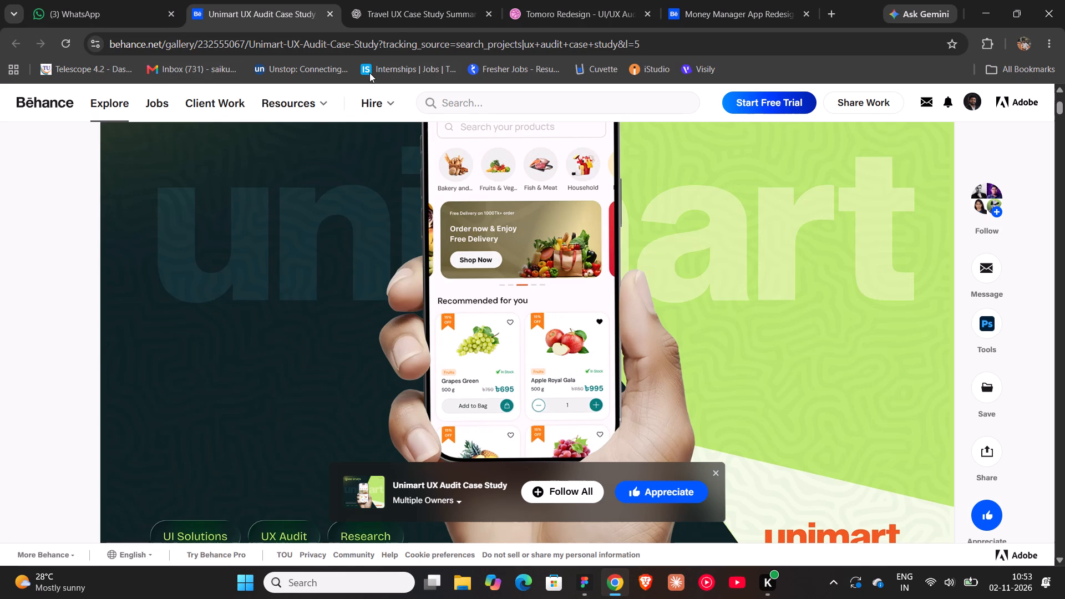
left_click(507, 14)
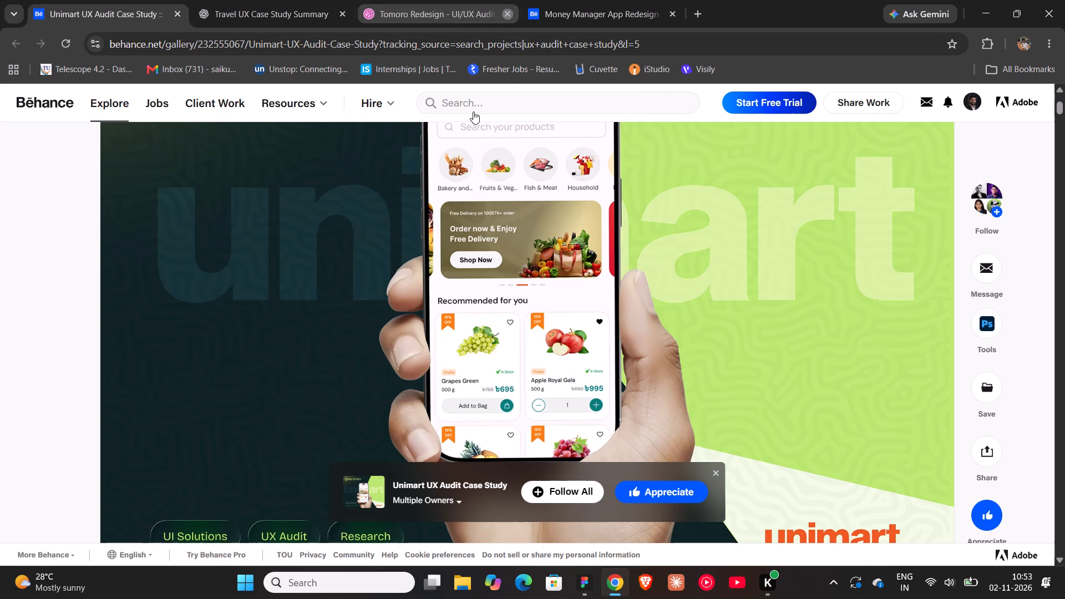
Switch back to Figma and look through more free mockups for a hand-held phone on a transparent background.
left_click(590, 583)
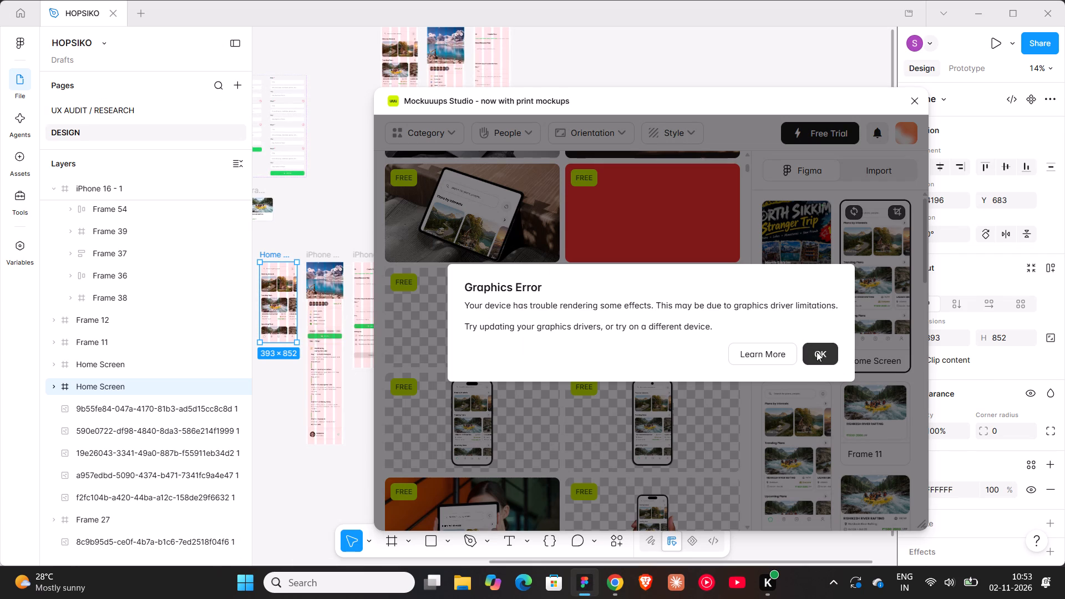
left_click(815, 353)
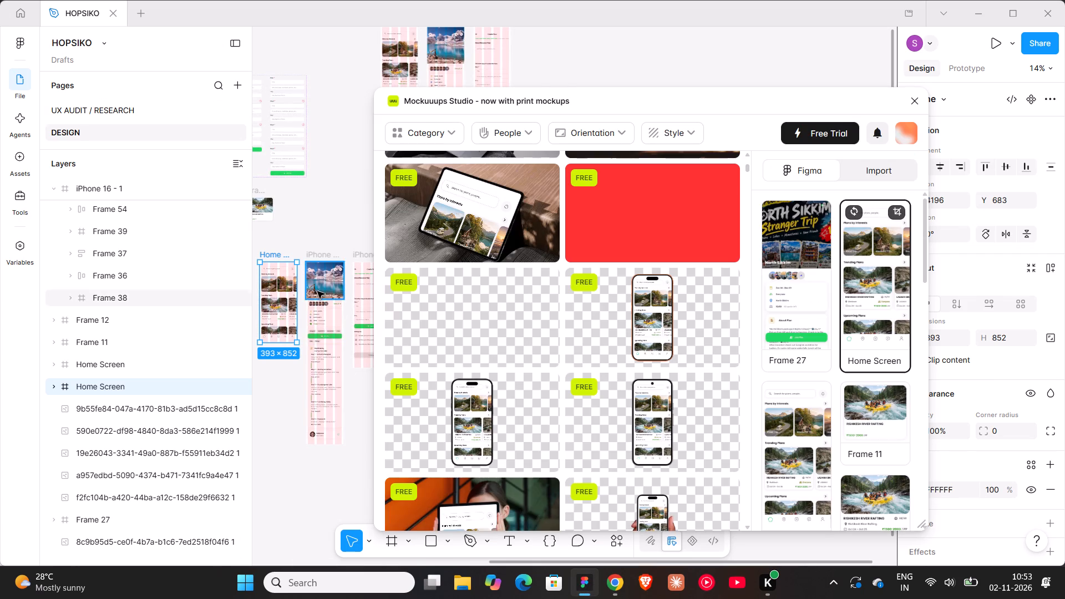
scroll(409, 331, "down", 2)
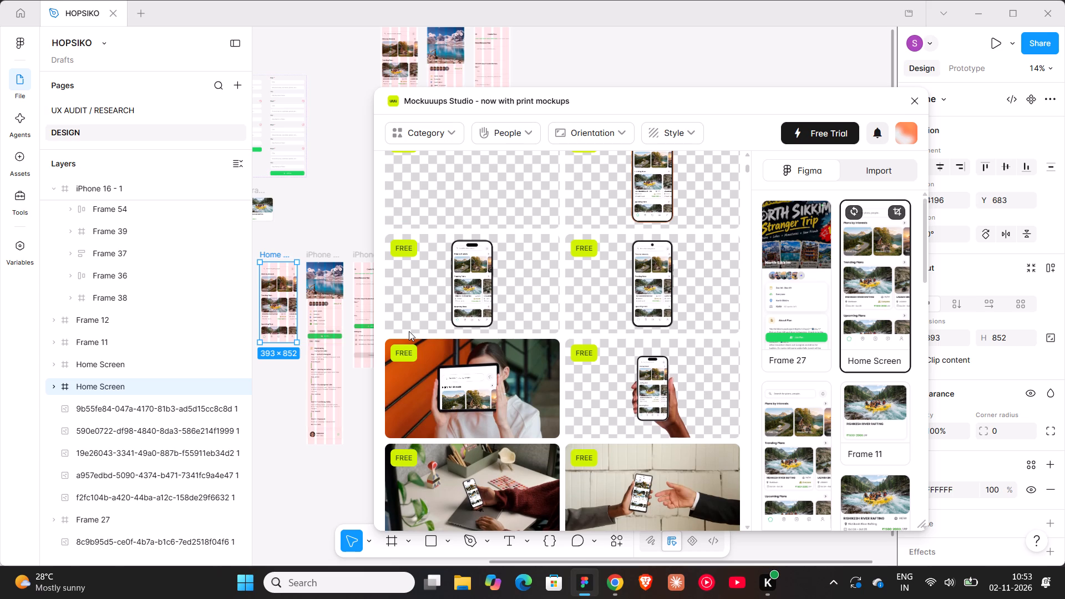
scroll(409, 331, "down", 1)
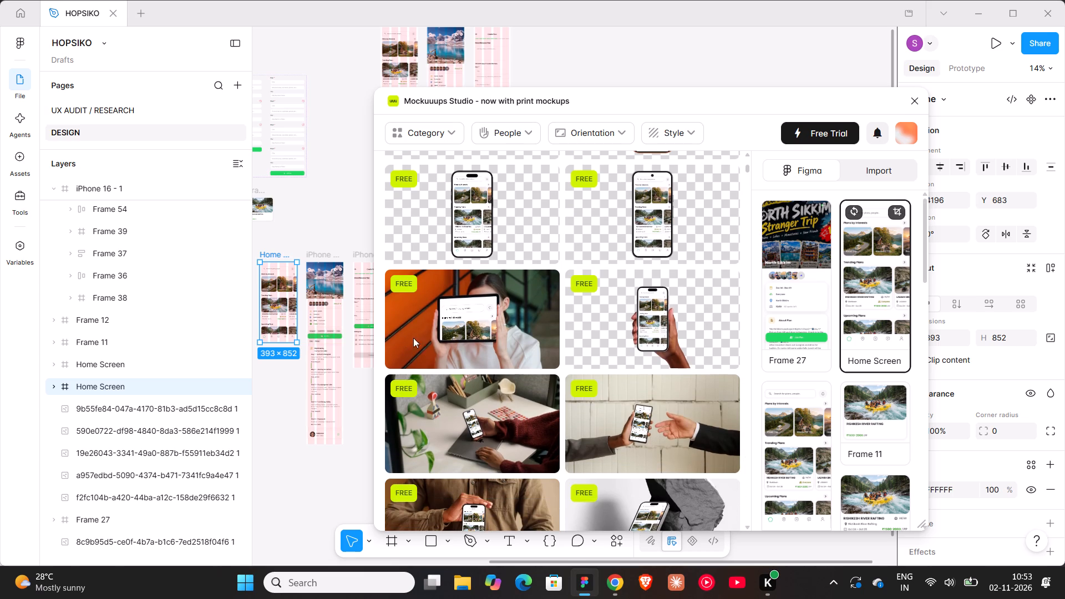
scroll(465, 276, "down", 2)
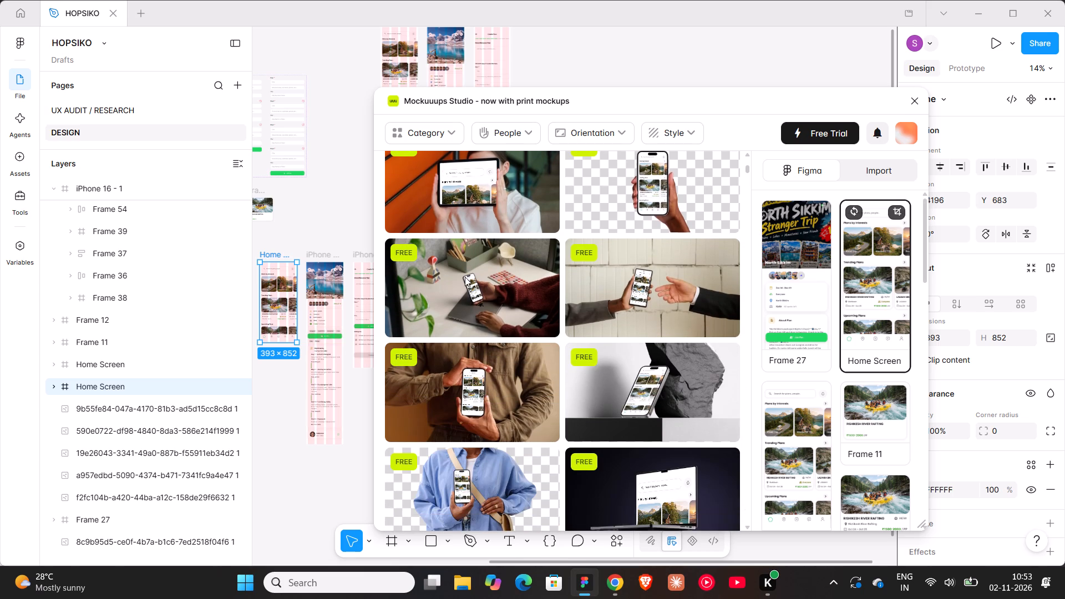
scroll(467, 276, "down", 5)
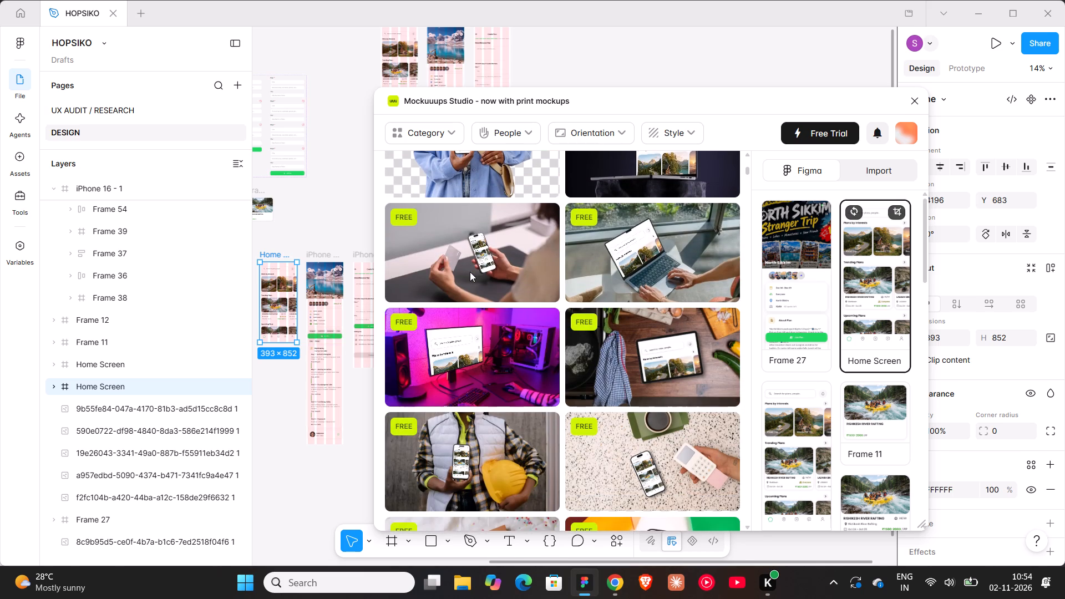
scroll(470, 272, "down", 11)
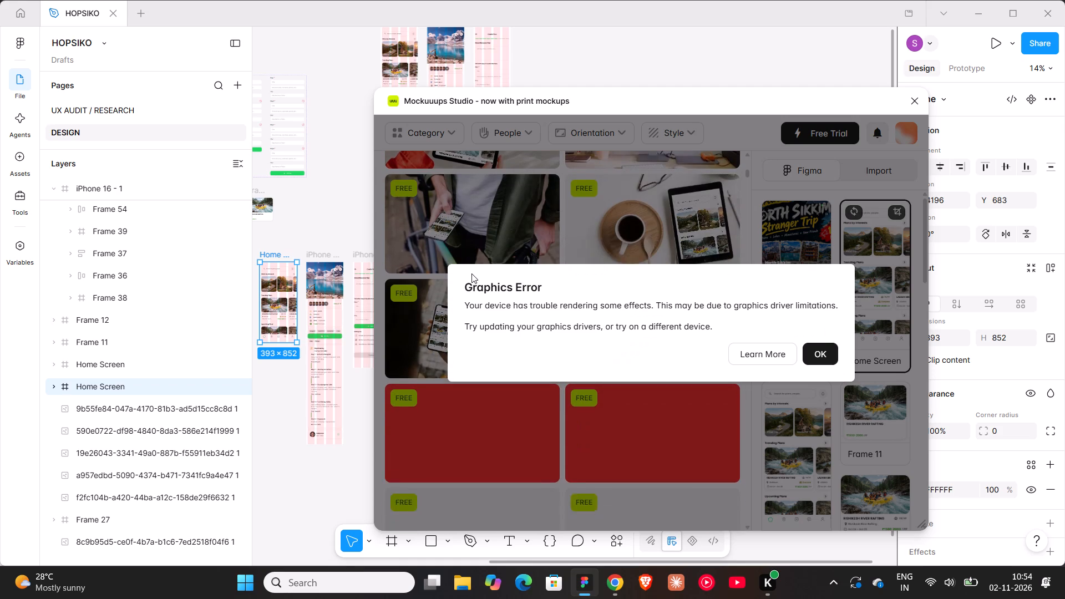
left_click(822, 351)
scroll(500, 349, "down", 2)
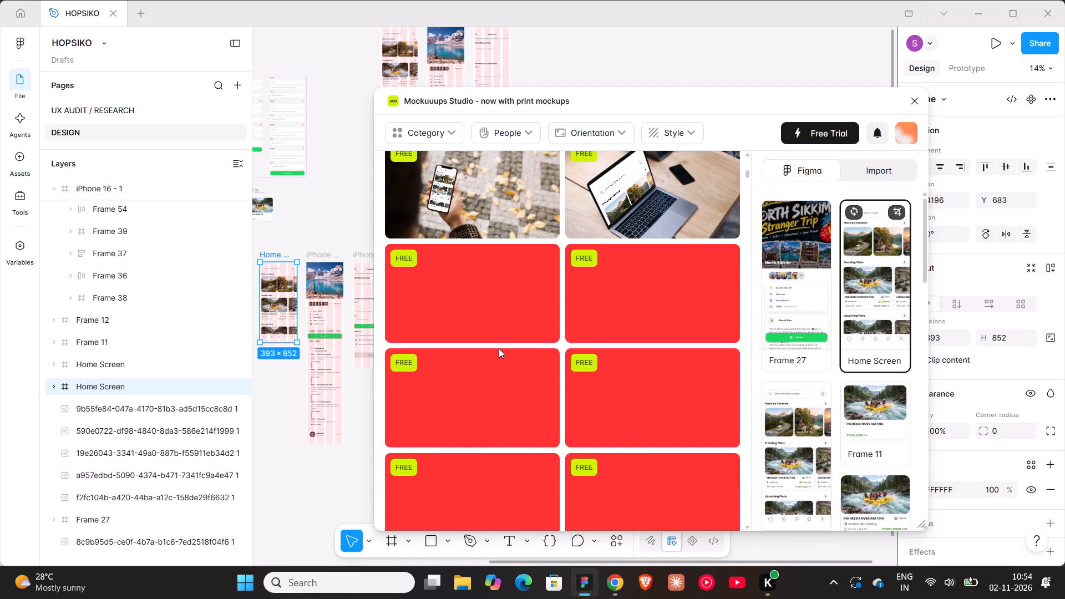
scroll(499, 348, "up", 10)
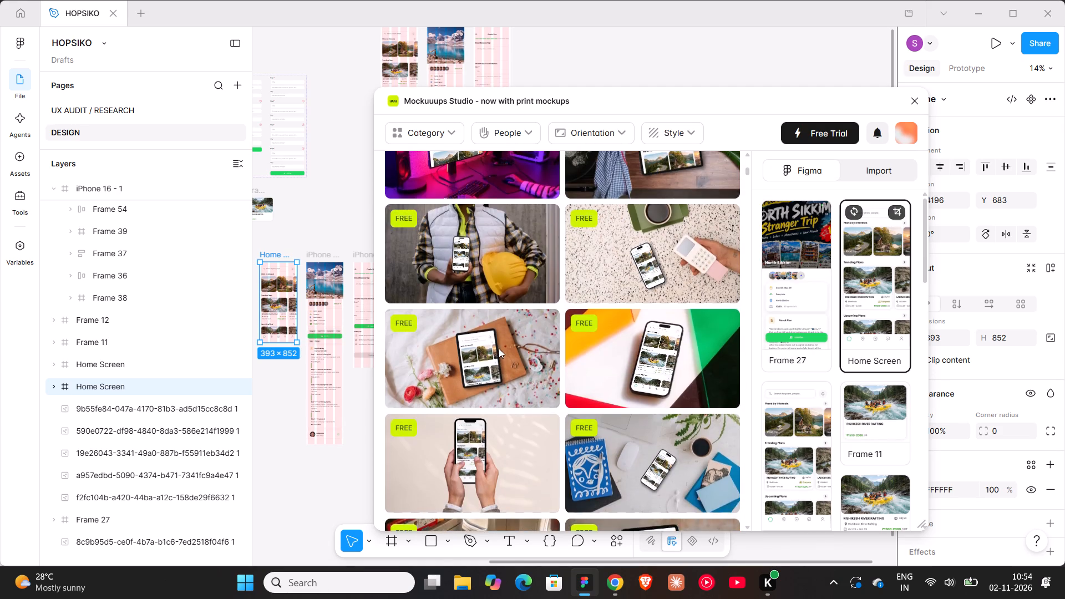
scroll(499, 348, "down", 6)
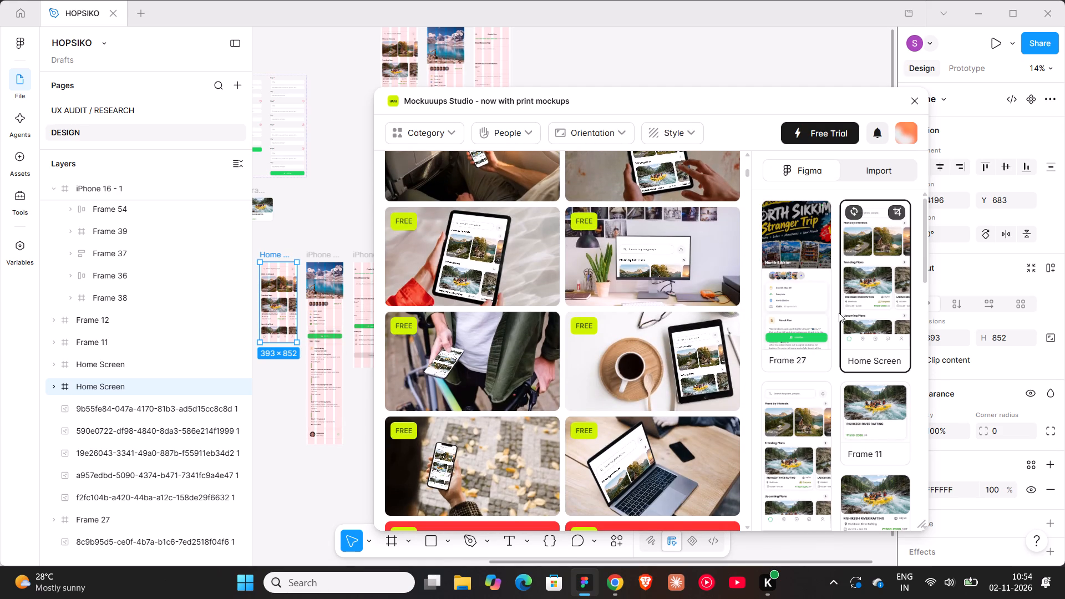
scroll(820, 314, "up", 7)
scroll(620, 222, "up", 5)
scroll(622, 345, "up", 3)
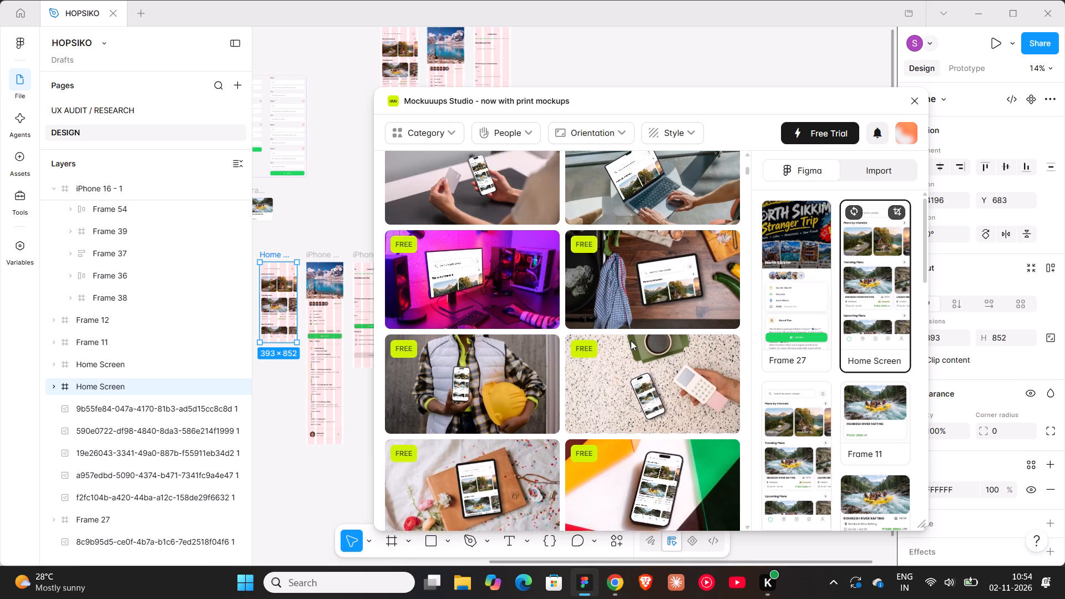
scroll(631, 341, "up", 7)
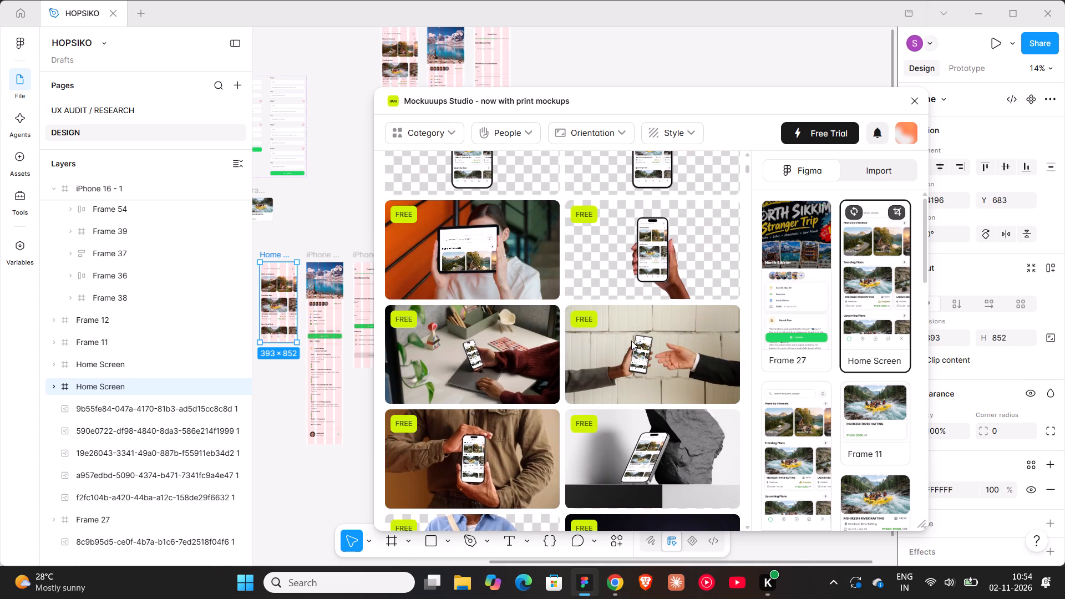
Open the free mockup of a female hand holding an iPhone 14 Pro and bring up its export options.
left_click(648, 247)
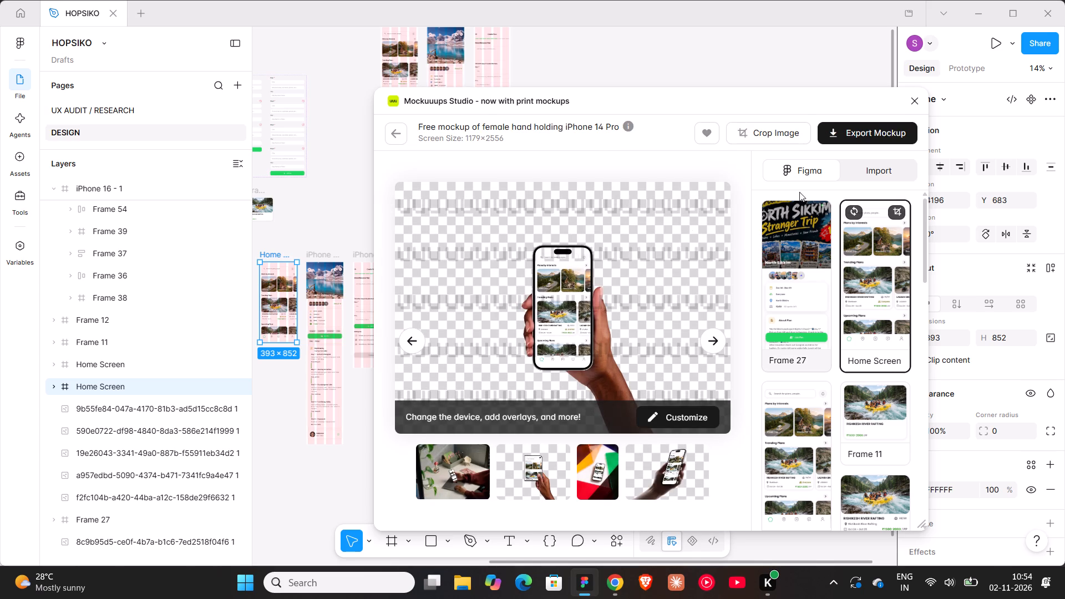
left_click(855, 135)
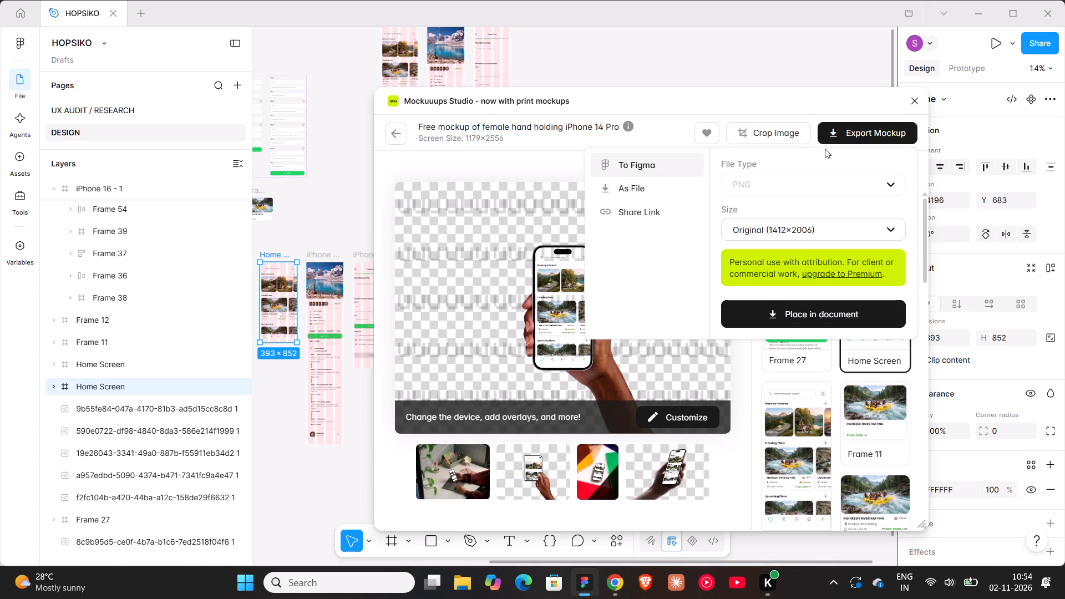
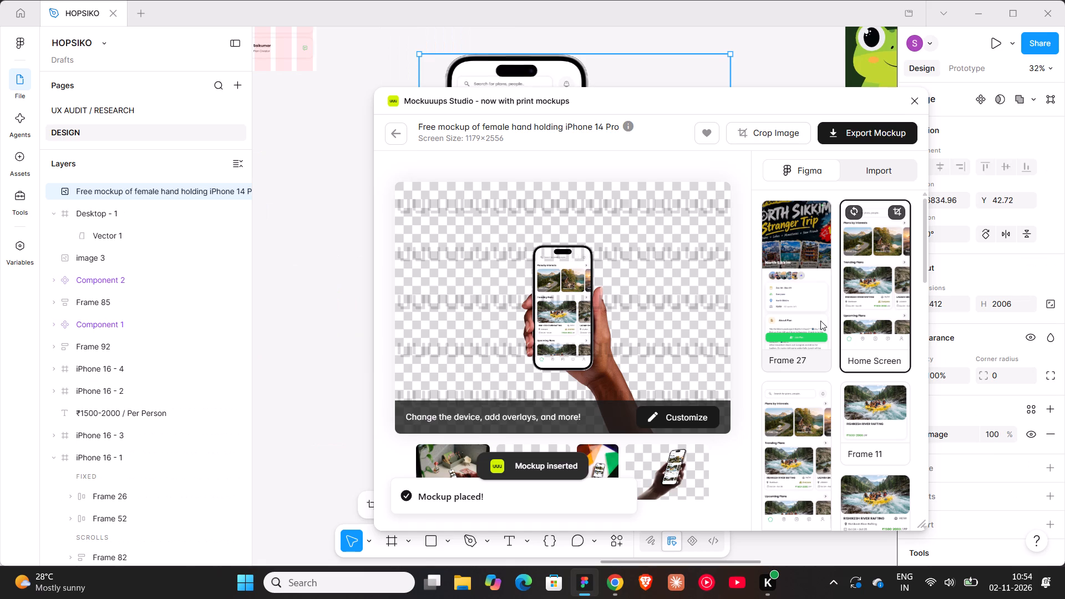
Close the mockup plugin and crop the lower forearm off the placed hand-held iPhone mockup, leaving about 1412 × 1662.
left_click(906, 98)
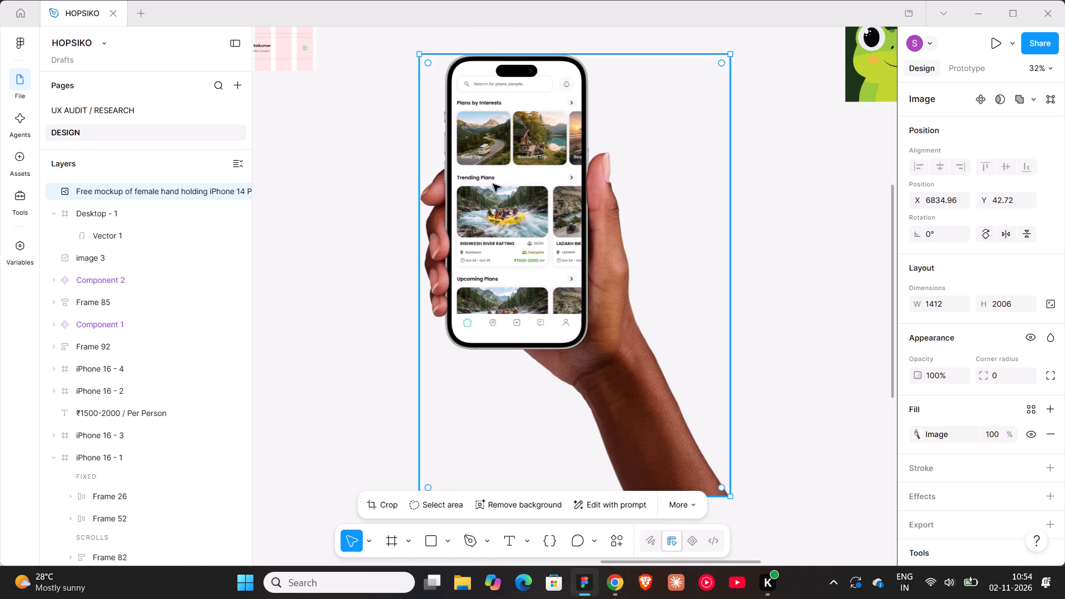
scroll(493, 182, "up", 15, "ctrl")
scroll(493, 182, "down", 9, "ctrl")
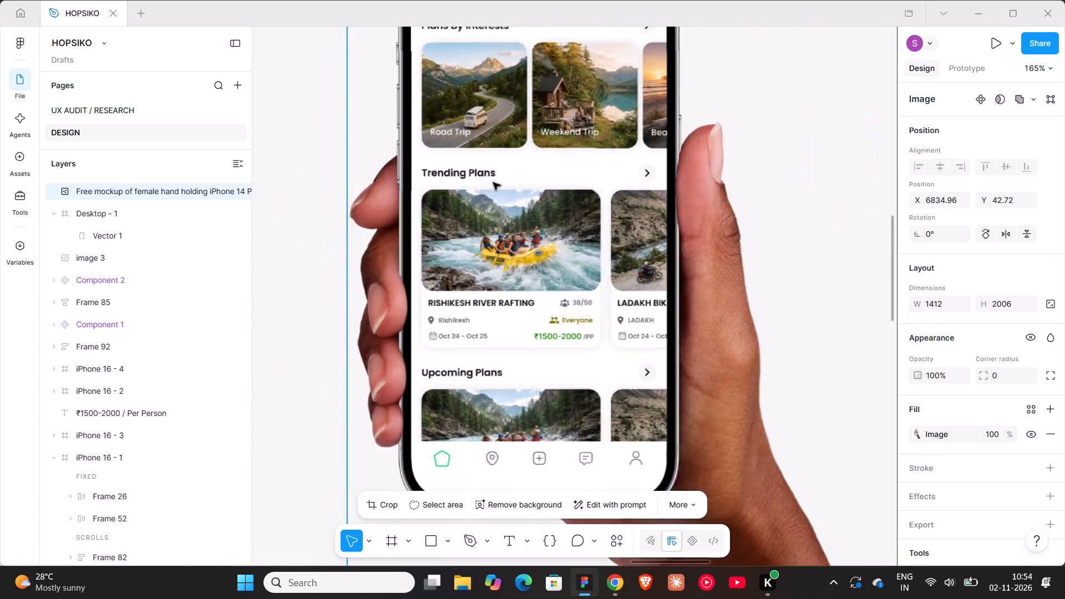
scroll(493, 182, "down", 15, "ctrl")
scroll(575, 242, "down", 4, "shift")
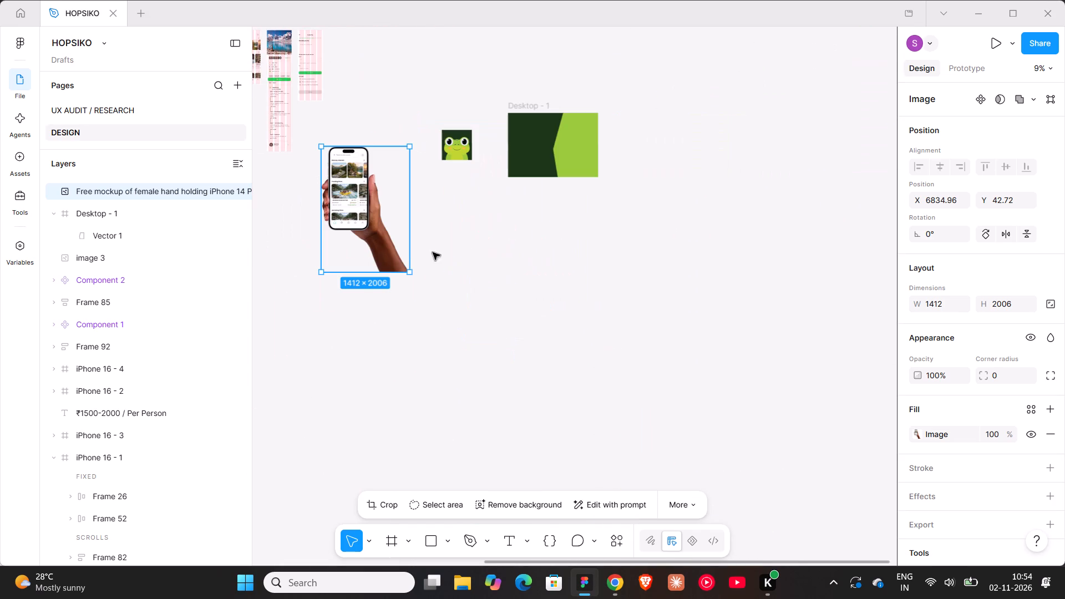
double_click(384, 259)
left_click_drag(379, 272, 376, 243)
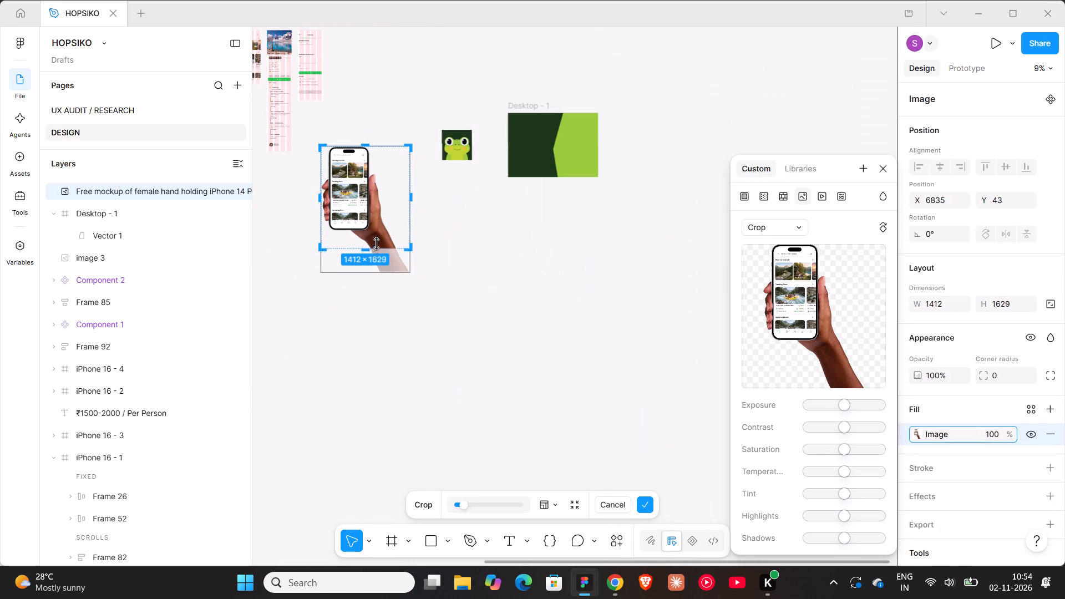
left_click_drag(376, 243, 376, 250)
left_click(458, 269)
scroll(452, 259, "up", 3)
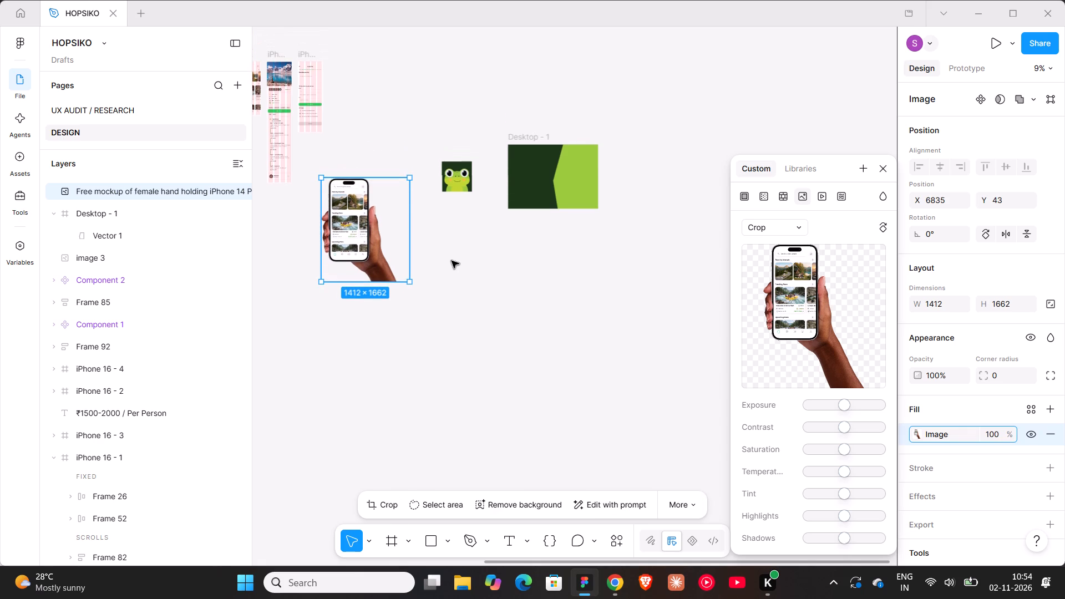
left_click(611, 327)
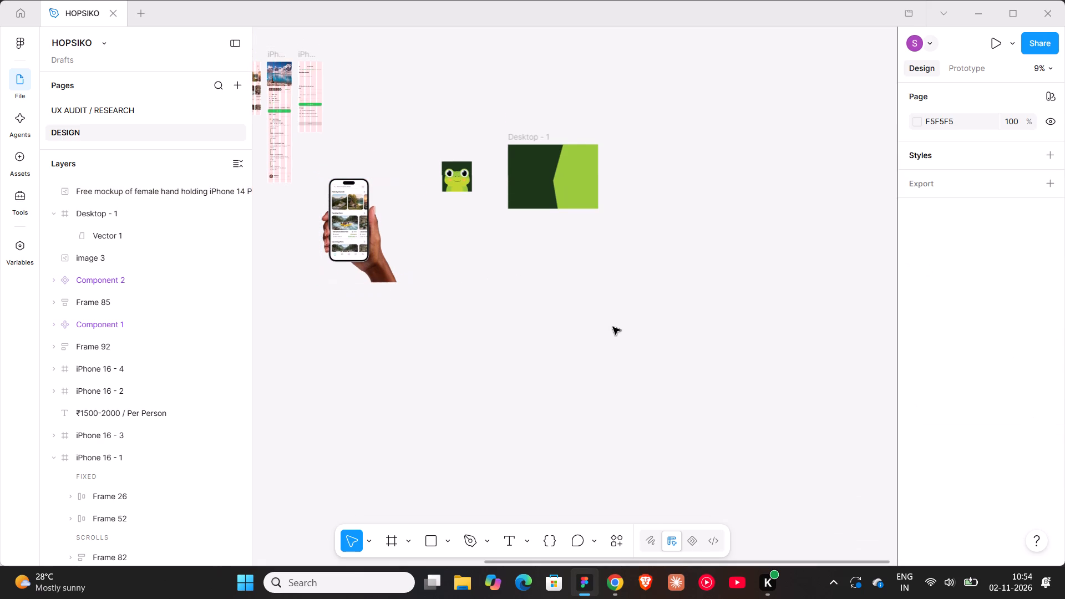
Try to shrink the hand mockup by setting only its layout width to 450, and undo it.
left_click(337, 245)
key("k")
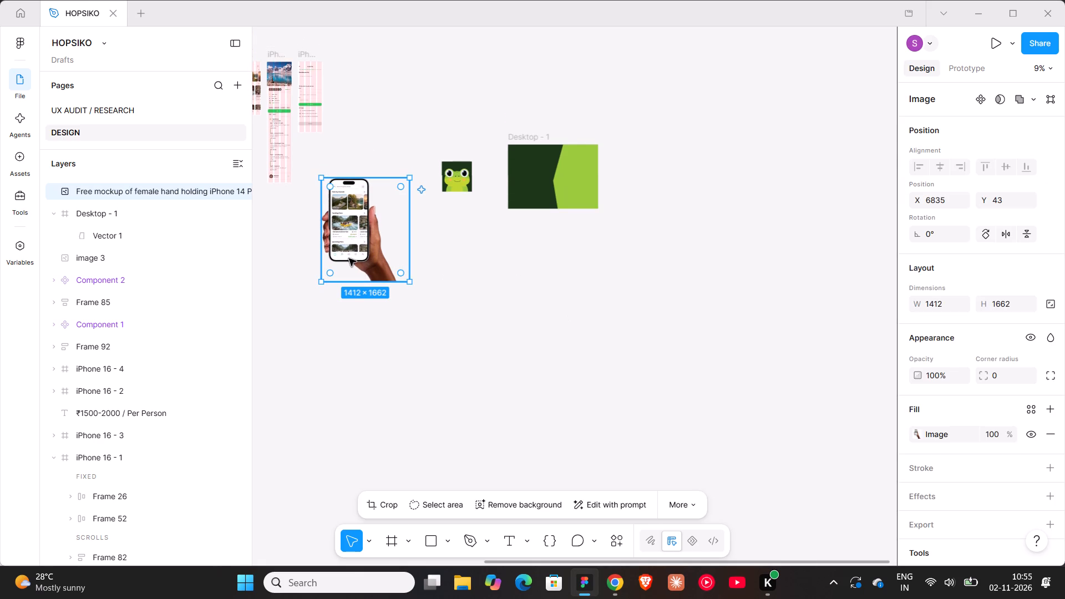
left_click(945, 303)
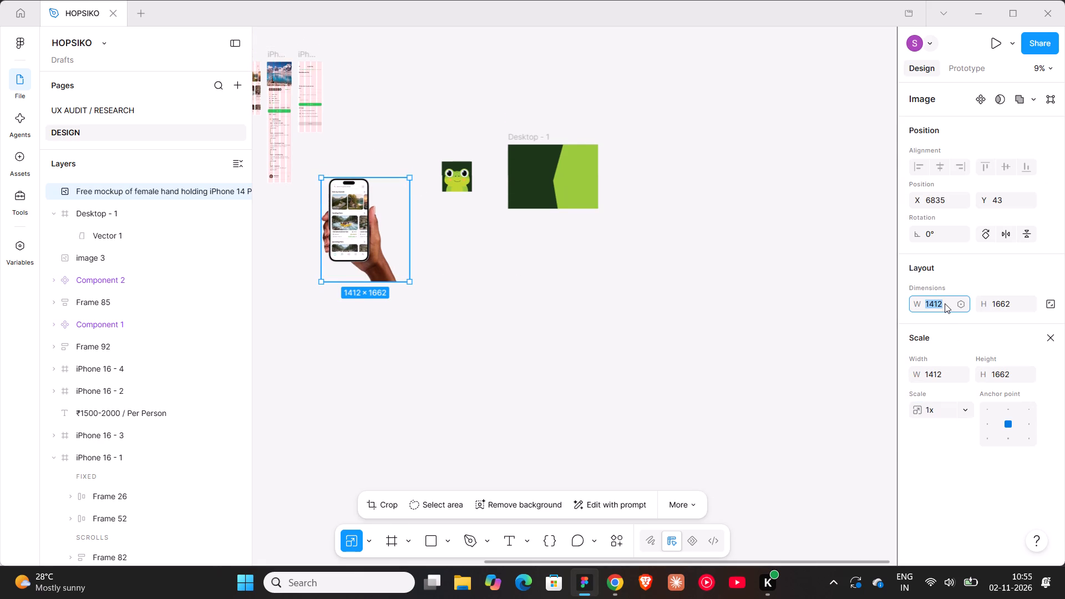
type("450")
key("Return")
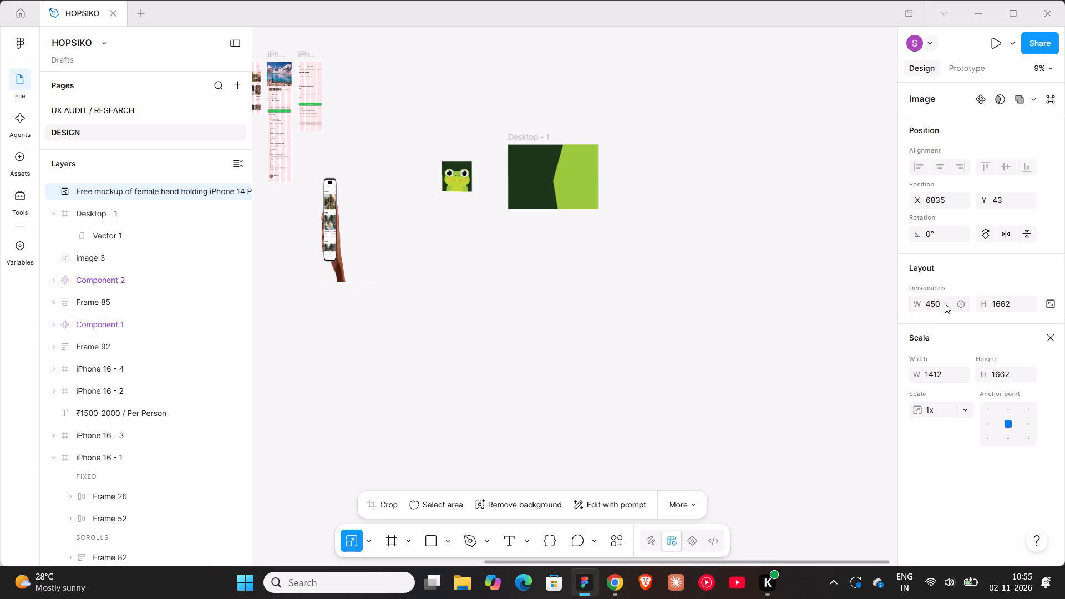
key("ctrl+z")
Scale the hand mockup proportionally to a width of 450.
left_click(939, 372)
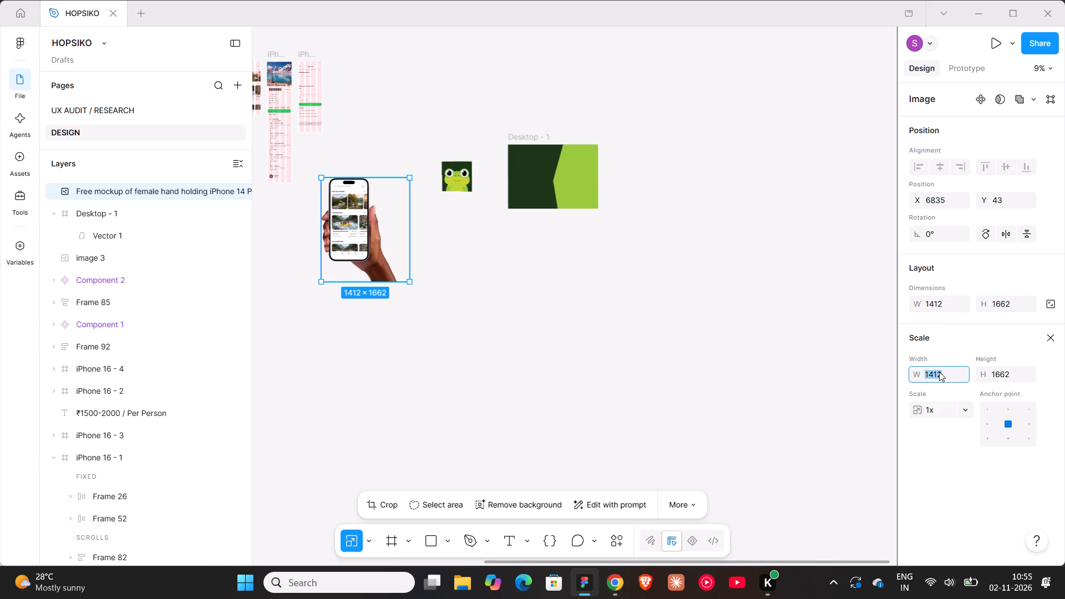
type("450")
key("Return")
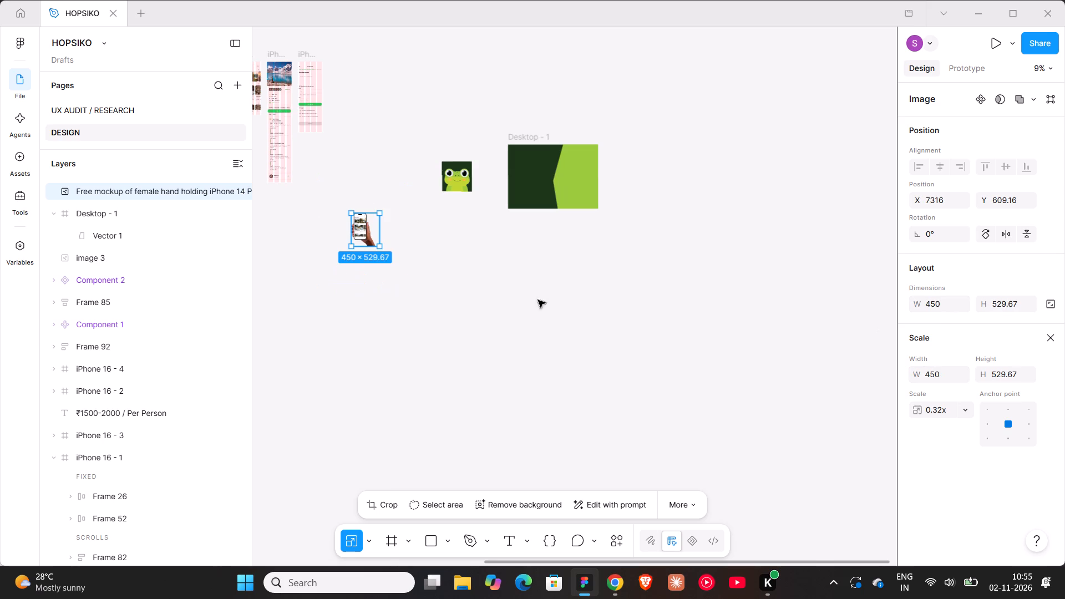
Move the hand mockup into the Desktop - 1 frame, over the edge between the two greens, at about X 496, Y 248.
left_click_drag(364, 230, 555, 180)
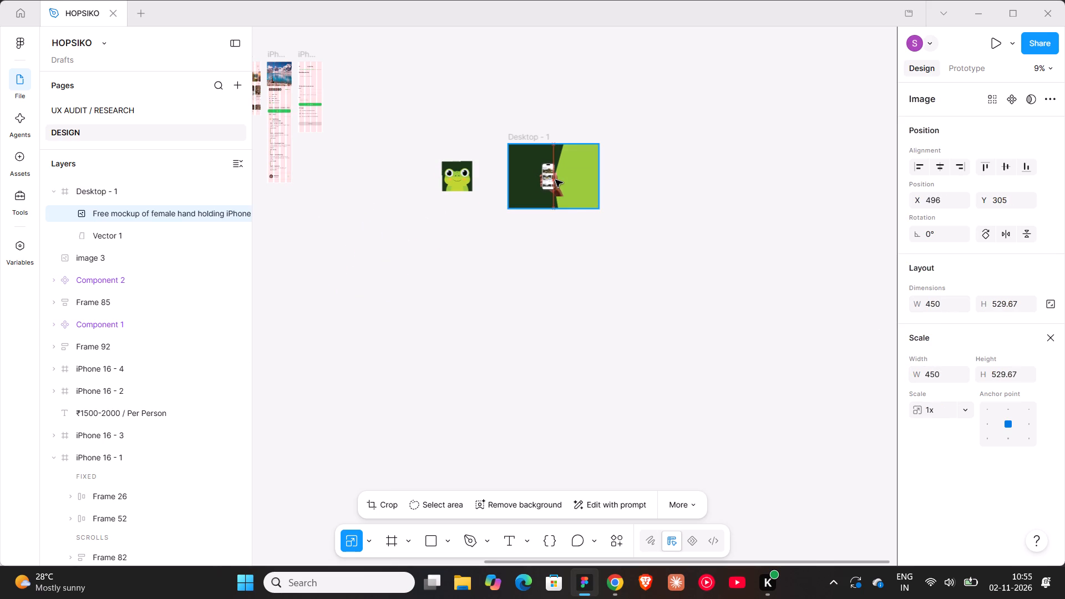
left_click_drag(555, 180, 555, 177)
scroll(545, 144, "up", 11, "ctrl")
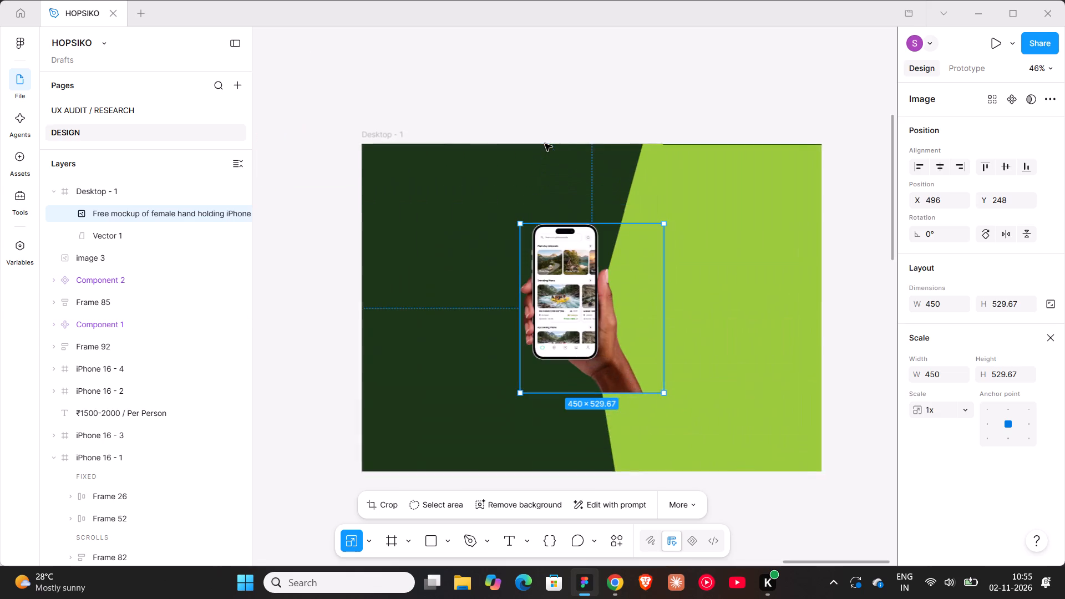
scroll(580, 251, "up", 7, "ctrl")
scroll(580, 252, "down", 5)
scroll(578, 258, "up", 4)
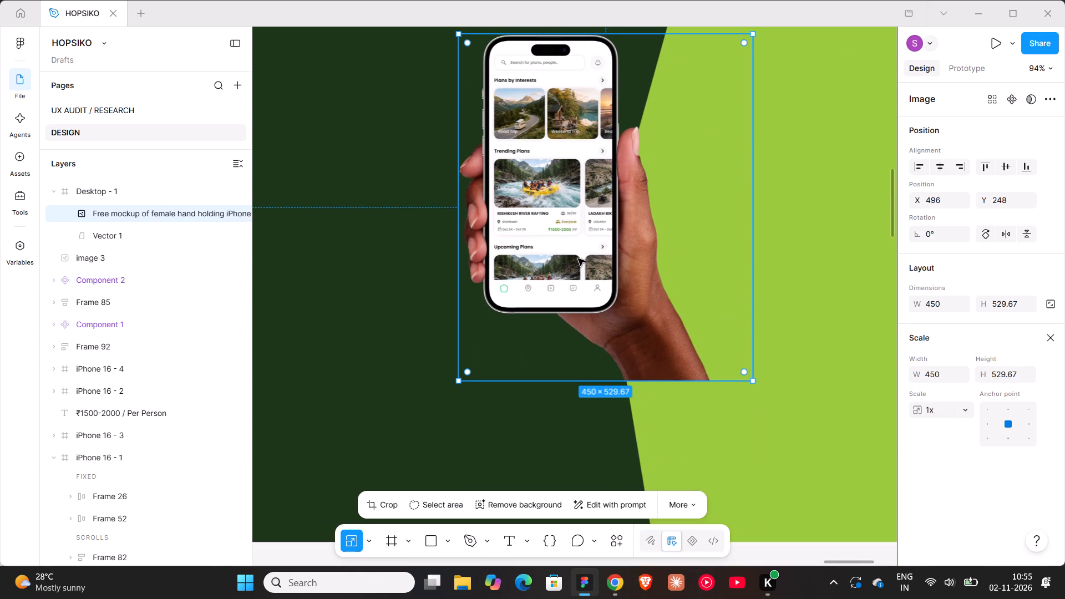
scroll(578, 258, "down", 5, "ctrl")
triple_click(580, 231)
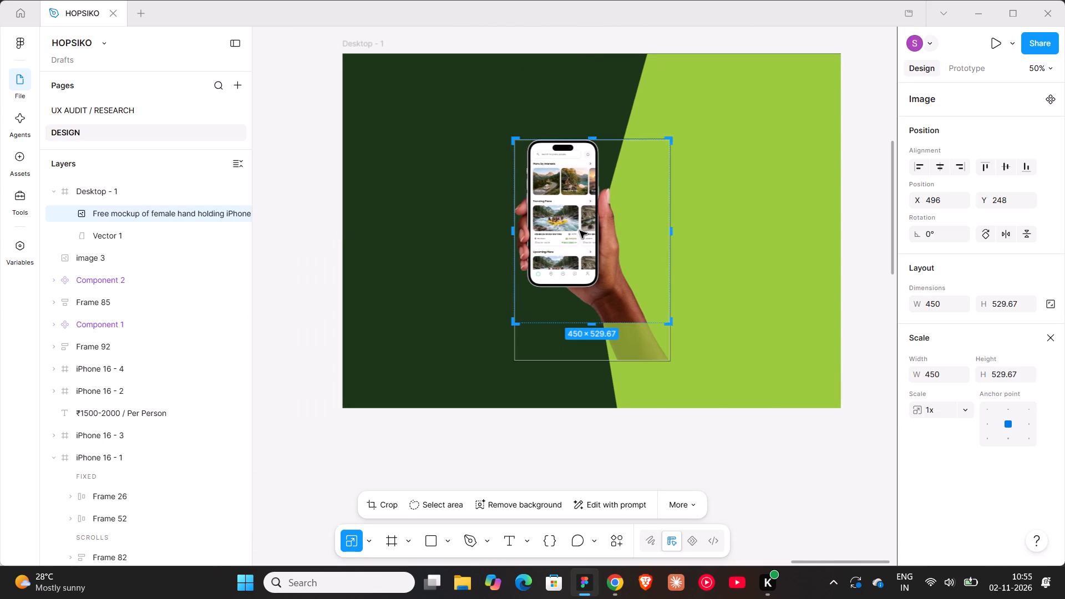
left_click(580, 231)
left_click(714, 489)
Enlarge the hand mockup proportionally to about 771 × 907 so the arm runs past the frame's bottom edge.
scroll(590, 361, "down", 6, "ctrl")
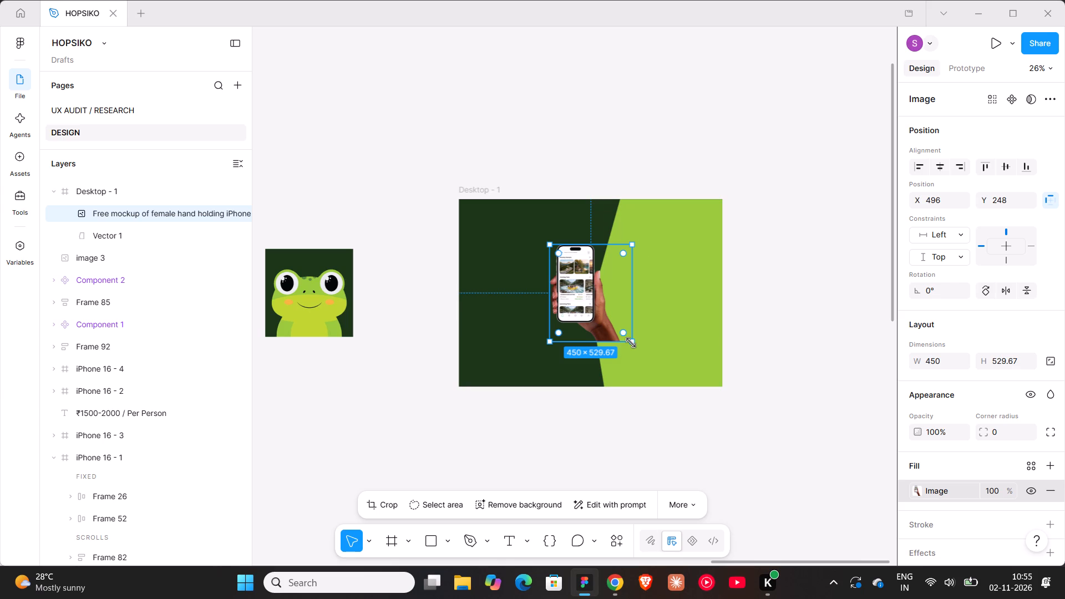
left_click_drag(632, 344, 650, 374, "shift")
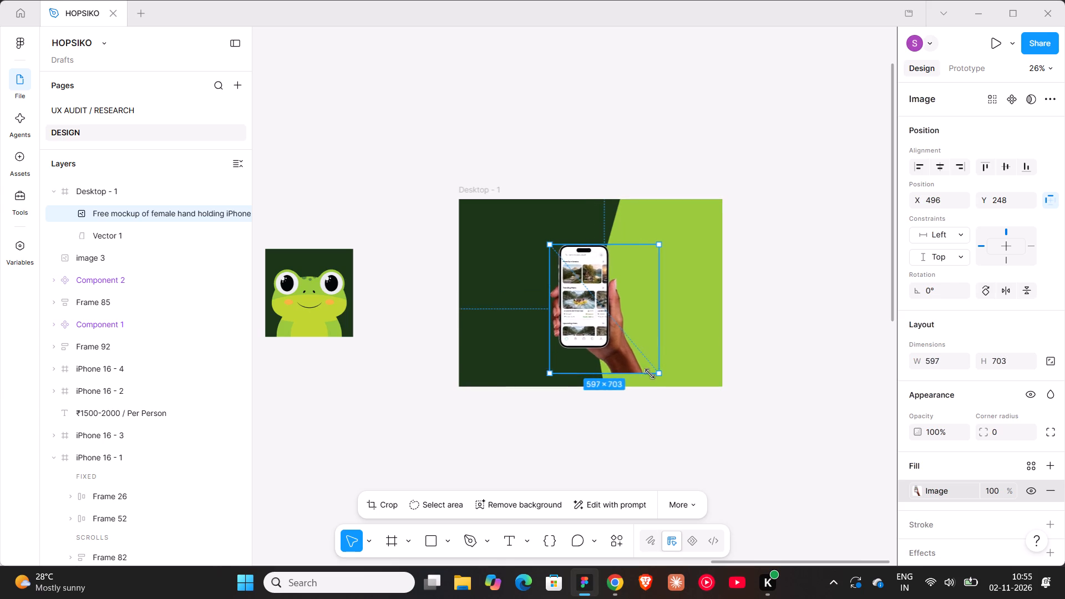
left_click_drag(650, 374, 675, 410, "shift")
Crop the hand mockup's right side in to a width of about 548.
double_click(634, 348)
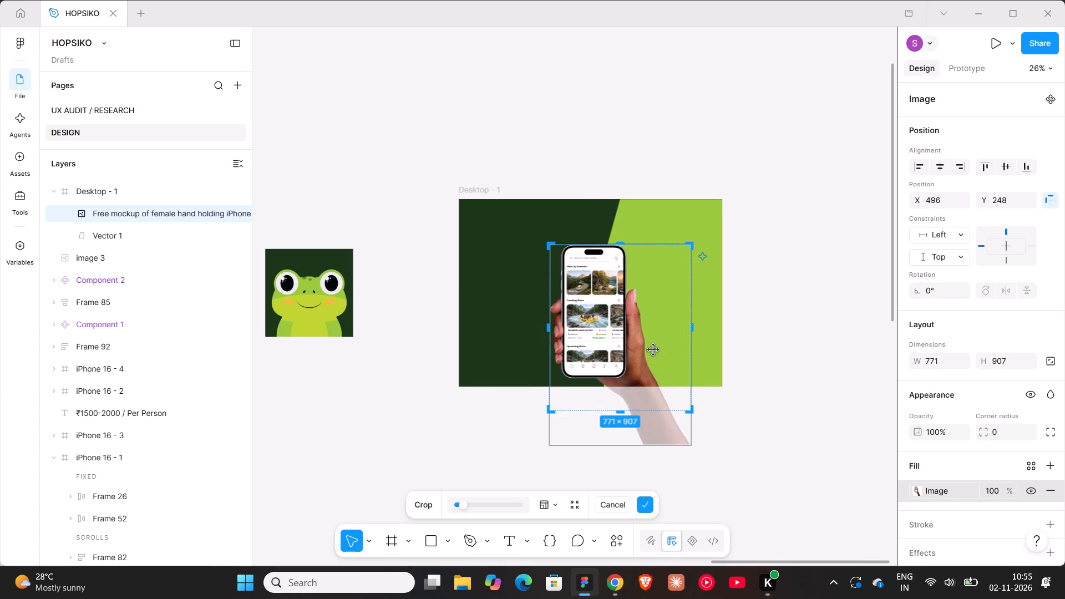
left_click_drag(691, 332, 651, 328)
left_click(621, 486)
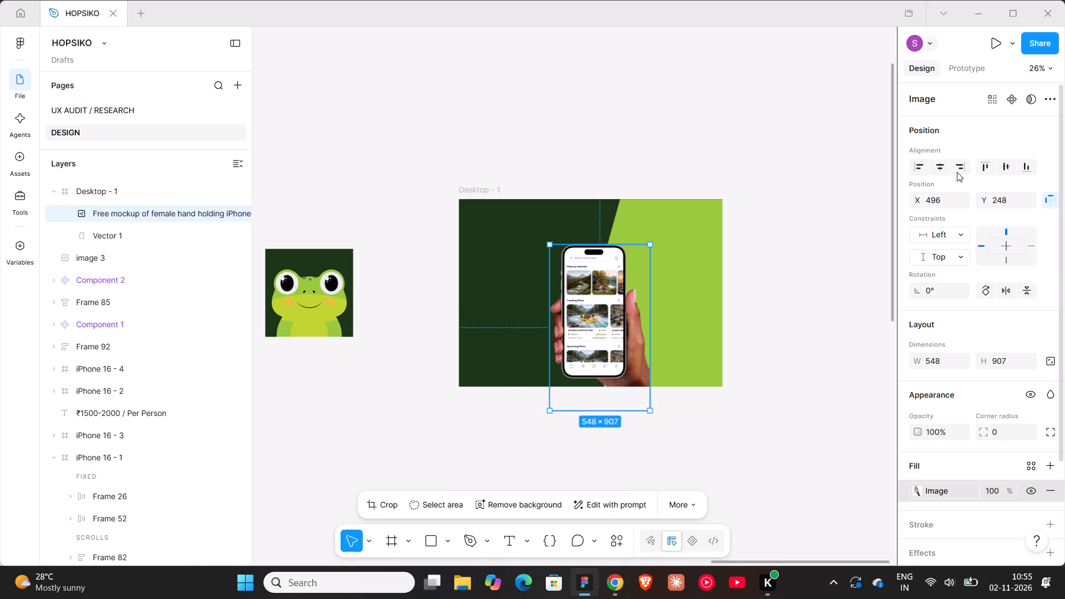
Center the hand mockup horizontally in the Desktop - 1 frame.
left_click(935, 169)
left_click(820, 214)
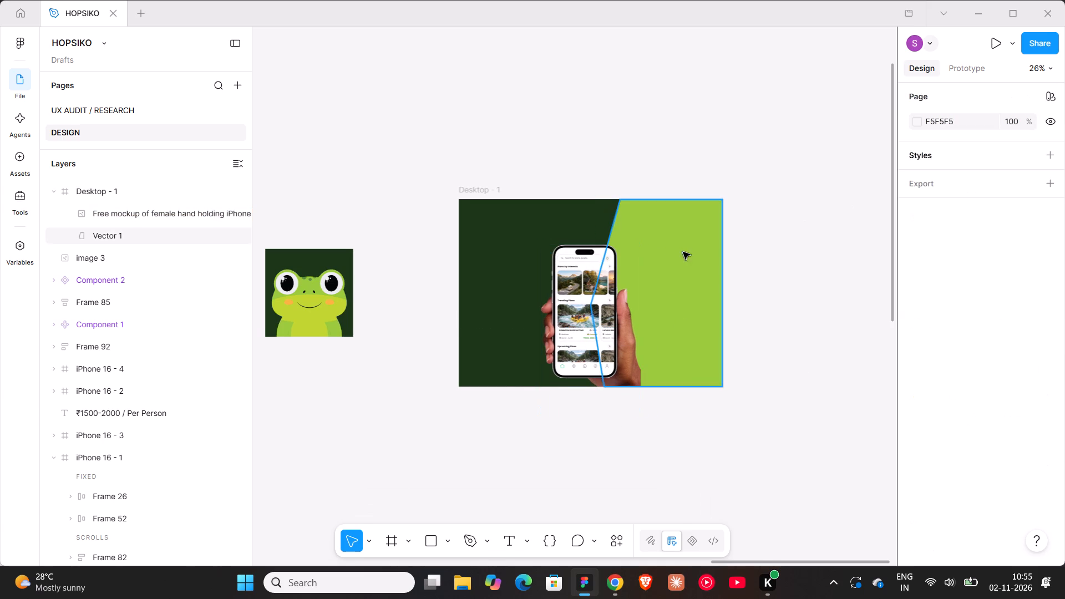
scroll(582, 313, "up", 8, "ctrl")
scroll(610, 367, "up", 5)
scroll(604, 351, "down", 8)
scroll(598, 304, "down", 4, "ctrl")
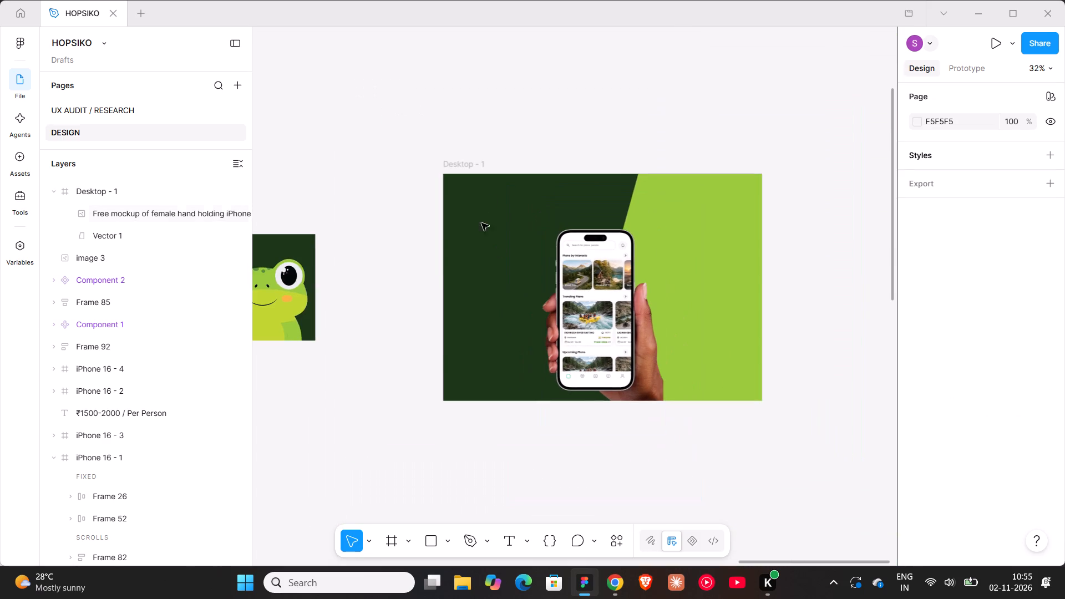
Launch a prototype preview of the Desktop - 1 frame and return to the design file.
left_click(472, 164)
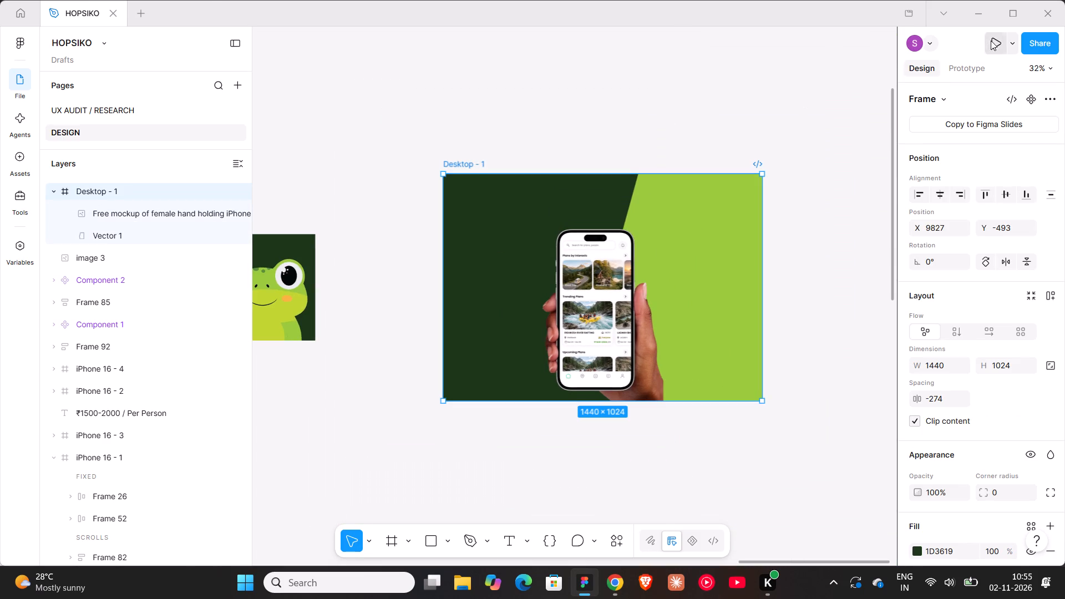
left_click(991, 40)
left_click(73, 9)
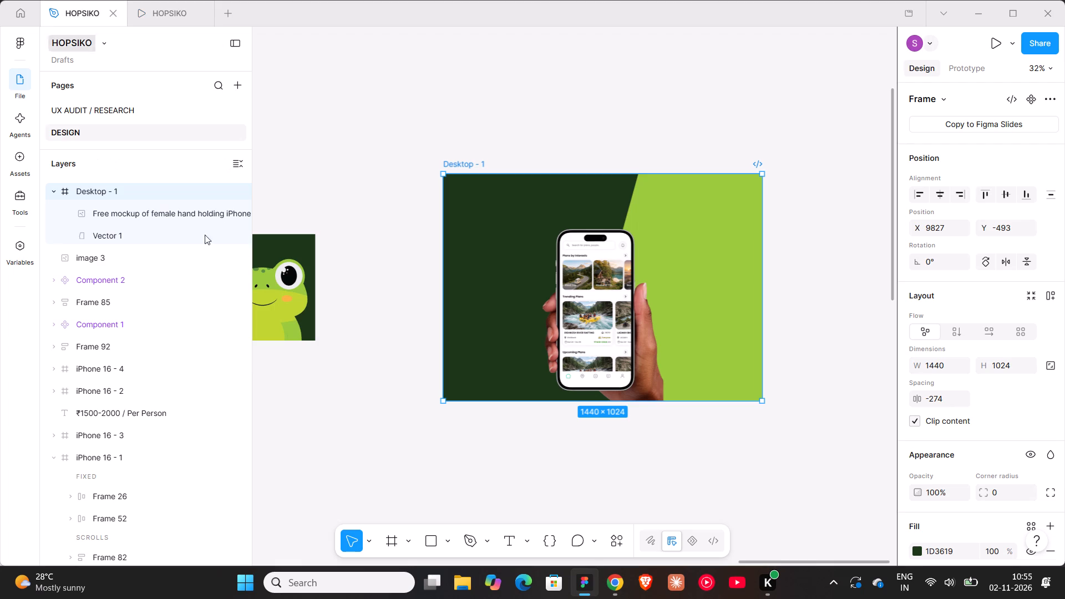
Scale the hand mockup in the Desktop - 1 frame proportionally to a width of 440.
left_click(571, 309)
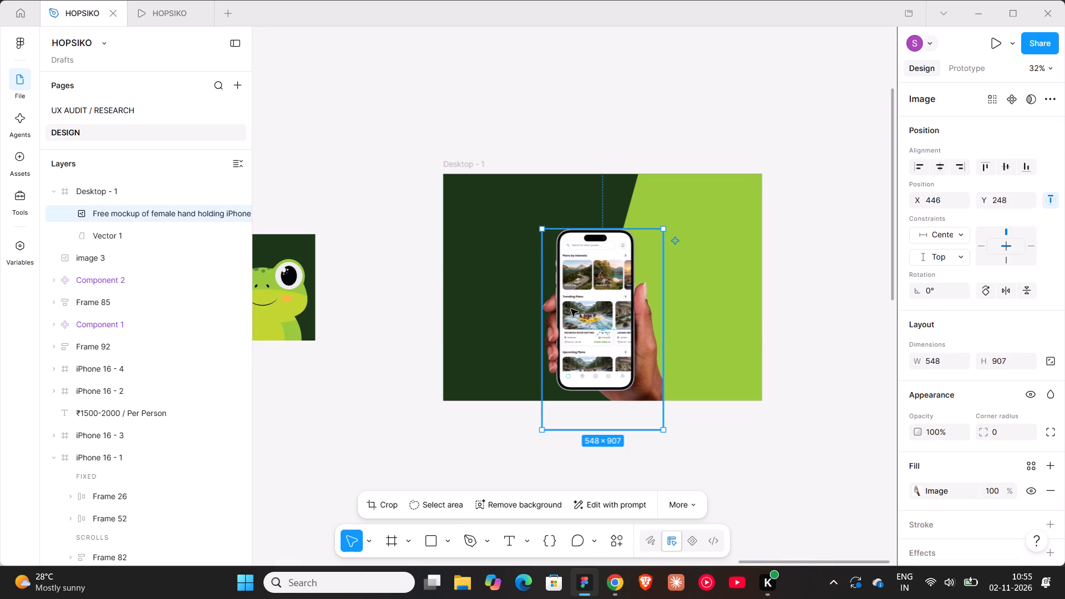
key("k")
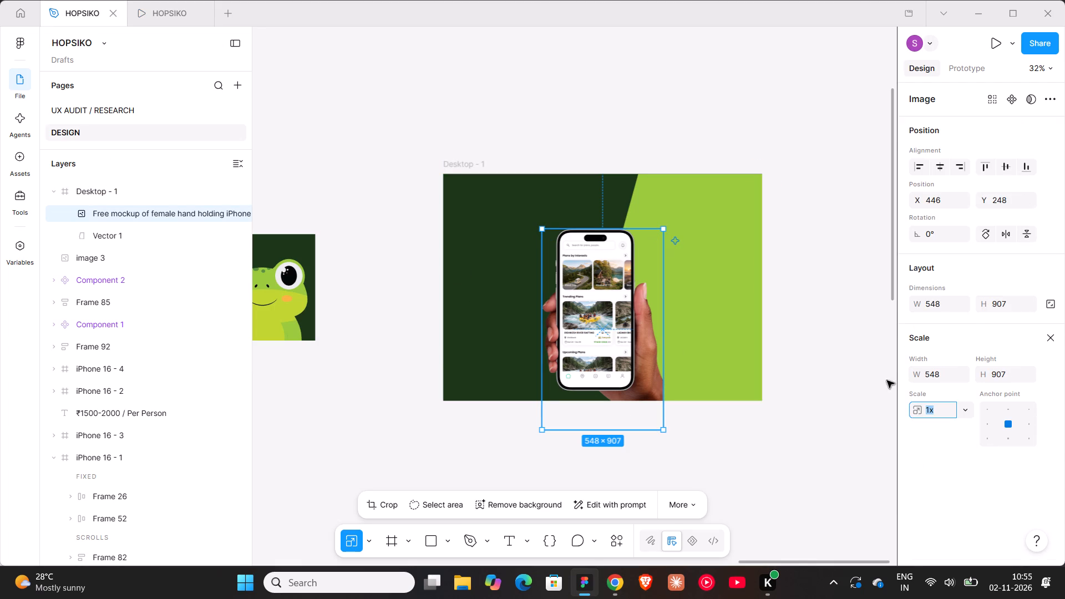
left_click(937, 374)
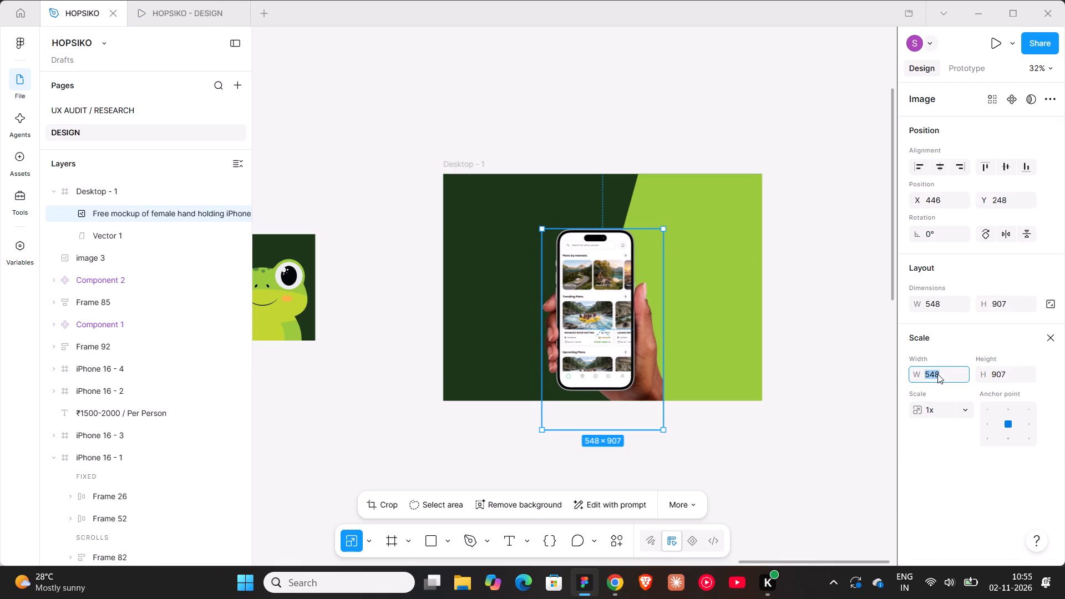
type("440")
key("Return")
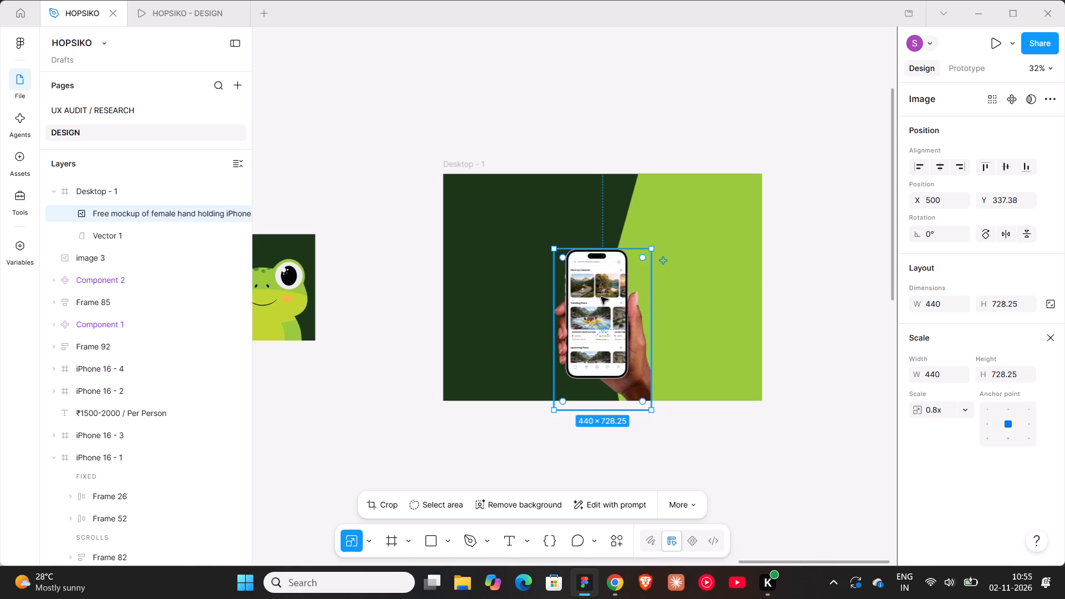
scroll(601, 297, "up", 2)
left_click(638, 118)
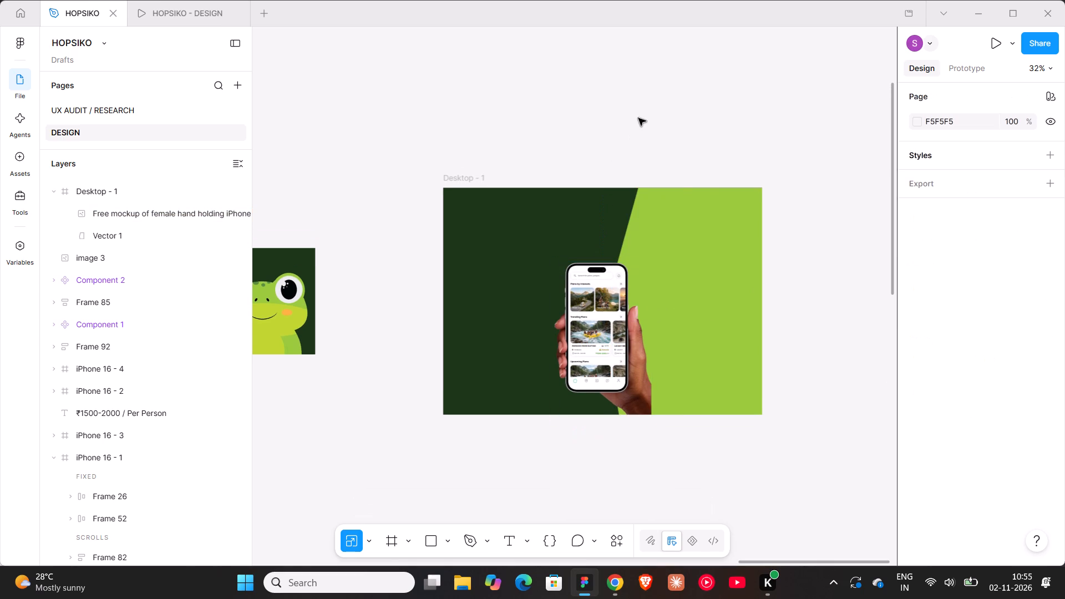
Check how the Desktop - 1 frame looks in the prototype preview, reselecting the frame in the design file in between.
left_click(603, 296)
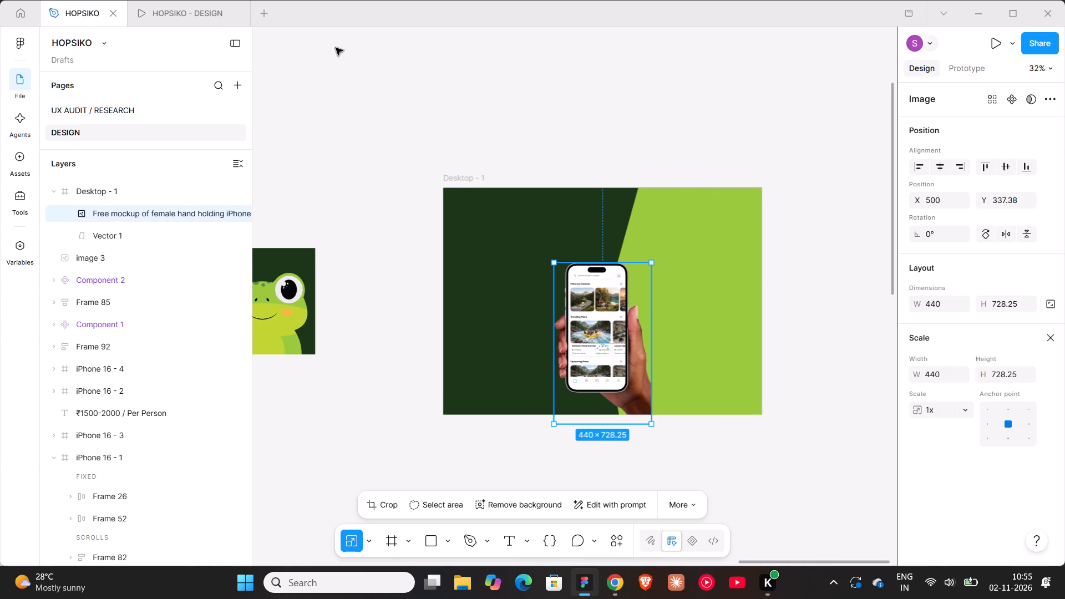
left_click(181, 6)
left_click(177, 18)
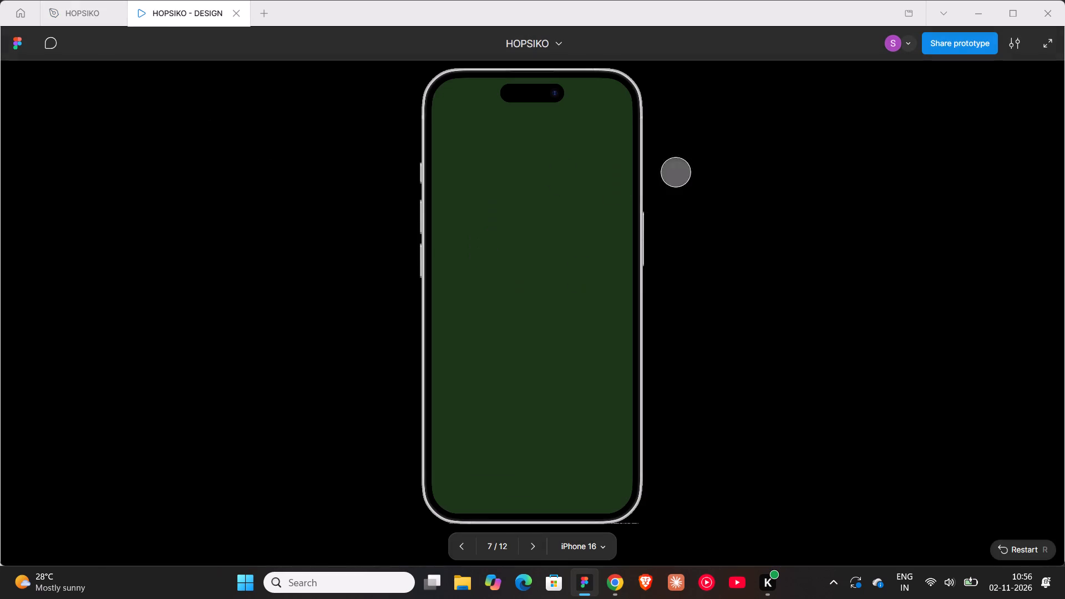
left_click(82, 22)
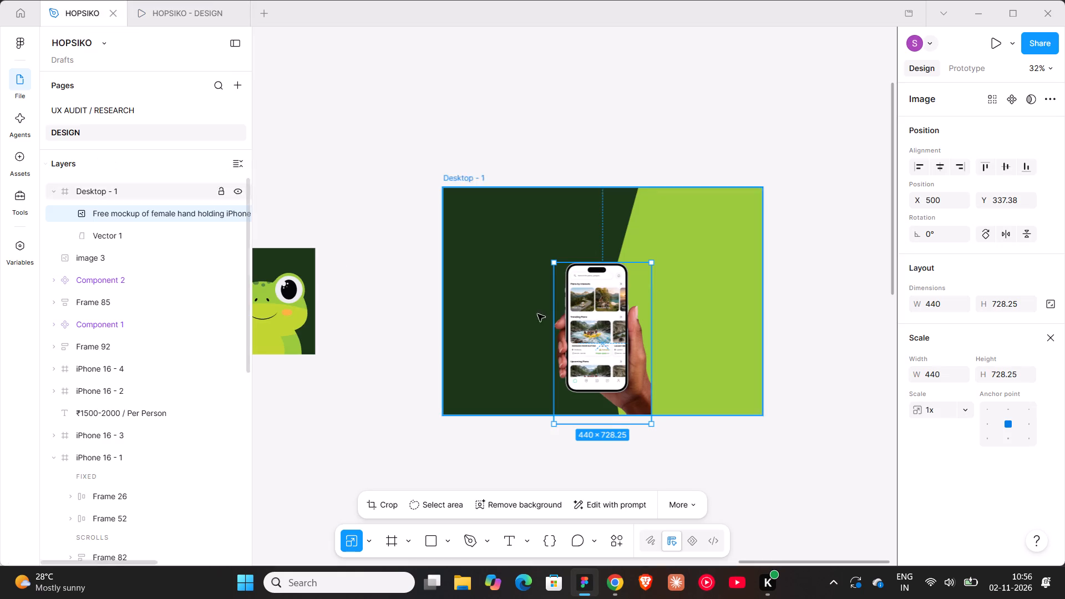
left_click(479, 176)
left_click(195, 15)
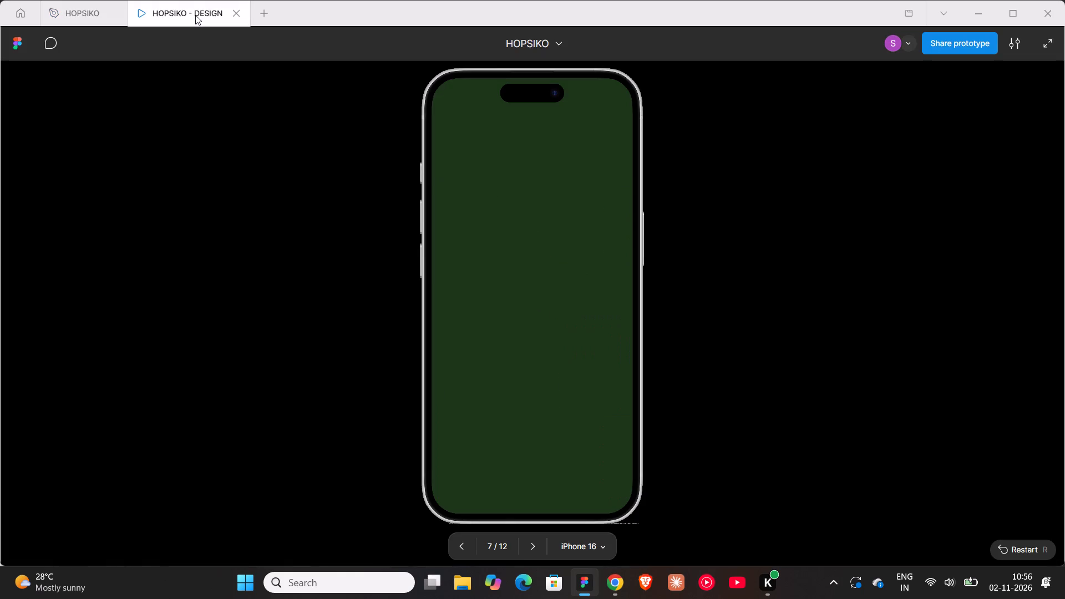
Step forward through the prototype preview's remaining screens to the last one.
left_click(553, 260)
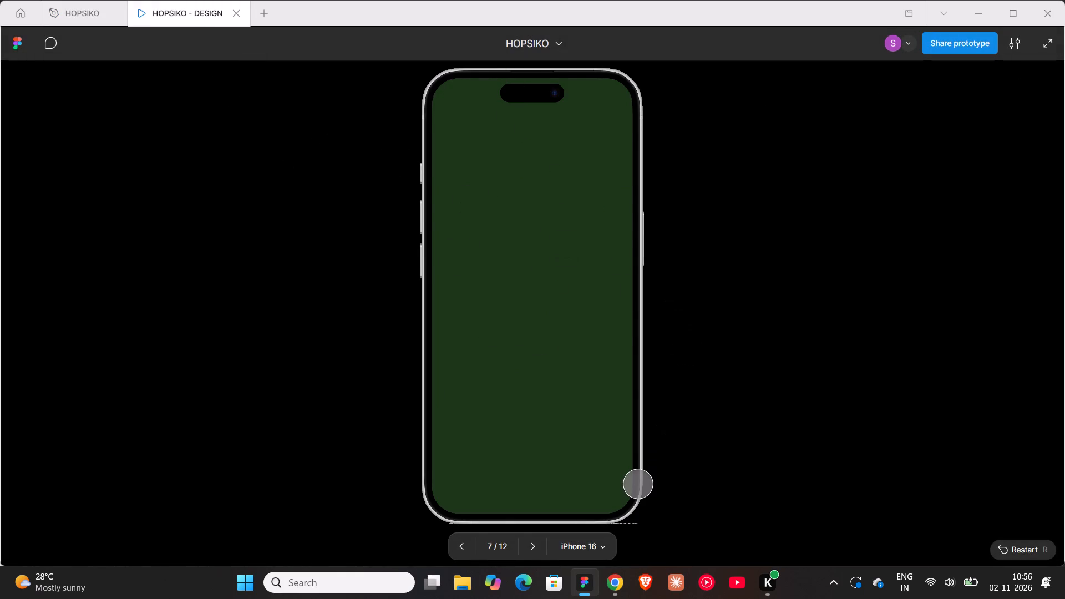
key("Right")
key("Right")
key("Right")
key("Right")
key("Right")
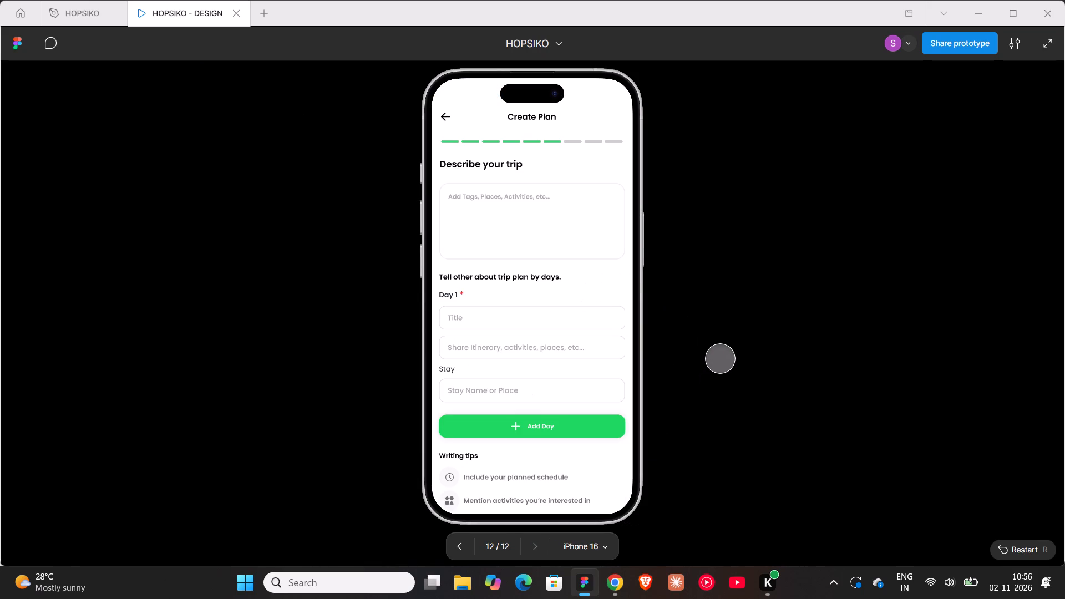
key("Right")
key("Right")
key("Right")
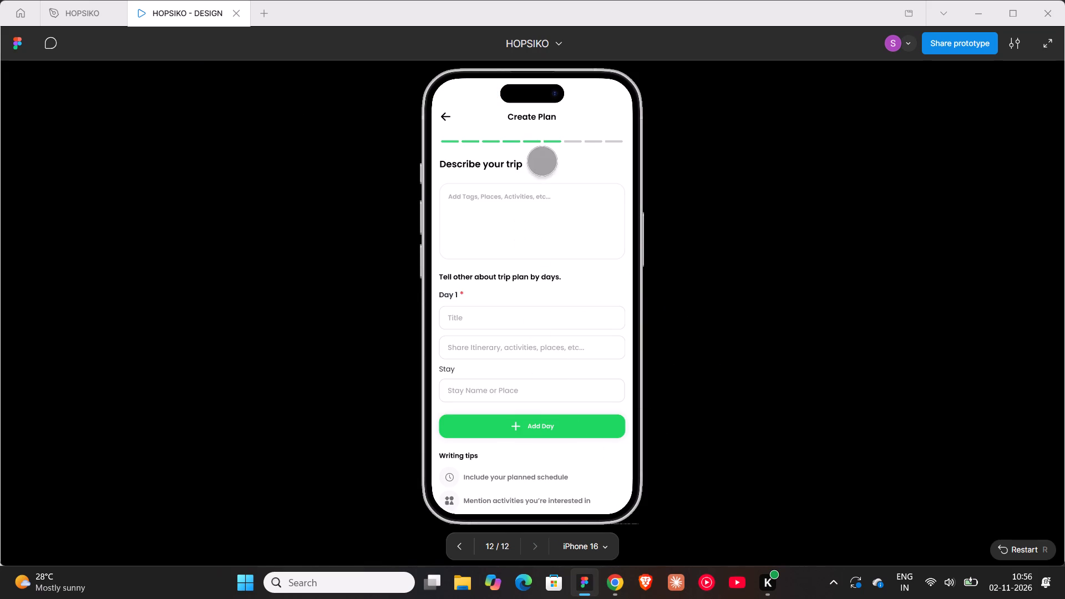
Close the prototype preview and launch a fresh one with the Desktop - 1 frame selected.
left_click(231, 15)
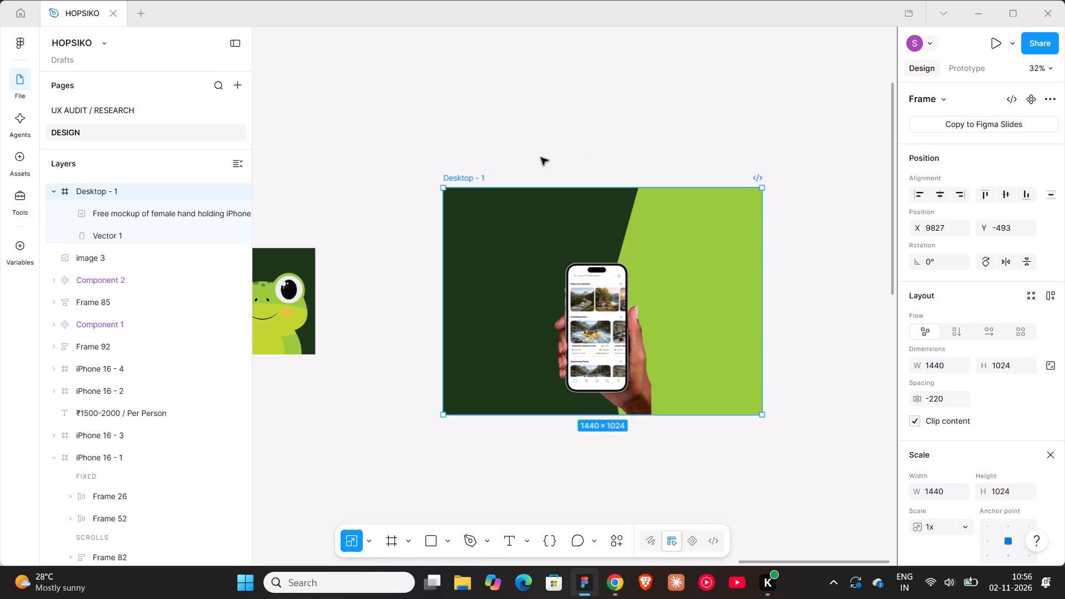
left_click(487, 171)
left_click(470, 175)
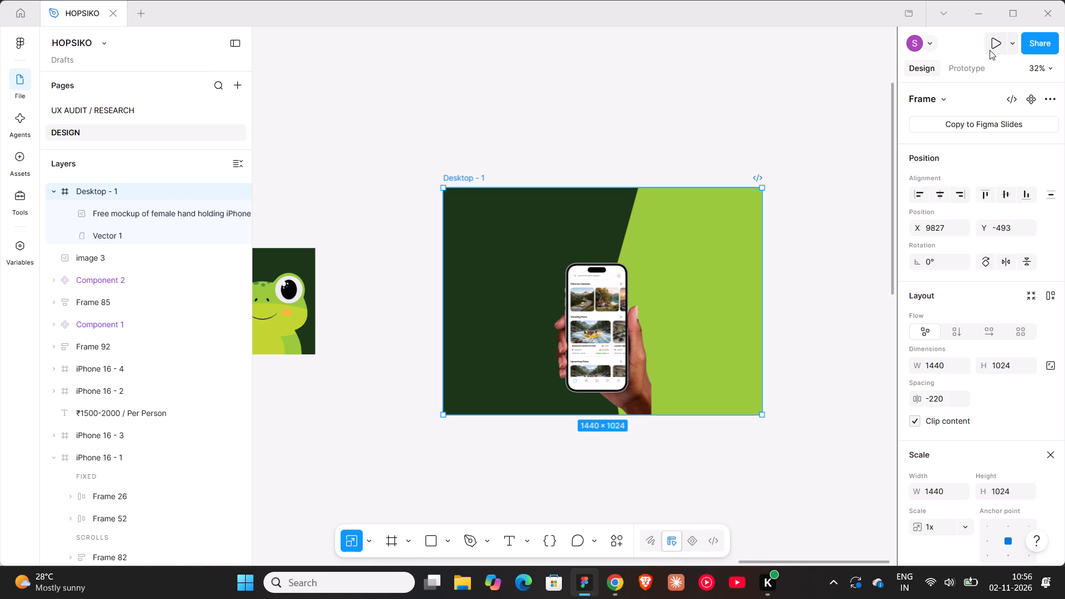
left_click(990, 45)
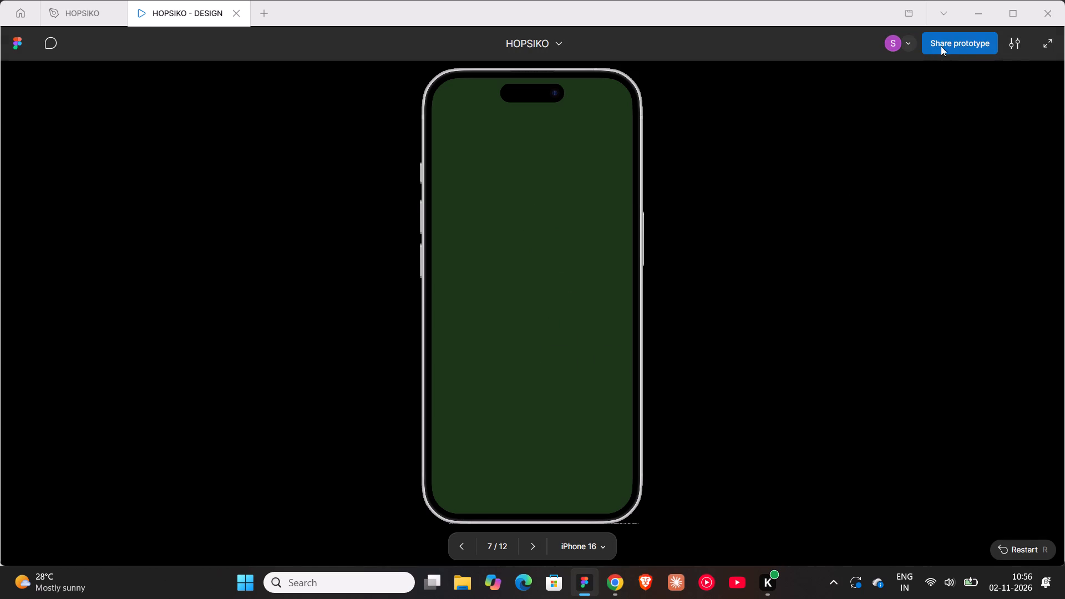
Look through the preview's scaling options and device list for a desktop-suited setting, and close the preview.
left_click(1011, 38)
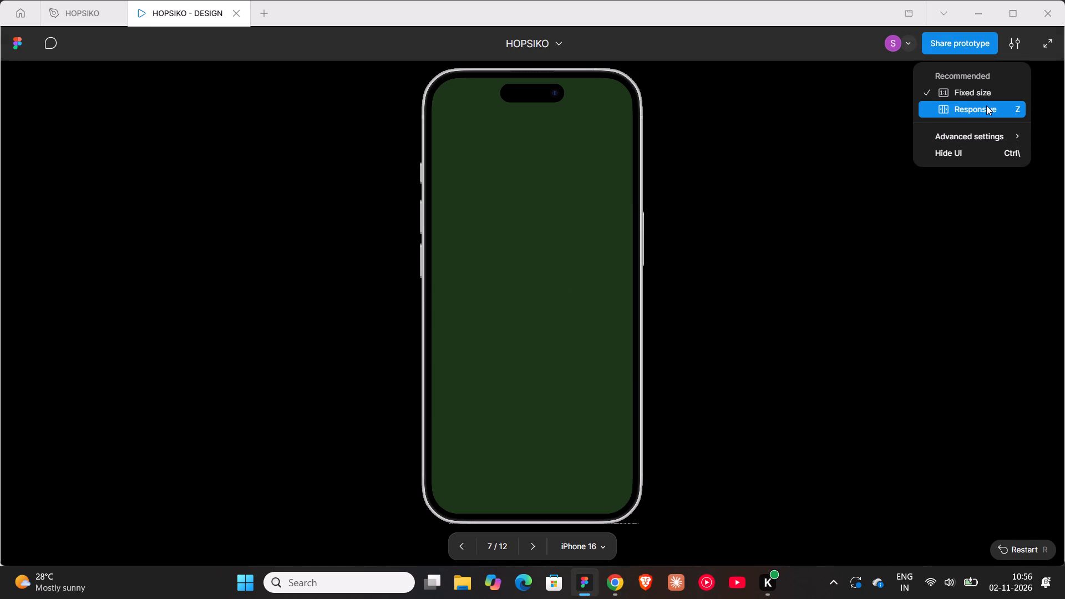
left_click(600, 537)
left_click(593, 546)
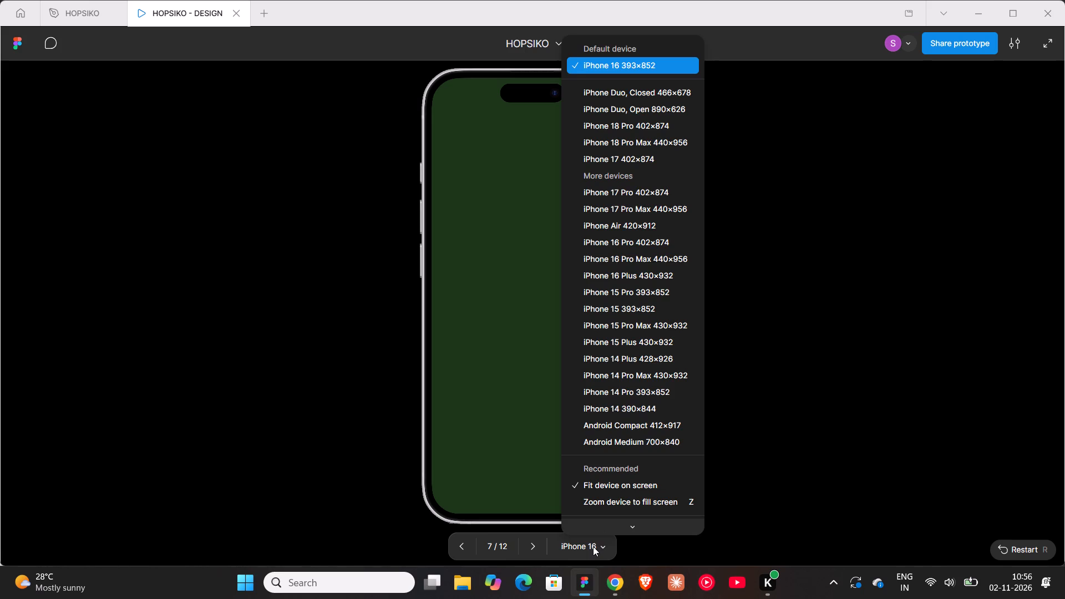
scroll(641, 488, "down", 1)
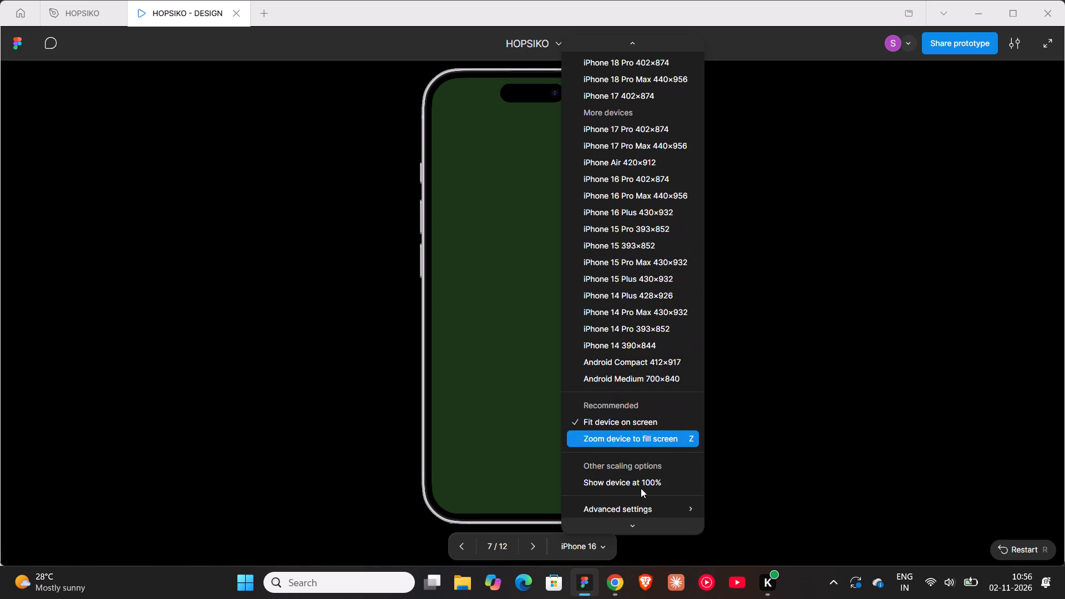
scroll(641, 488, "down", 2)
scroll(635, 380, "up", 6)
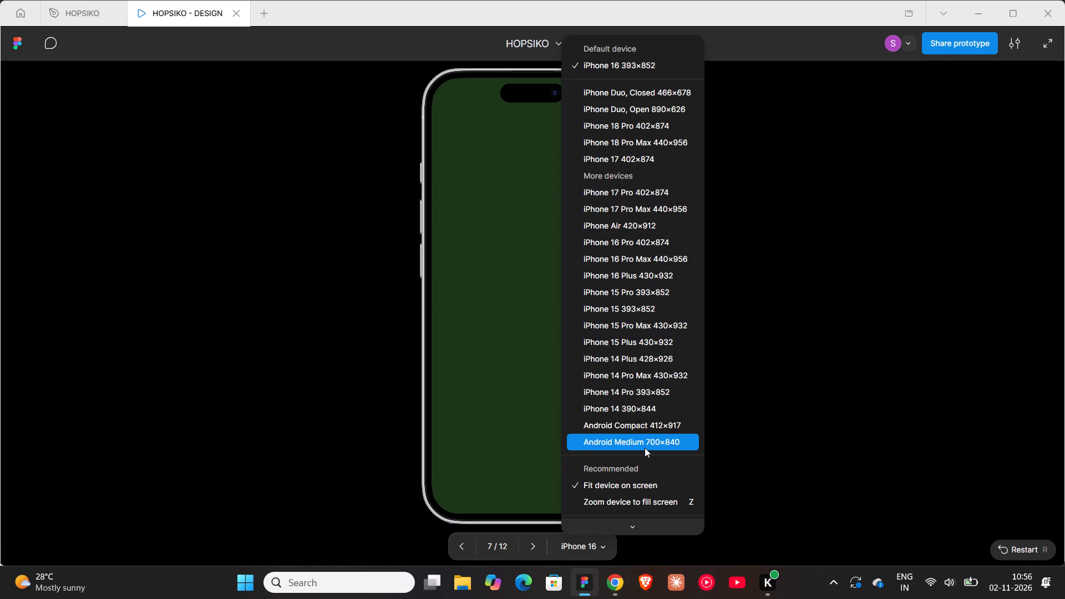
scroll(651, 440, "down", 2)
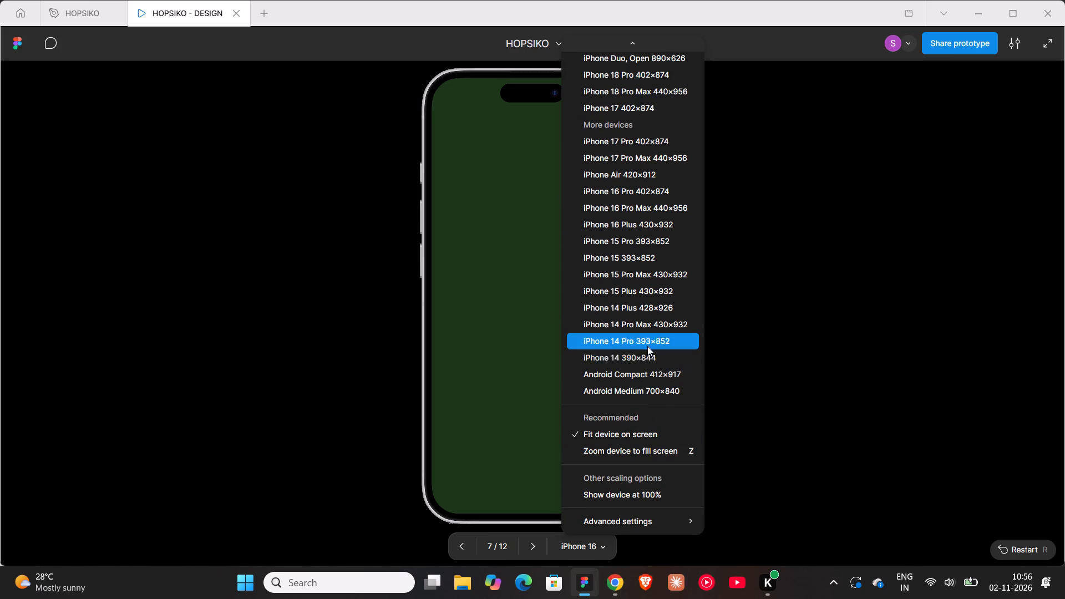
scroll(647, 344, "down", 1)
left_click(843, 374)
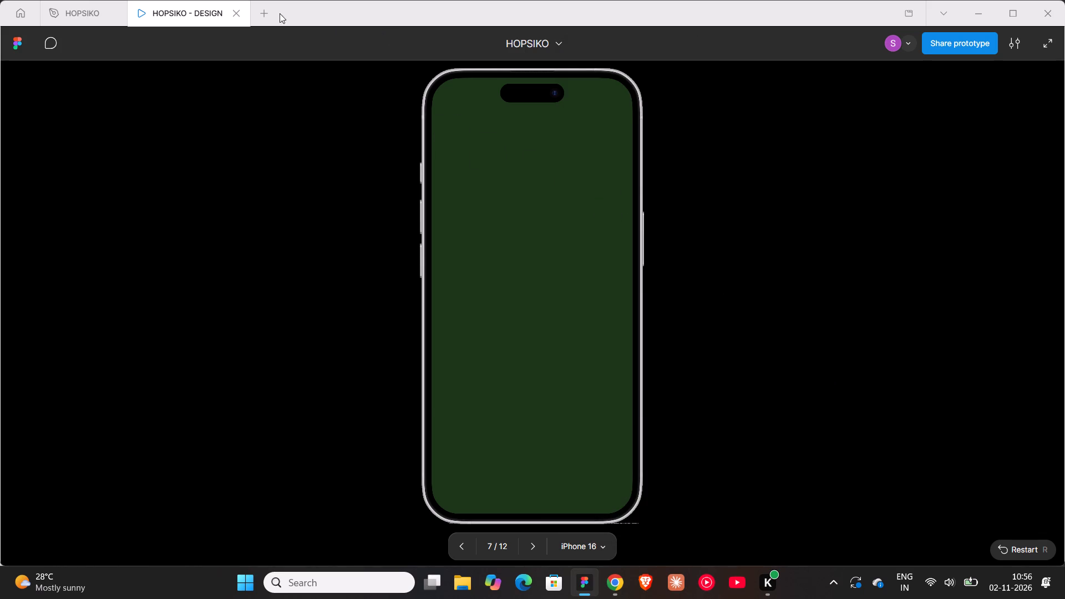
left_click(230, 14)
Open an inline preview of the Desktop - 1 frame within the design file.
left_click(546, 134)
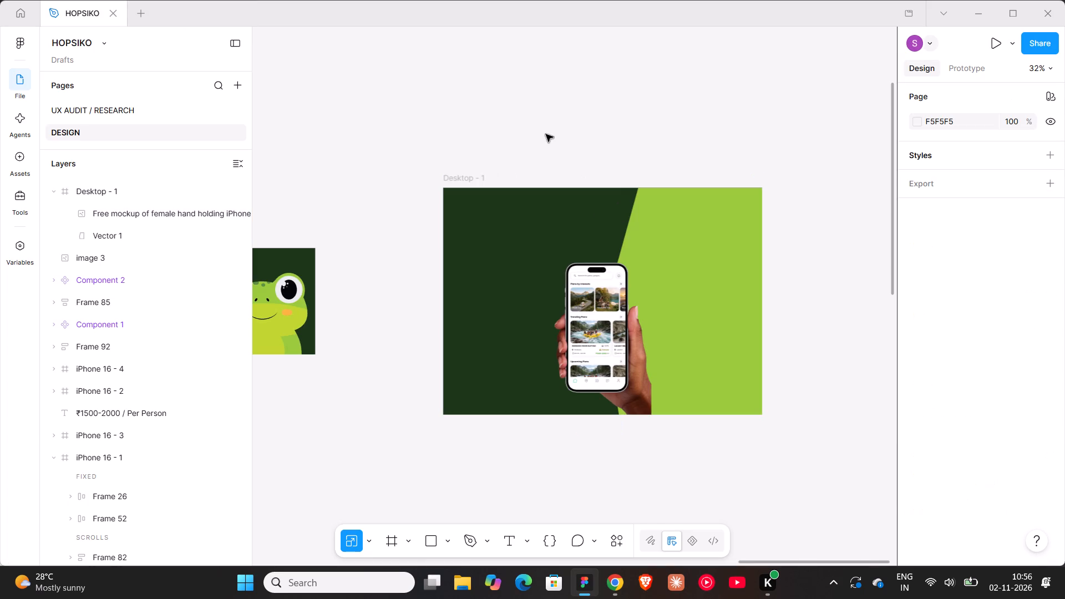
left_click(458, 182)
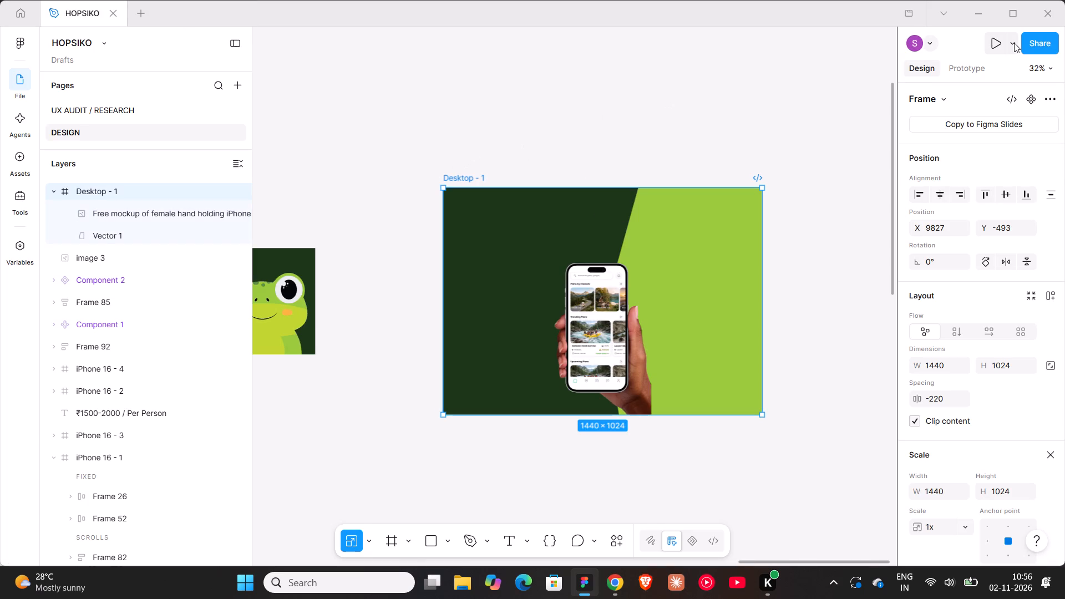
left_click(1014, 43)
left_click(941, 93)
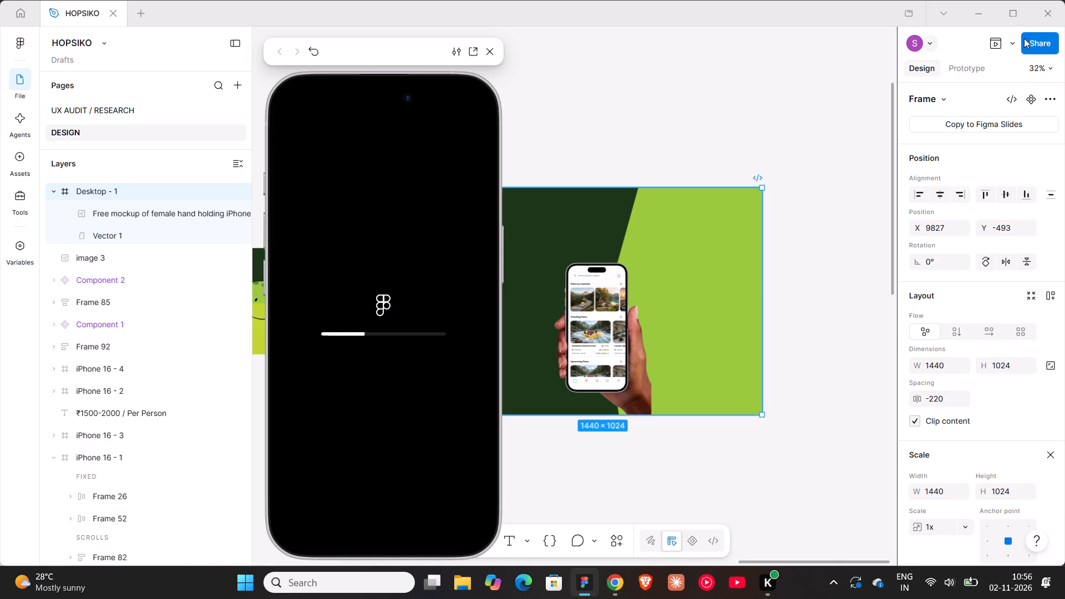
Set the device in the DESIGN page's prototype settings to Custom size.
left_click(951, 67)
left_click(957, 68)
left_click(957, 68)
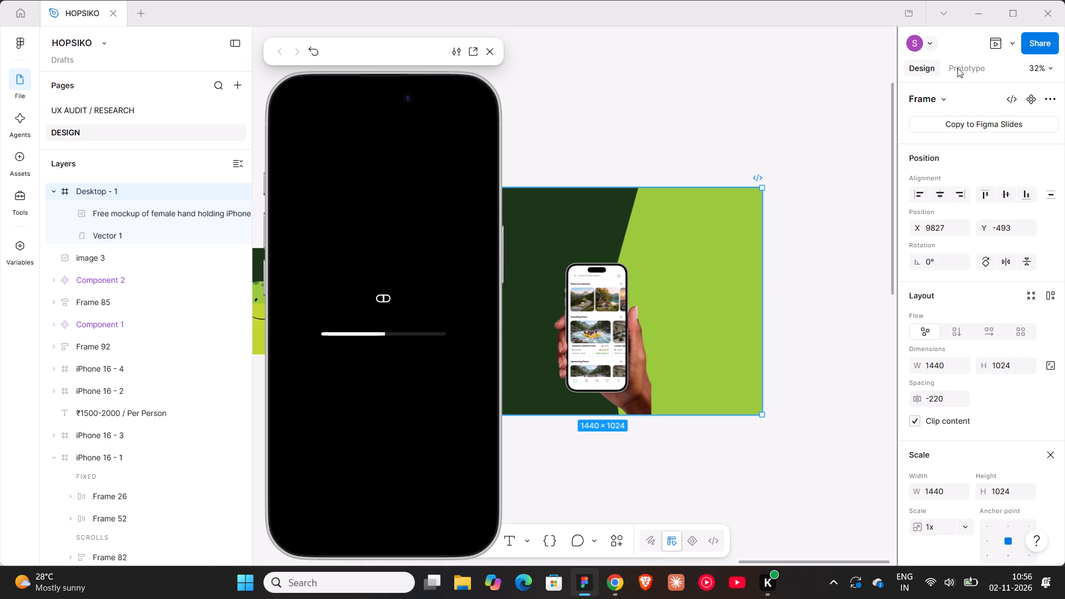
left_click(964, 65)
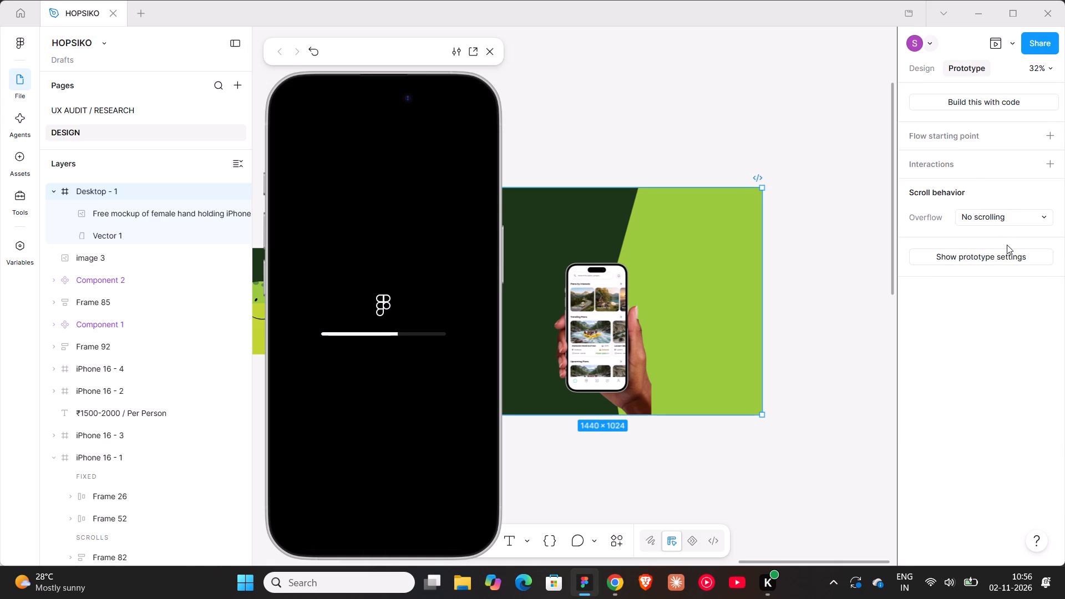
left_click(1002, 251)
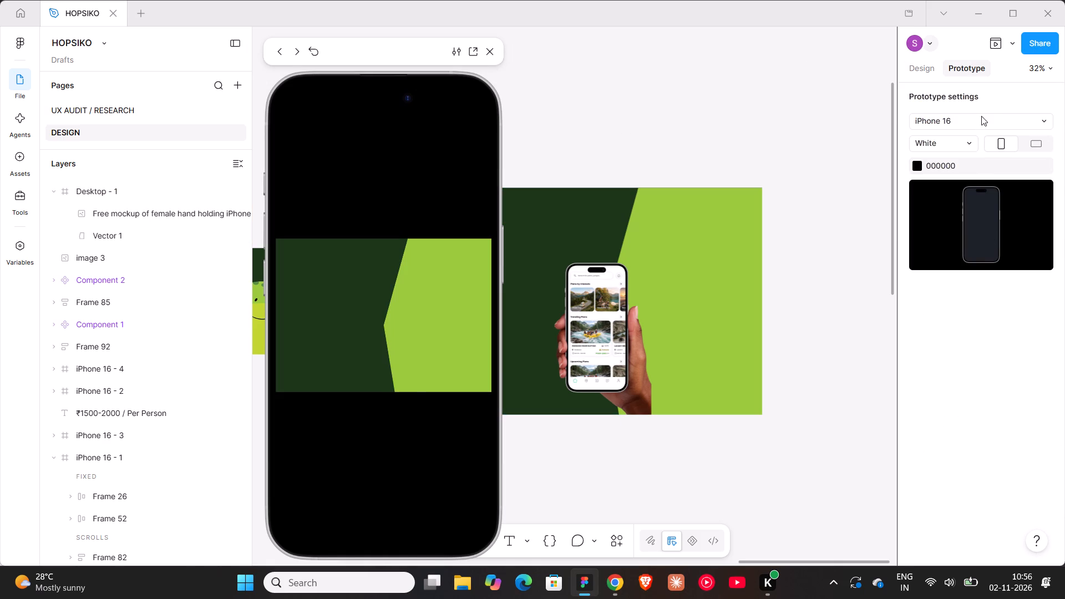
left_click(983, 118)
scroll(956, 308, "down", 5)
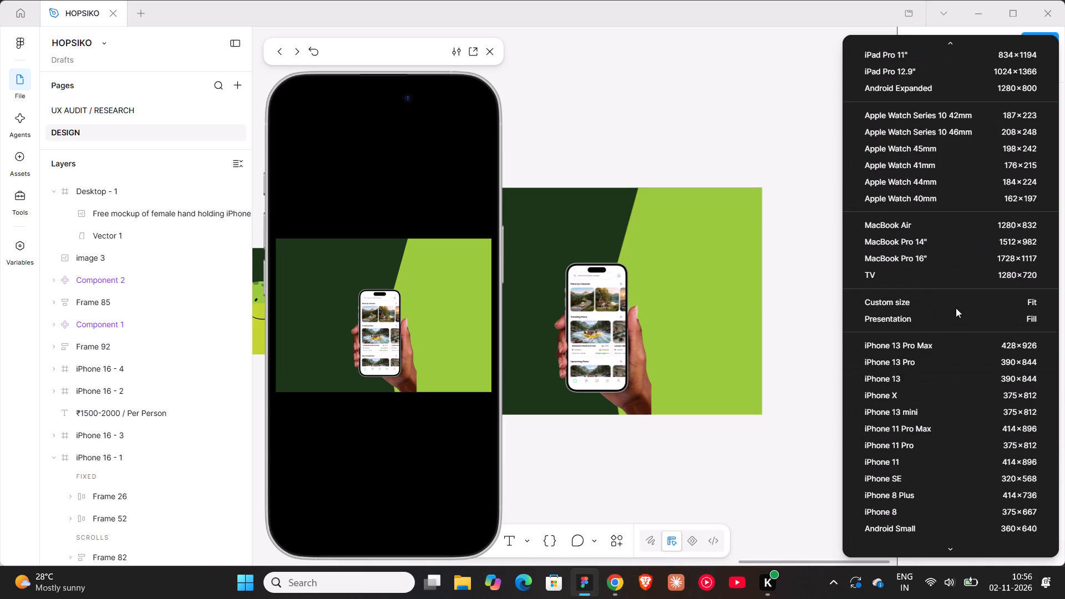
scroll(956, 308, "down", 5)
scroll(951, 307, "up", 11)
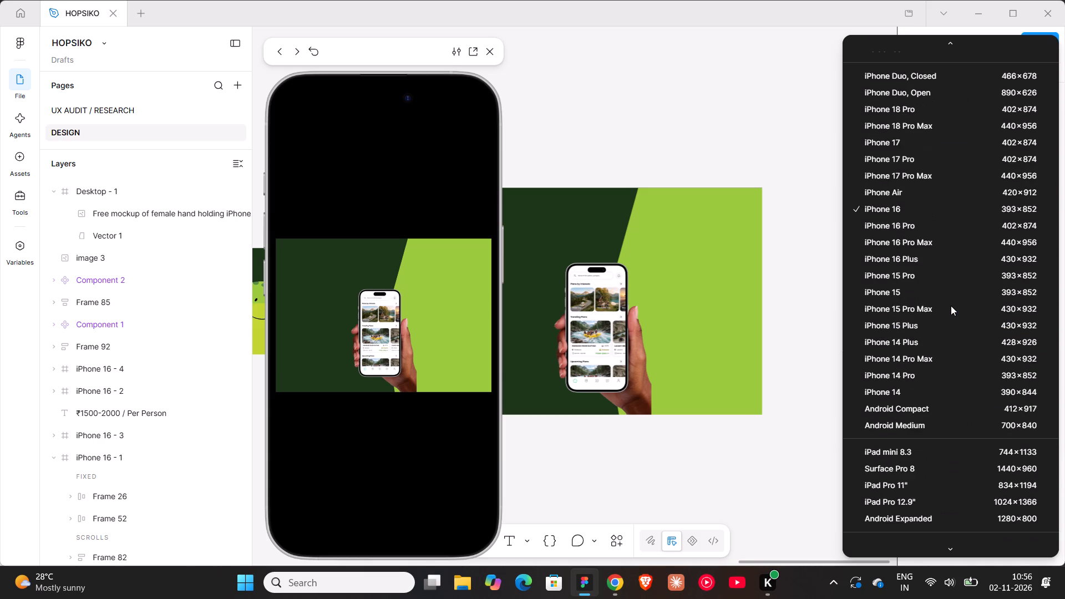
scroll(951, 306, "down", 7)
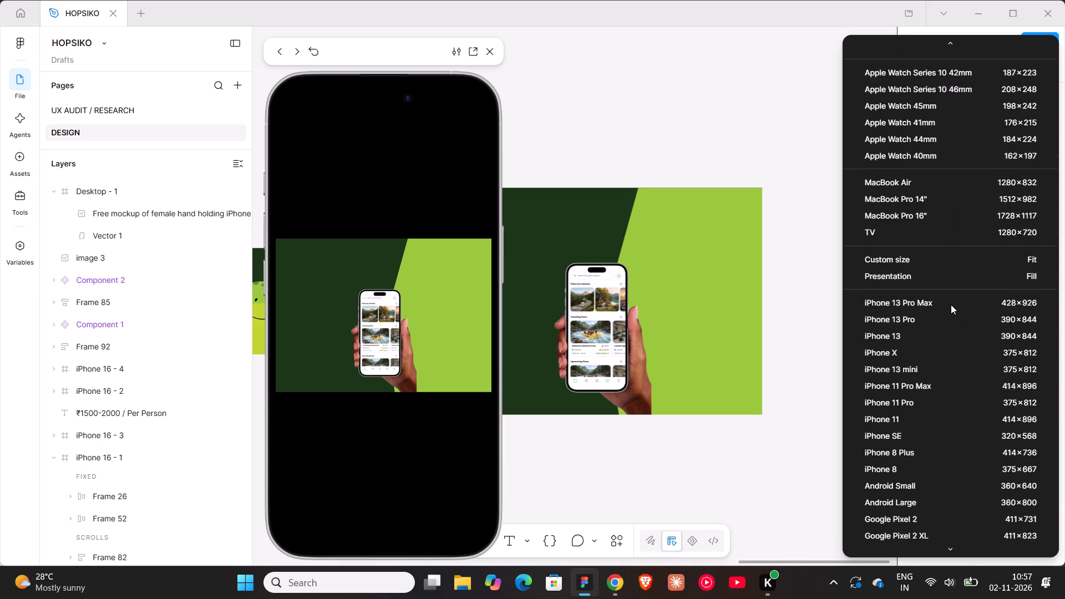
left_click(942, 245)
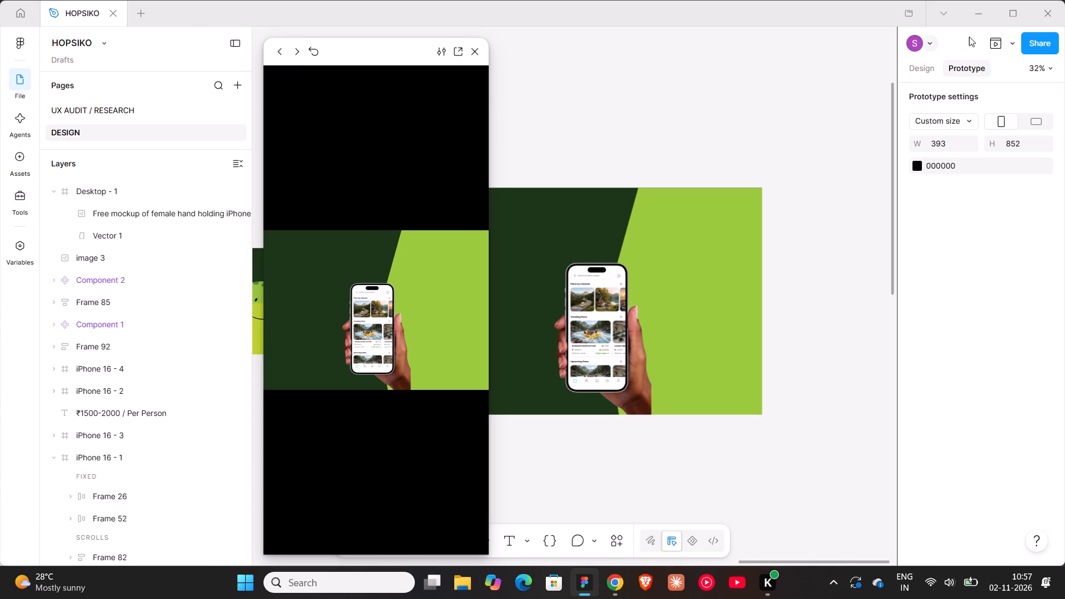
Open the inline preview in its own tab, checking back on the design file in between.
left_click(1007, 44)
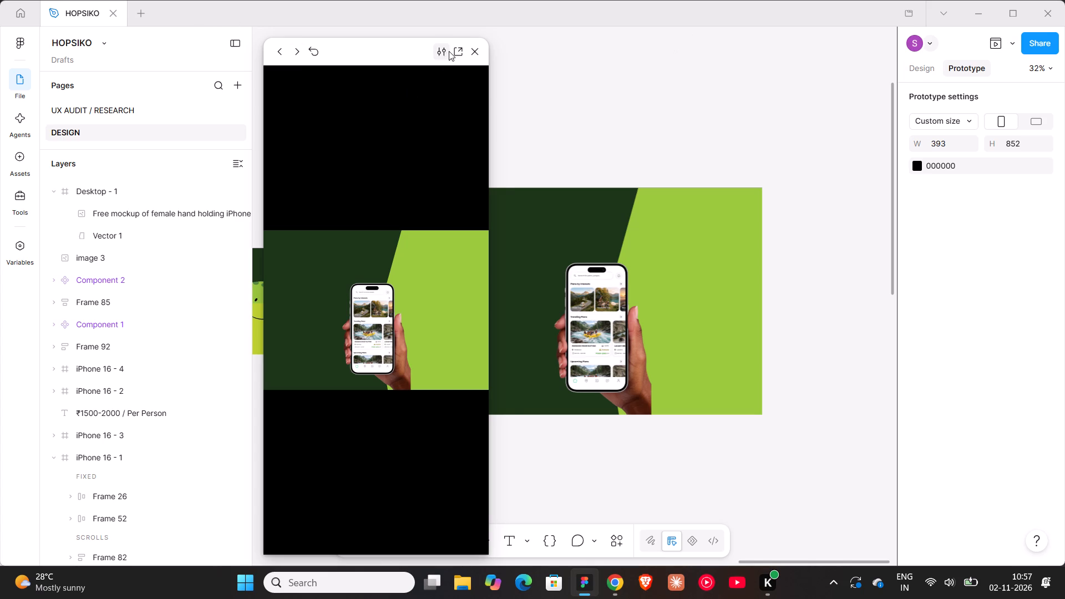
left_click(453, 51)
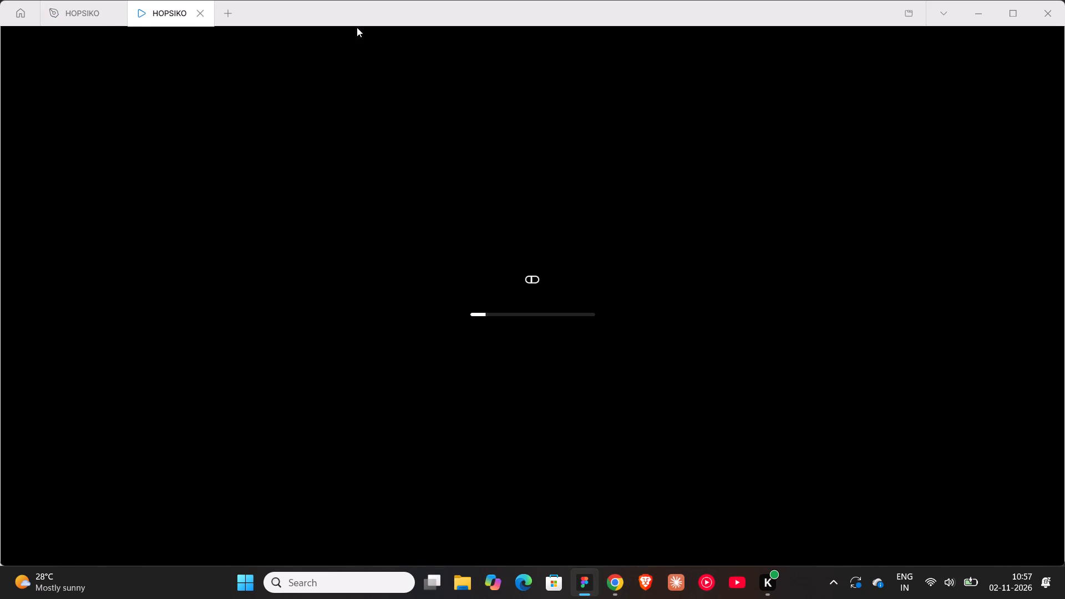
left_click(93, 16)
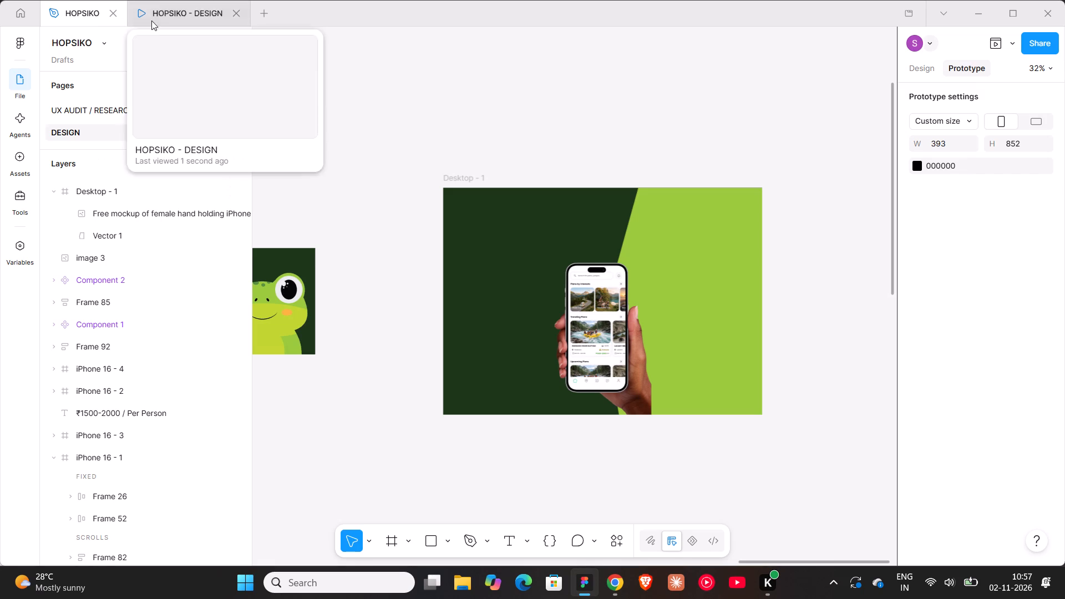
left_click(159, 17)
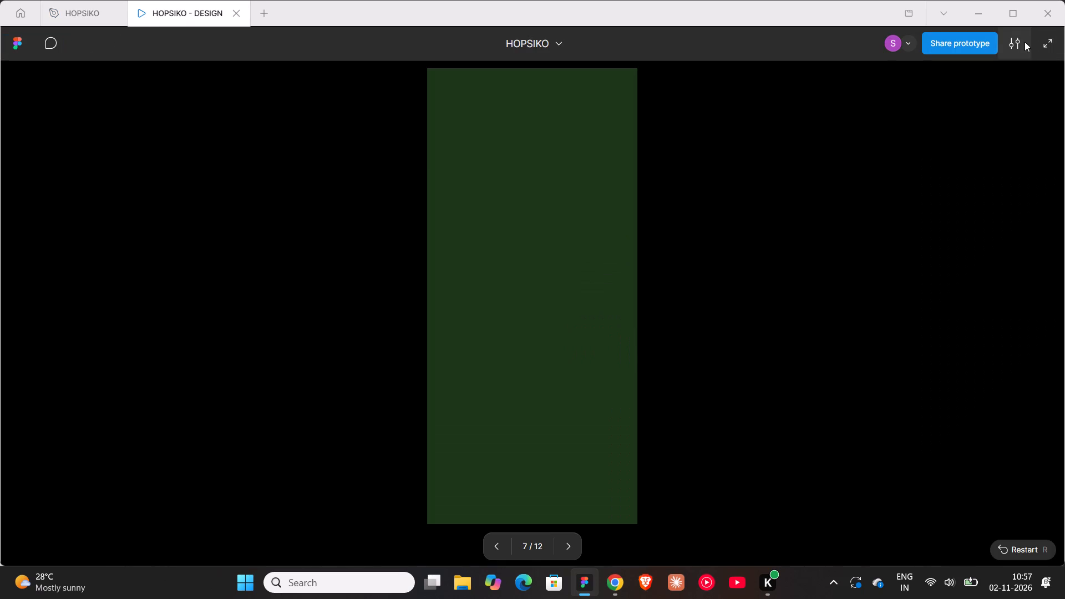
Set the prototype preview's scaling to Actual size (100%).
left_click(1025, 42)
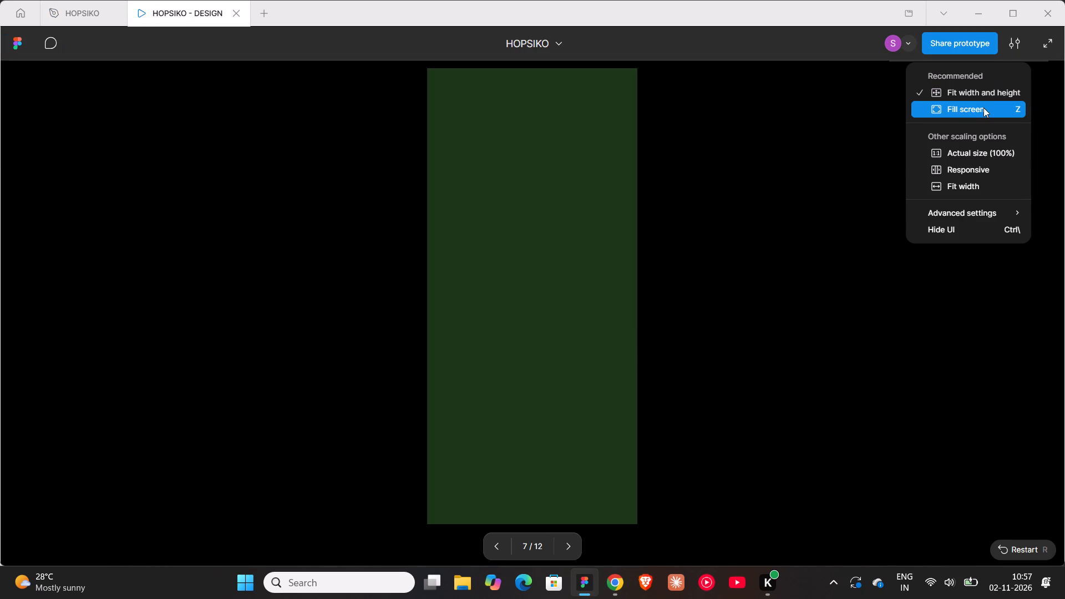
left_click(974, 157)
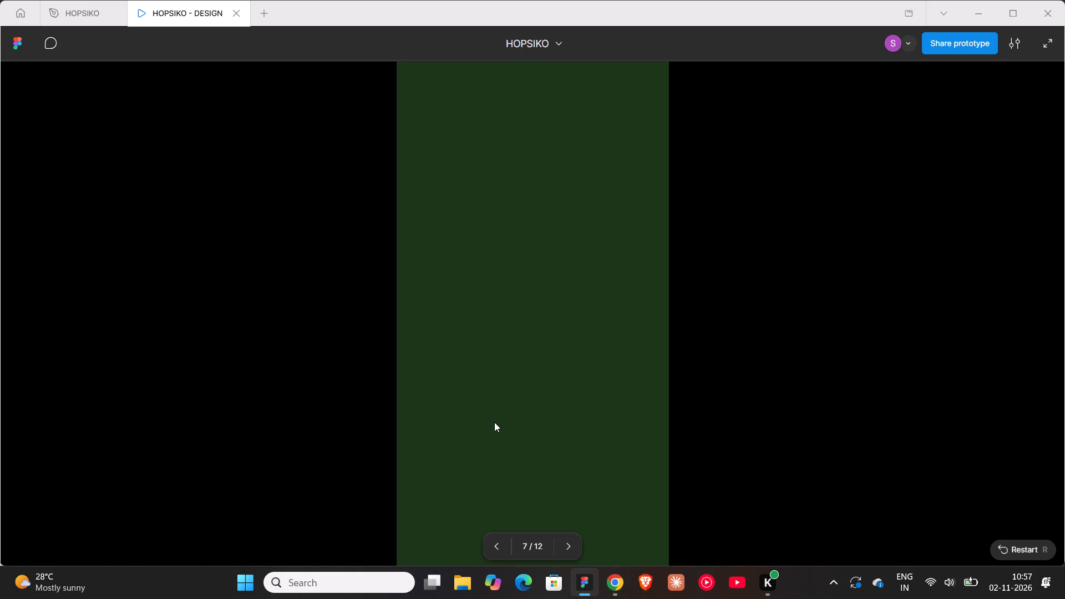
Step back and forth through all the prototype preview's screens, ending on the last one, Create Plan.
key("Right")
key("Right")
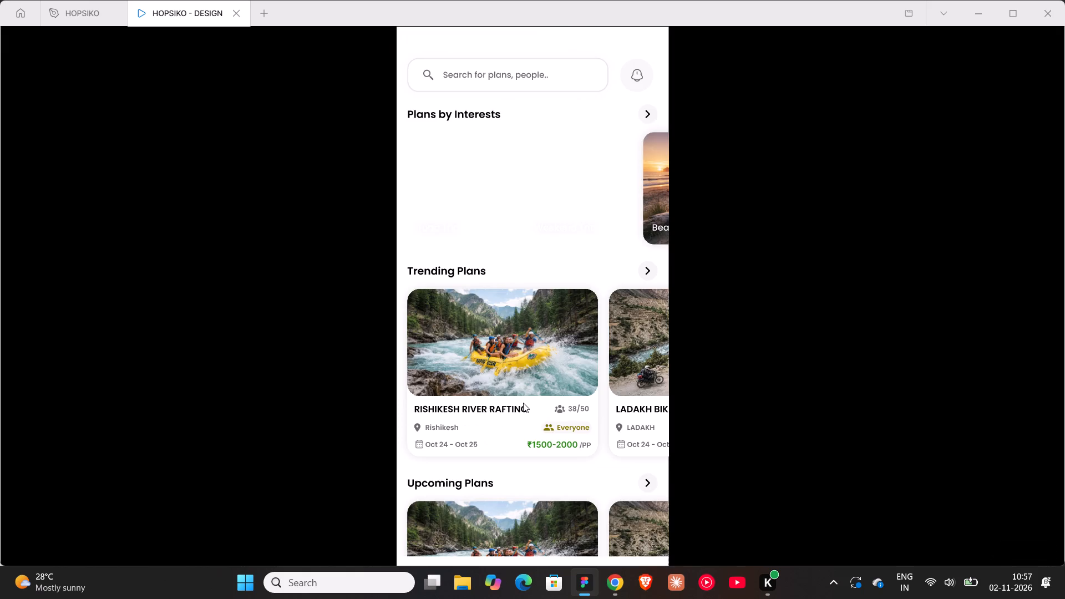
key("Right")
key("Right")
key("Right")
key("Right")
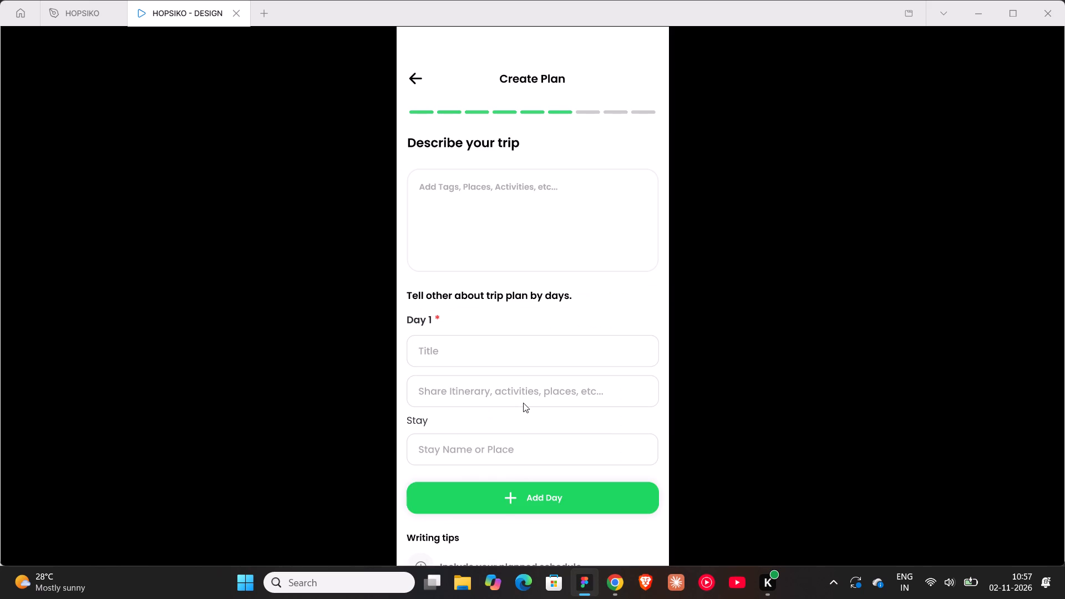
key("Right")
key("Right")
key("Right")
key("Left")
key("Left")
key("Left")
key("Left")
key("Left")
key("Left")
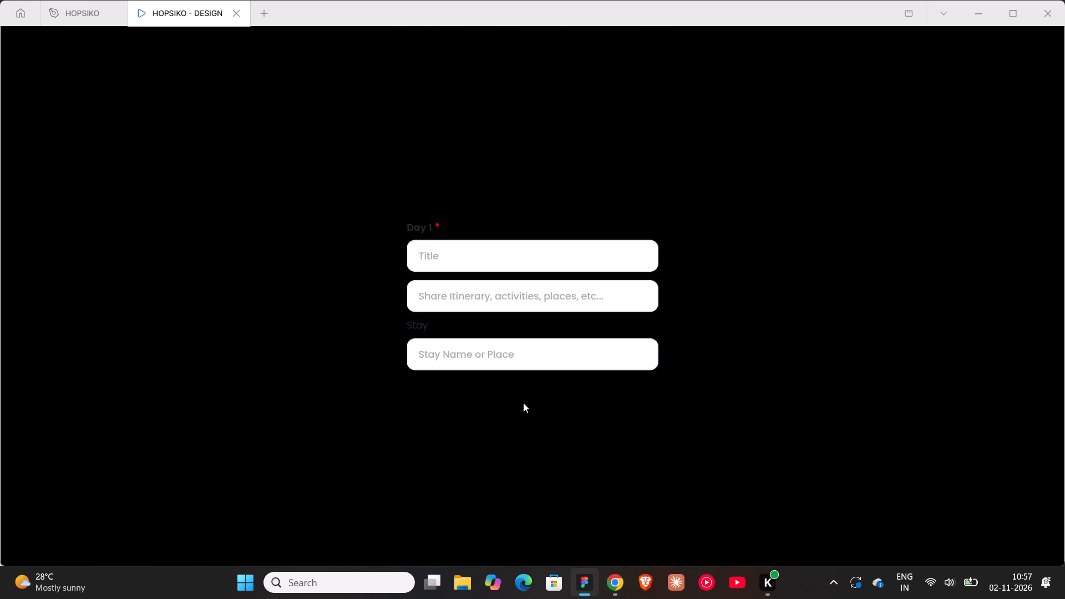
key("Left")
key("Left")
key("Left")
key("Left")
key("Left")
key("Left")
key("Left")
key("Right")
key("Right")
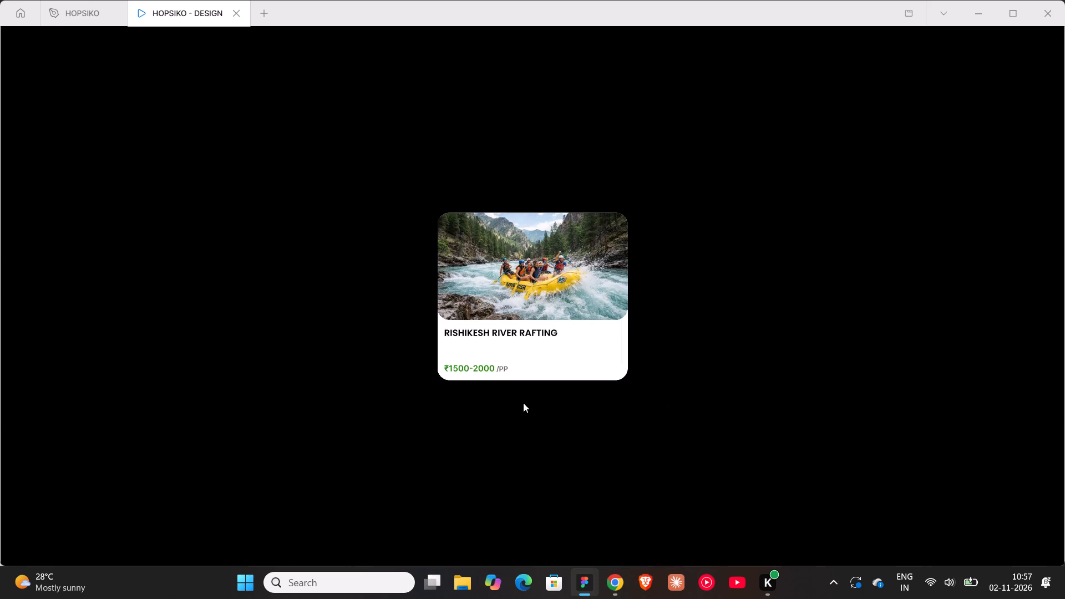
key("Right")
key("Right")
key("Right")
key("Right")
key("Right")
key("Right")
key("Right")
key("Right")
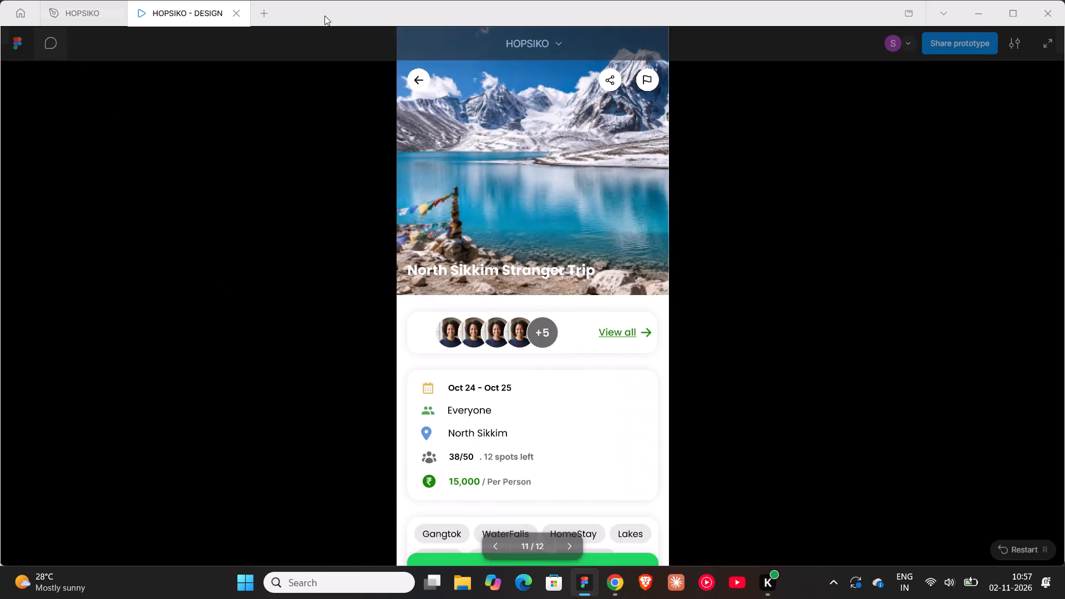
key("Right")
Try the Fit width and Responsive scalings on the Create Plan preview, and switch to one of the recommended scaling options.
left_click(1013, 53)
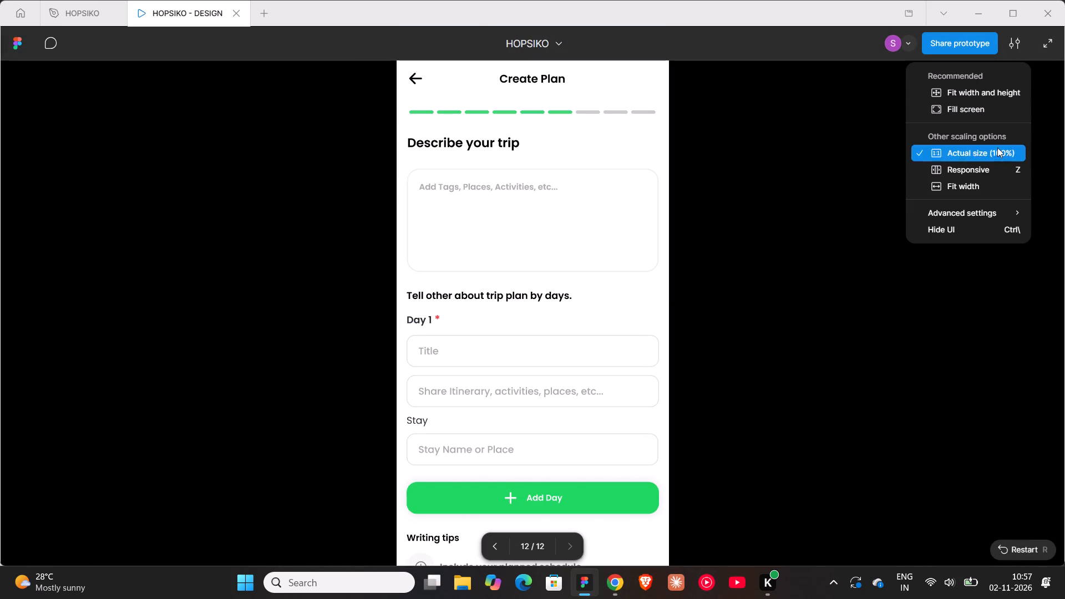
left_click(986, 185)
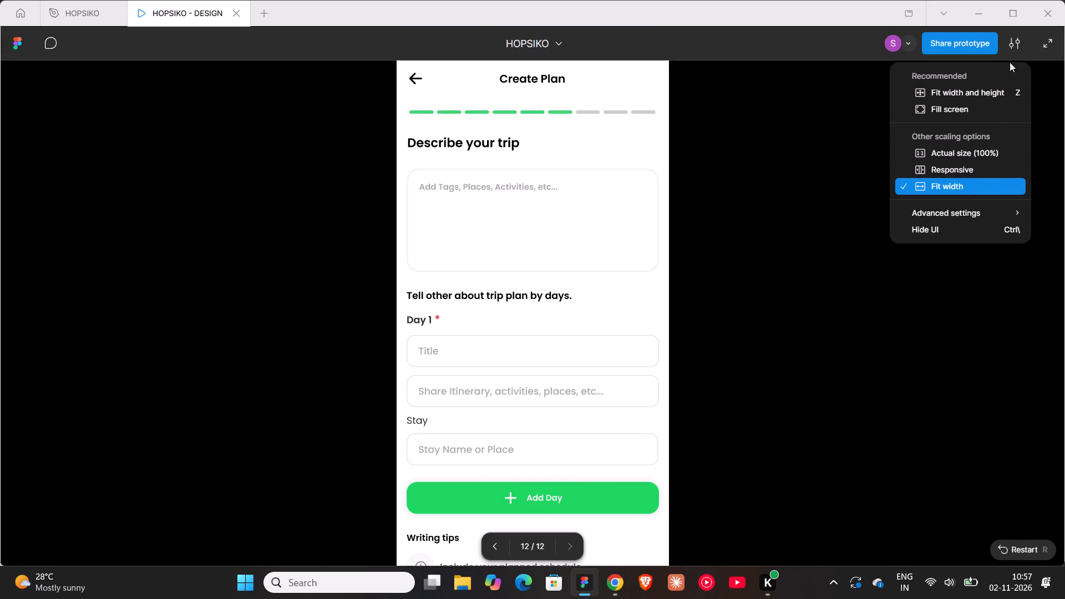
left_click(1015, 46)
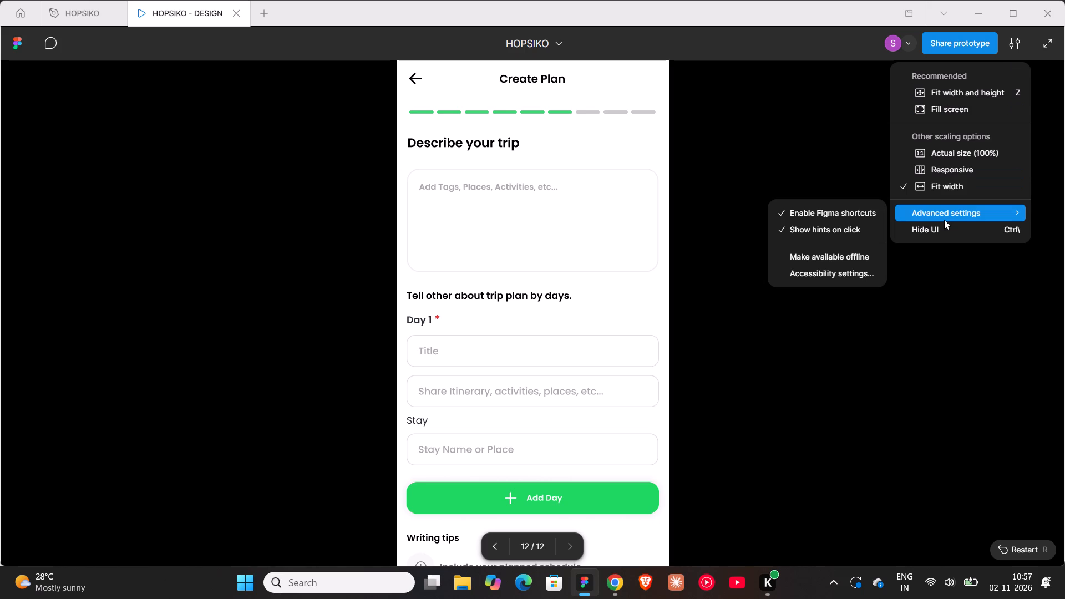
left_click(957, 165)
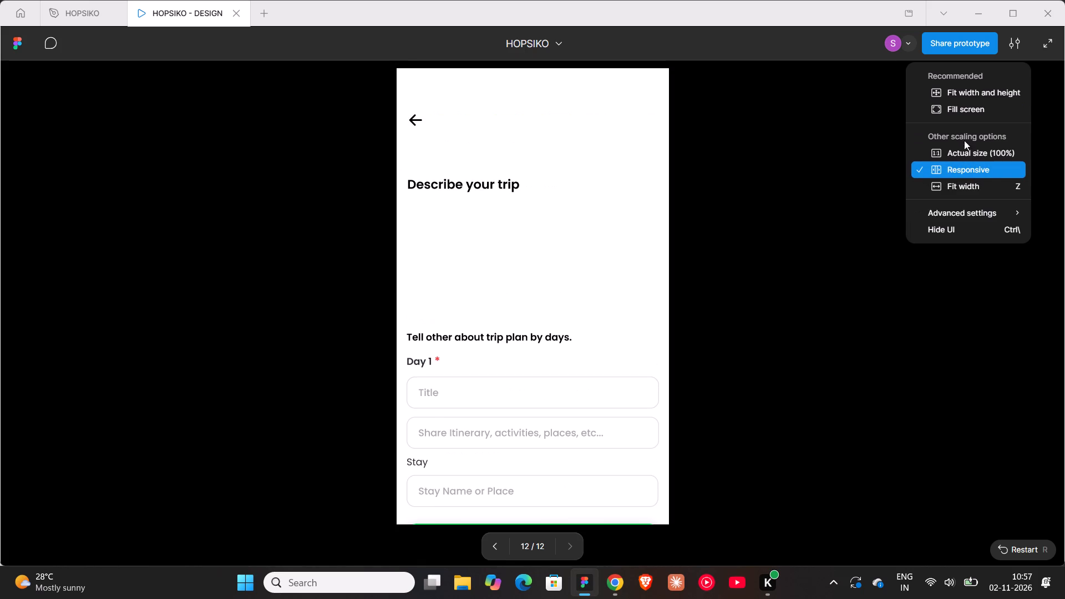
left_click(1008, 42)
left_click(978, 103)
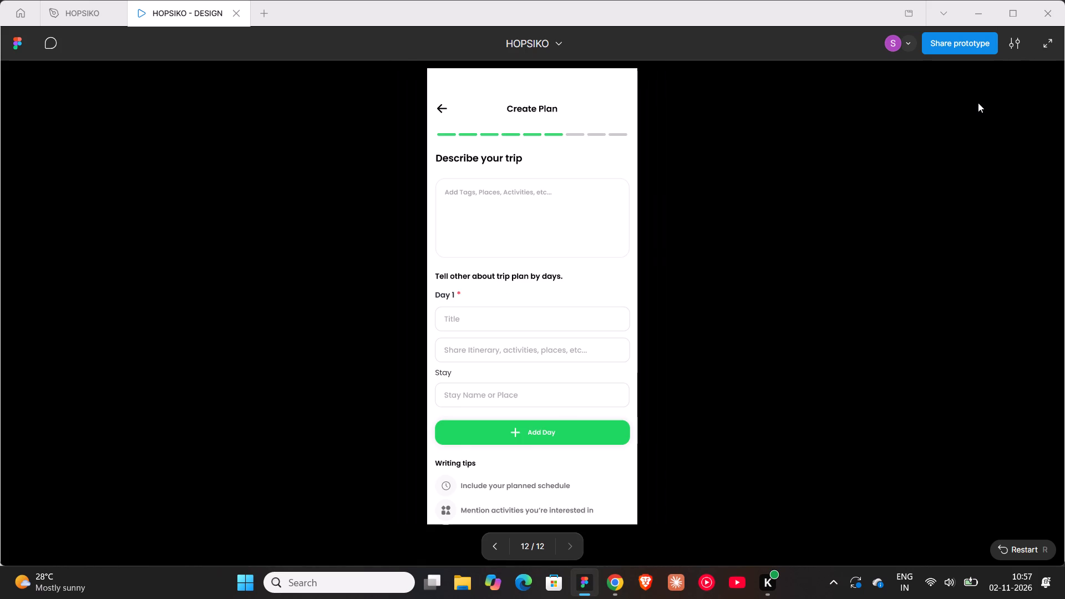
Step back through the prototype preview's screens from Create Plan and close the preview tab.
key("Right")
key("Right")
key("Right")
key("Right")
key("Left")
key("Left")
key("Left")
key("Left")
key("Left")
key("Left")
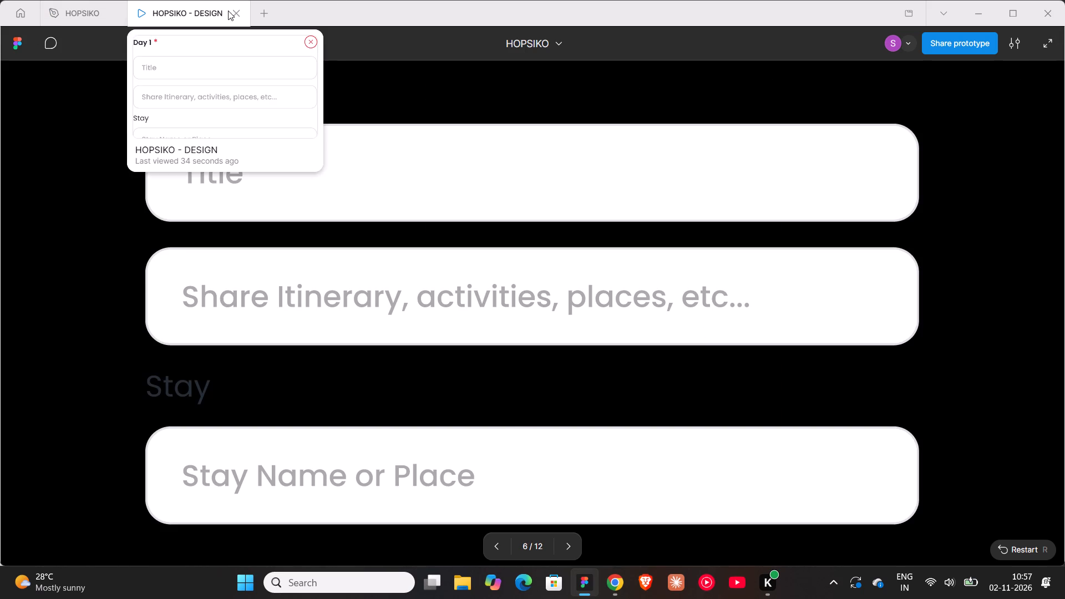
left_click(230, 11)
Set the prototype's device to Presentation in the prototype settings.
left_click_drag(509, 95, 509, 101)
left_click(450, 184)
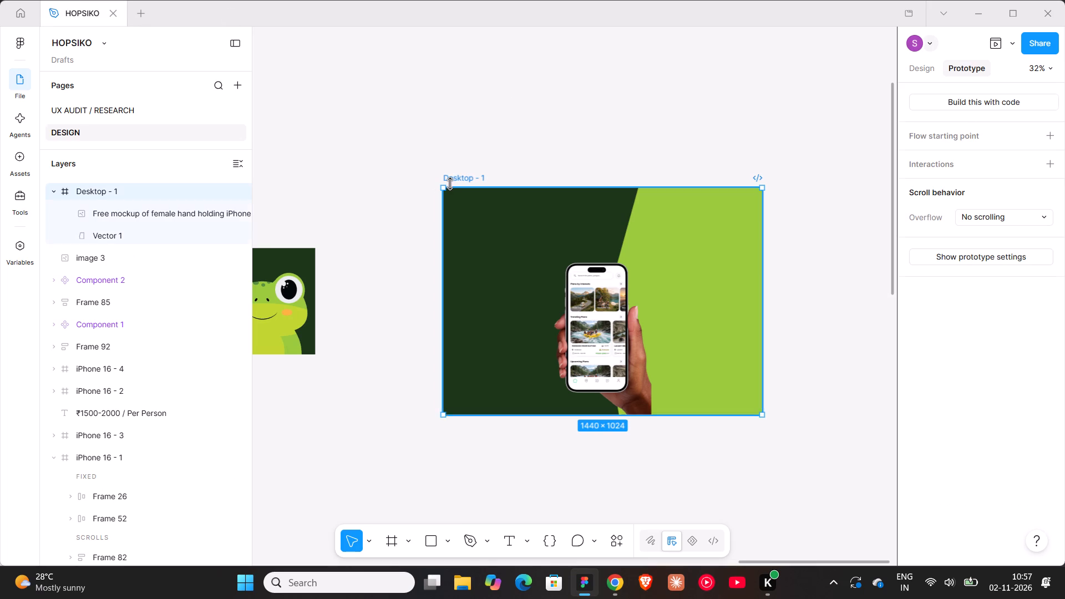
left_click(458, 177)
left_click(463, 180)
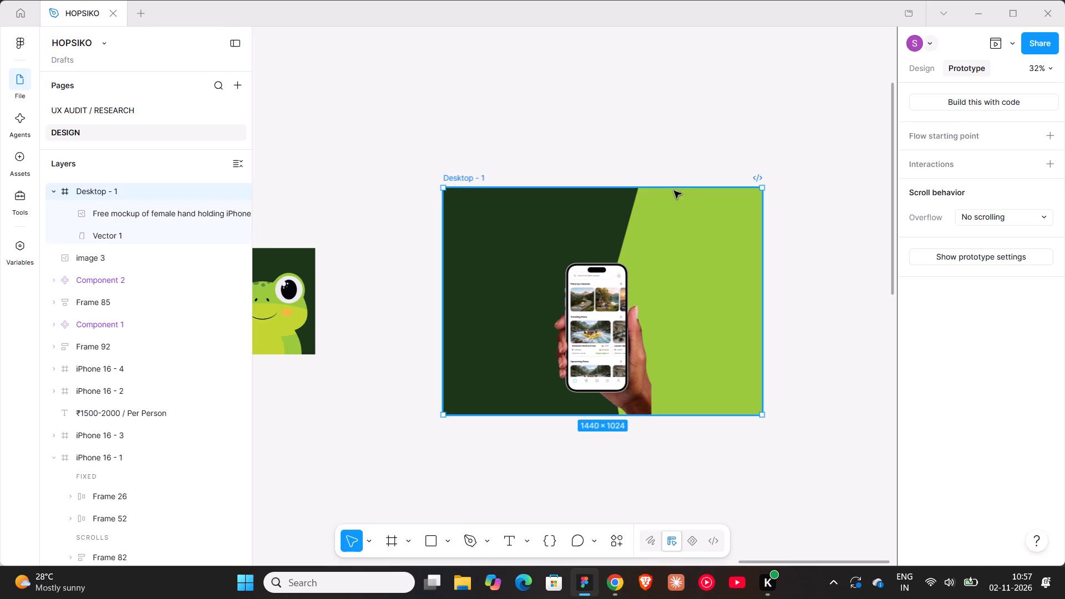
left_click(1018, 215)
left_click(1018, 215)
left_click(1003, 258)
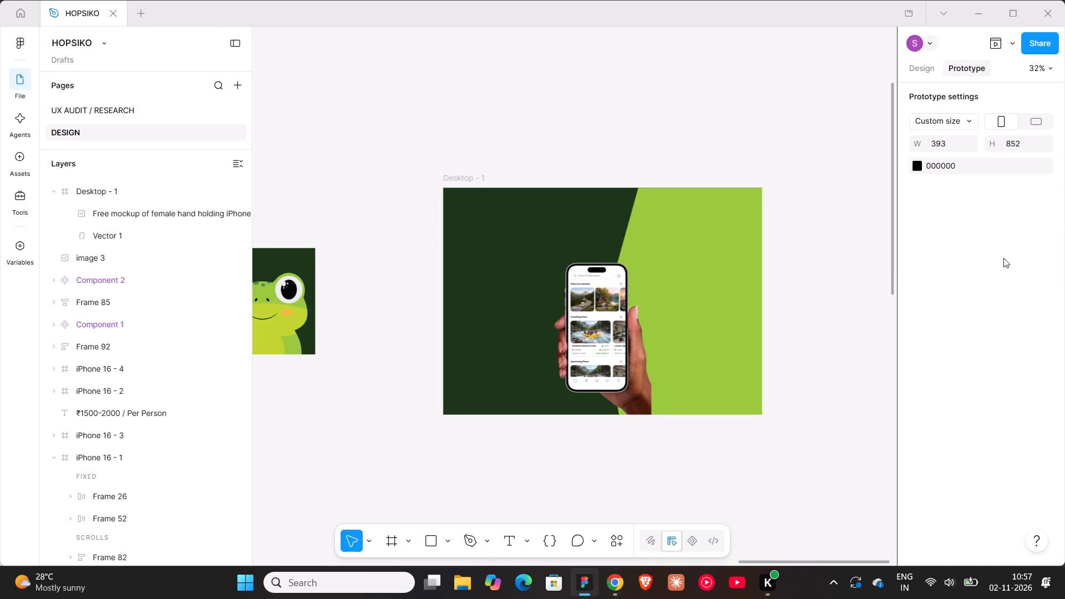
left_click(1027, 123)
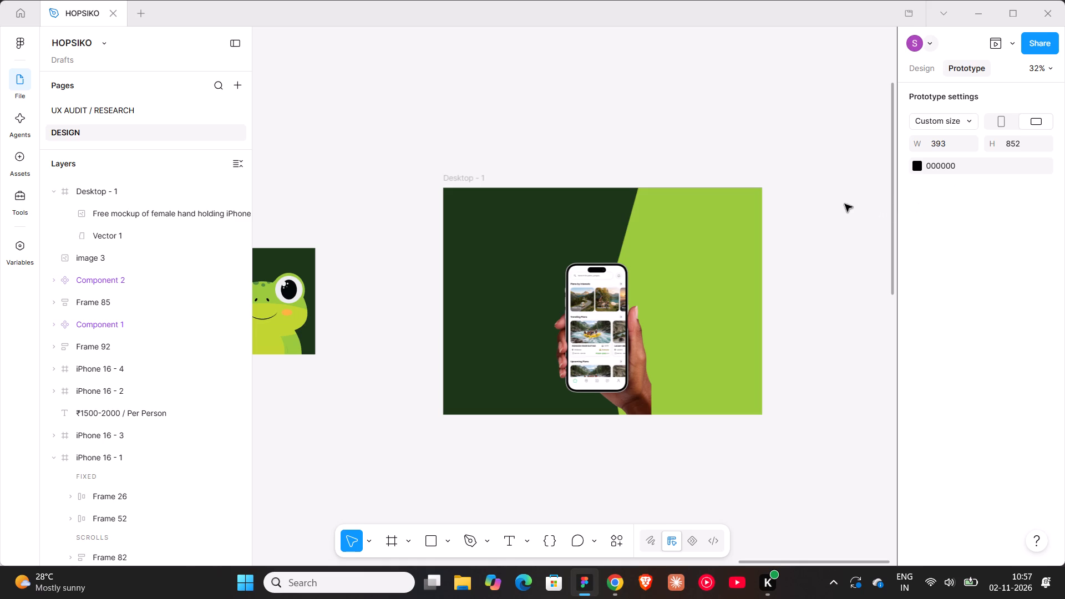
left_click(972, 125)
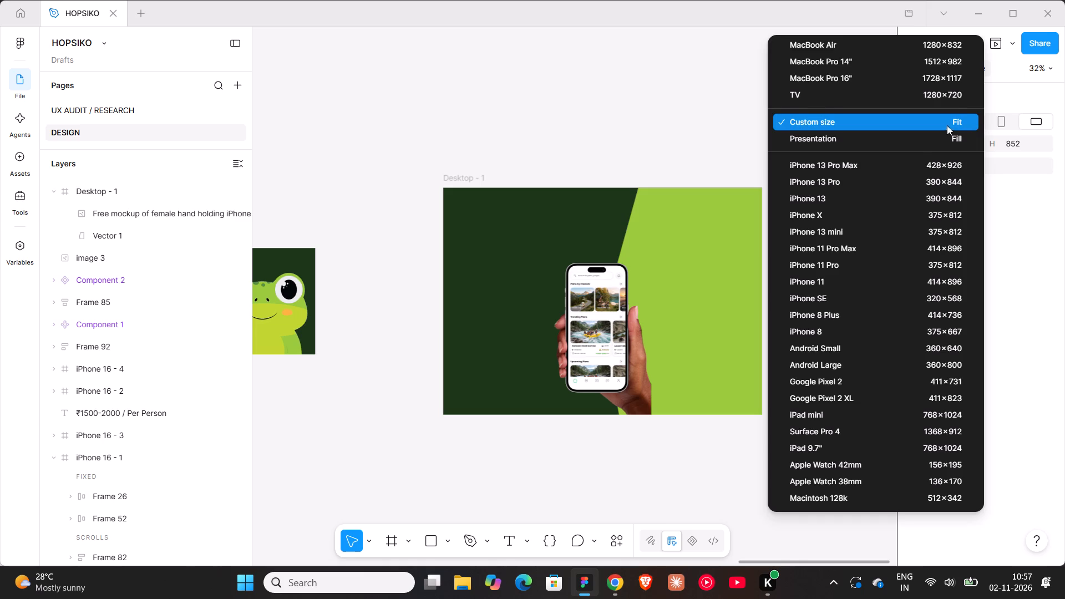
left_click(905, 141)
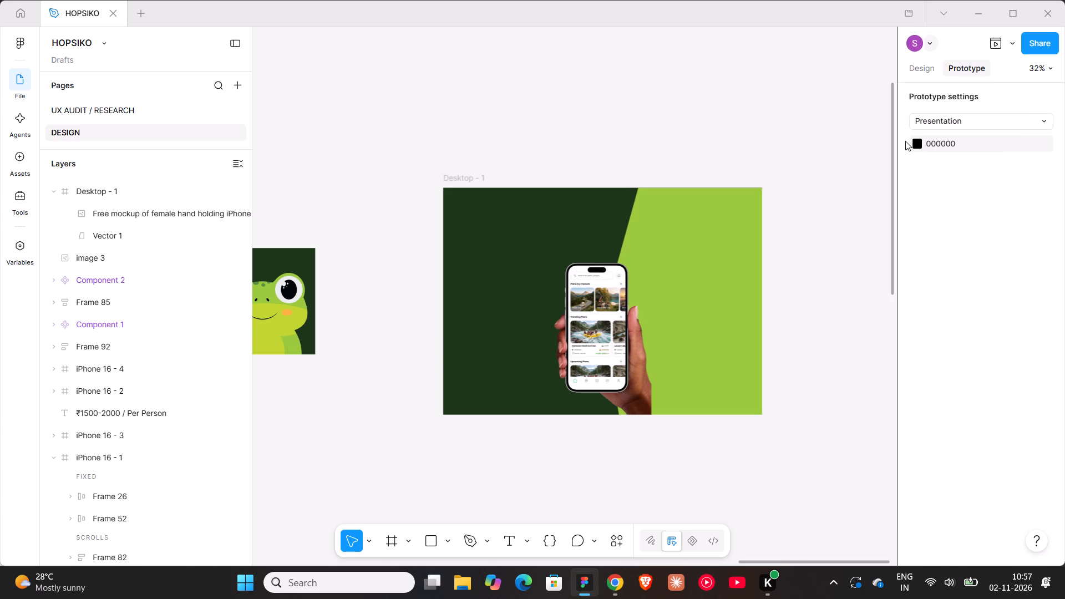
left_click(775, 144)
Preview the Desktop - 1 frame and open the preview in its own tab.
left_click(445, 174)
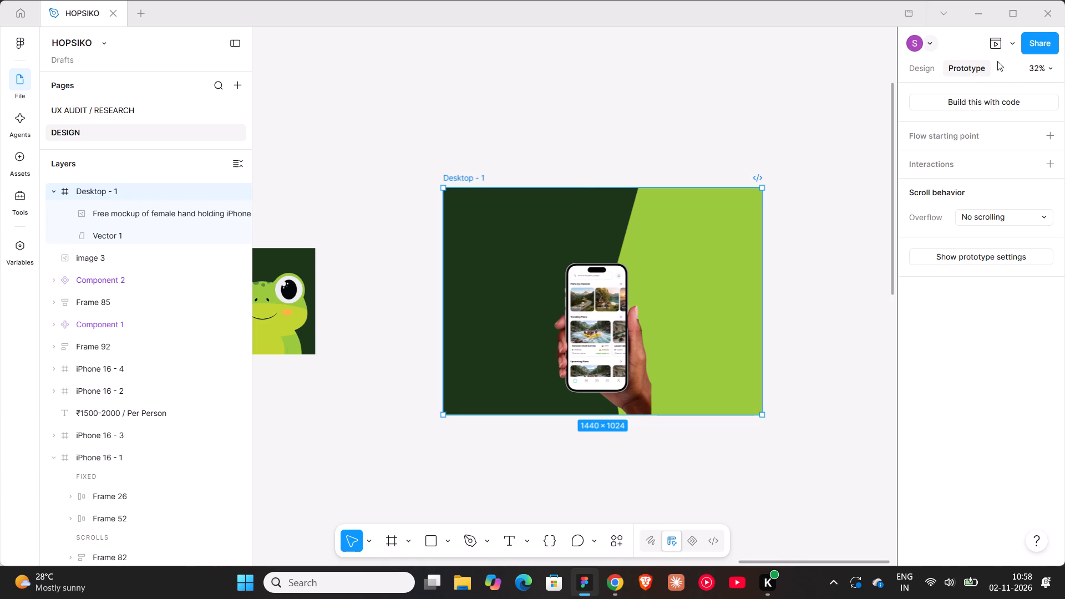
left_click(997, 47)
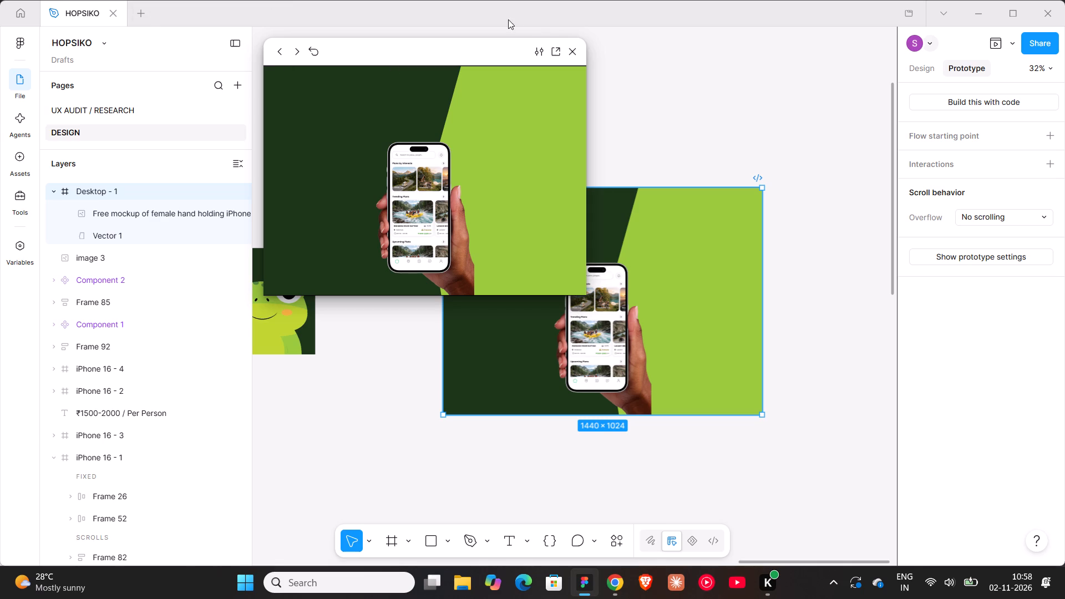
left_click(559, 48)
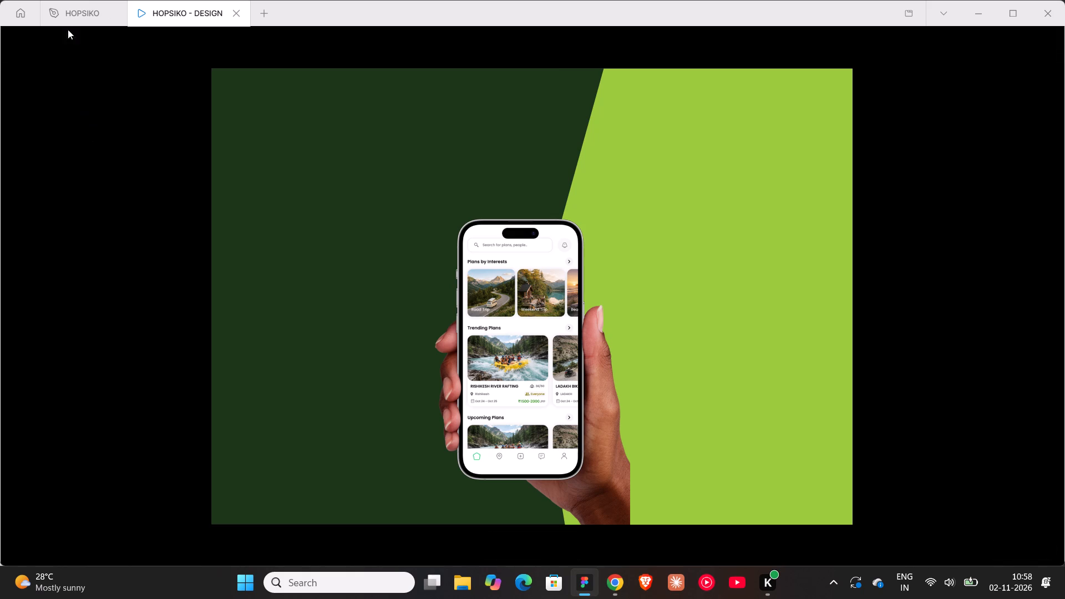
In the design file, scale the hand-held phone mockup to a width of 470 and centre it horizontally in the Desktop - 1 frame.
left_click(65, 13)
left_click(608, 302)
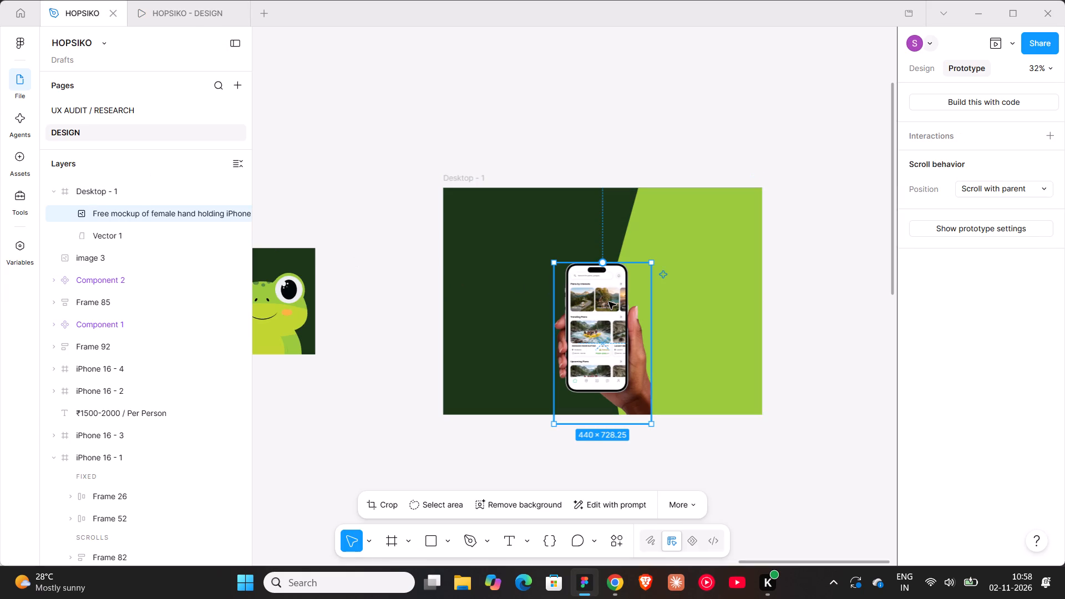
left_click(918, 69)
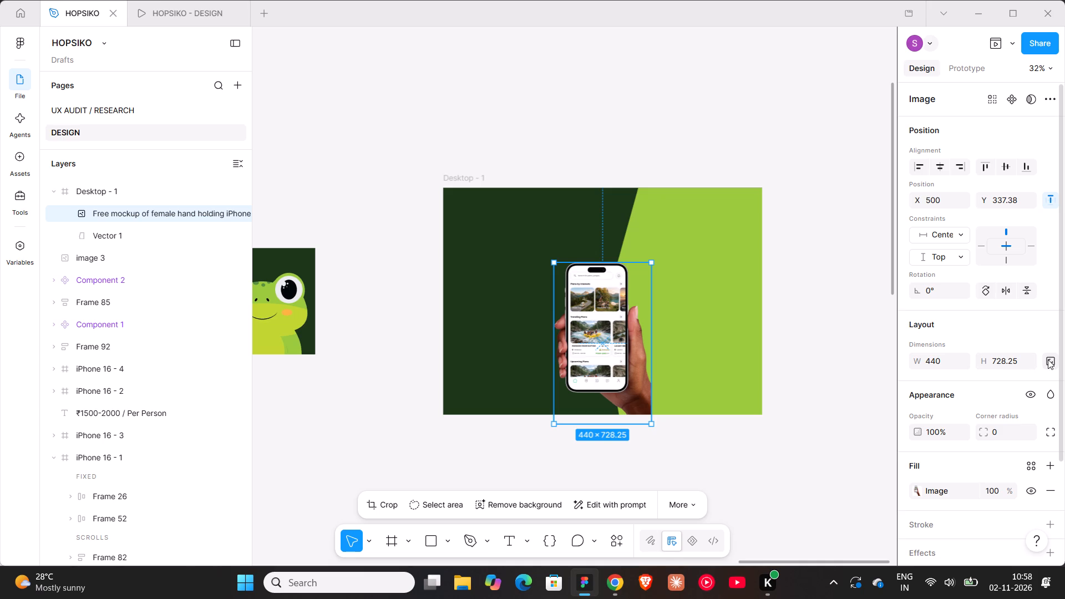
key("k")
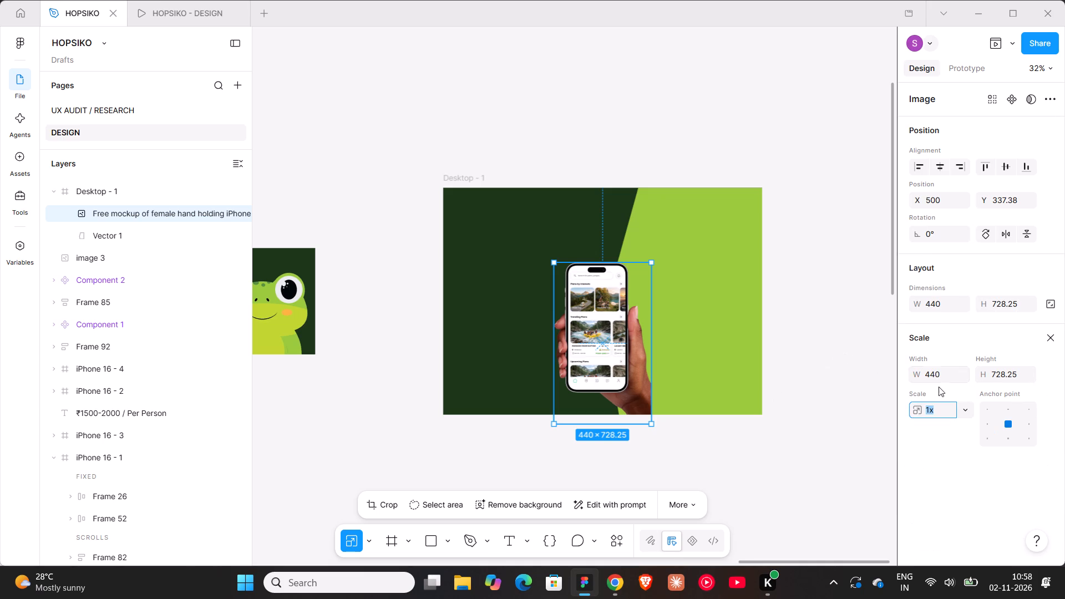
left_click(944, 377)
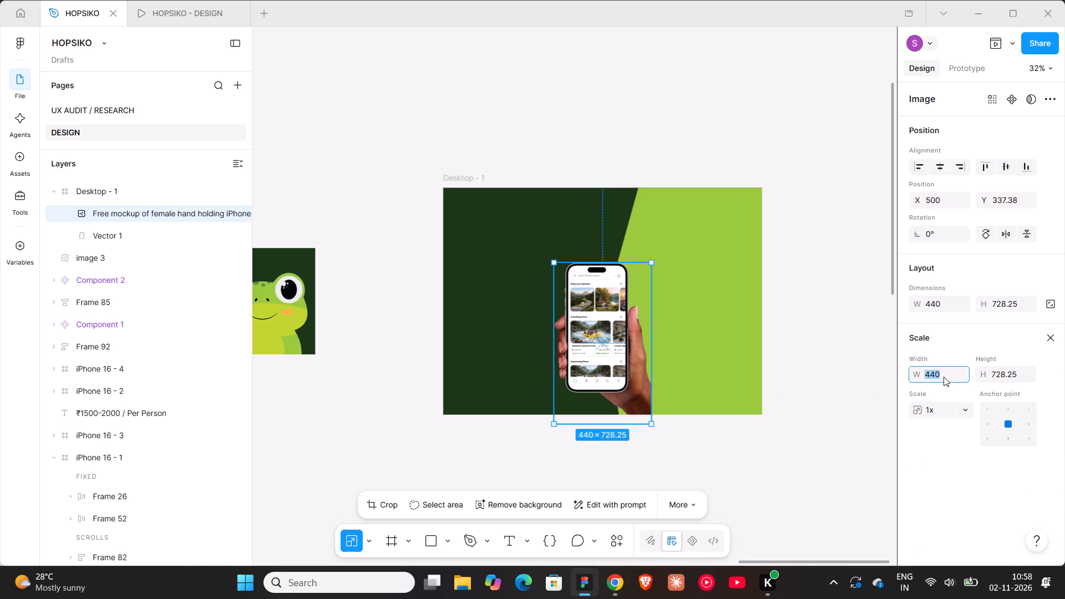
key("4")
type("70")
key("Return")
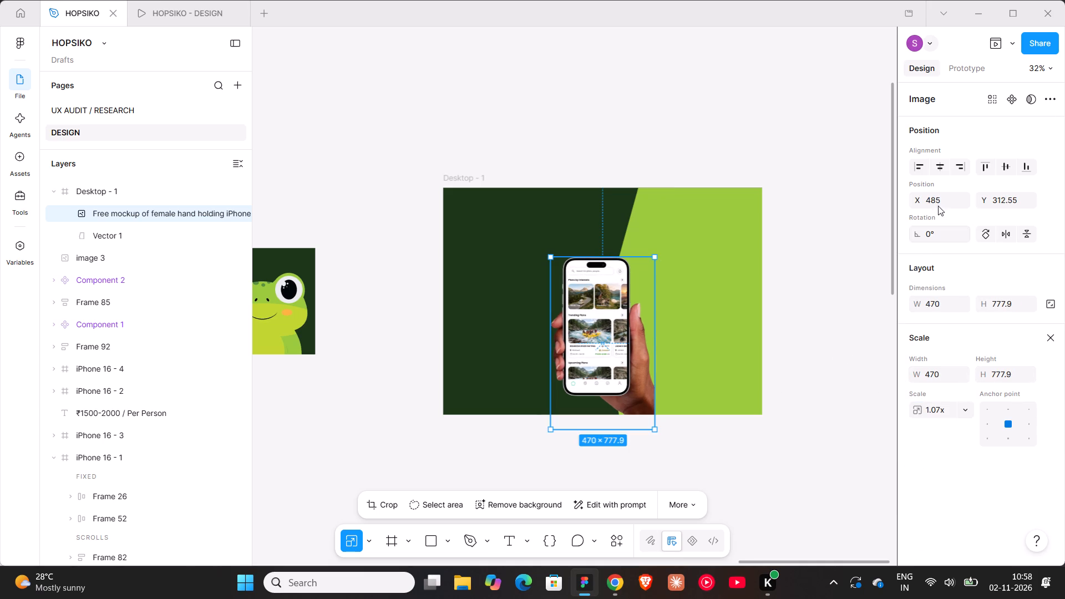
left_click(944, 166)
left_click(690, 151)
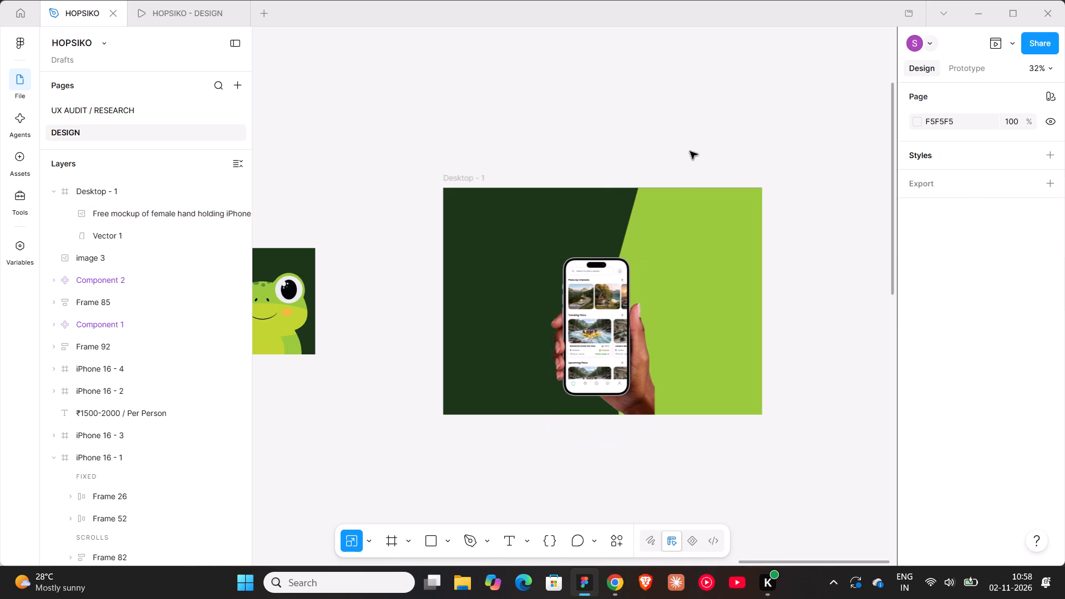
Switch to Chrome to study the Unimart UX Audit Case Study's cover as a reference, and return to Figma.
left_click(616, 584)
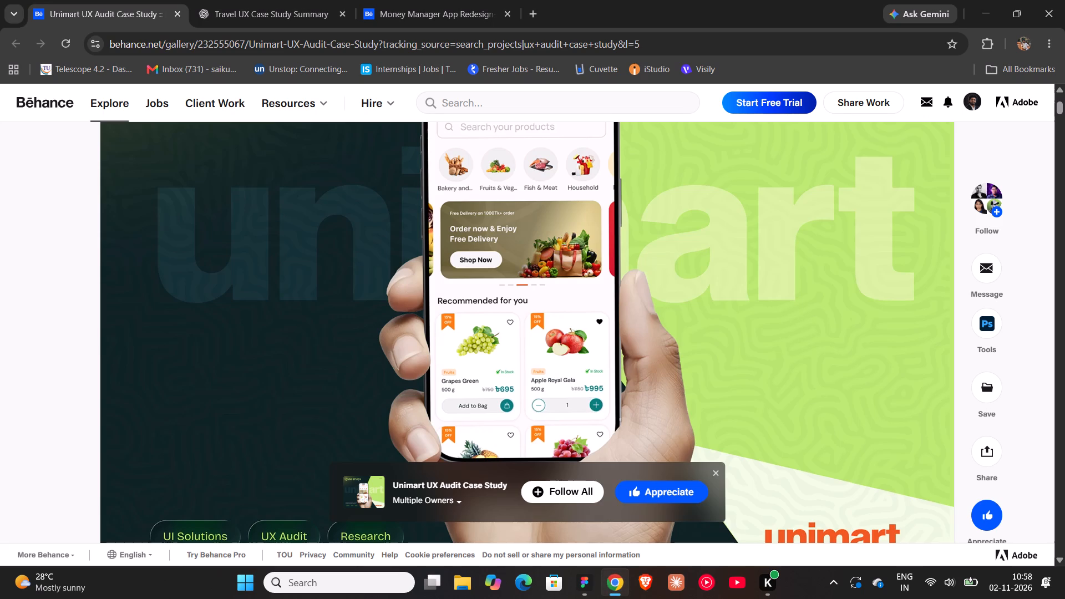
scroll(557, 354, "up", 4)
scroll(557, 354, "down", 1)
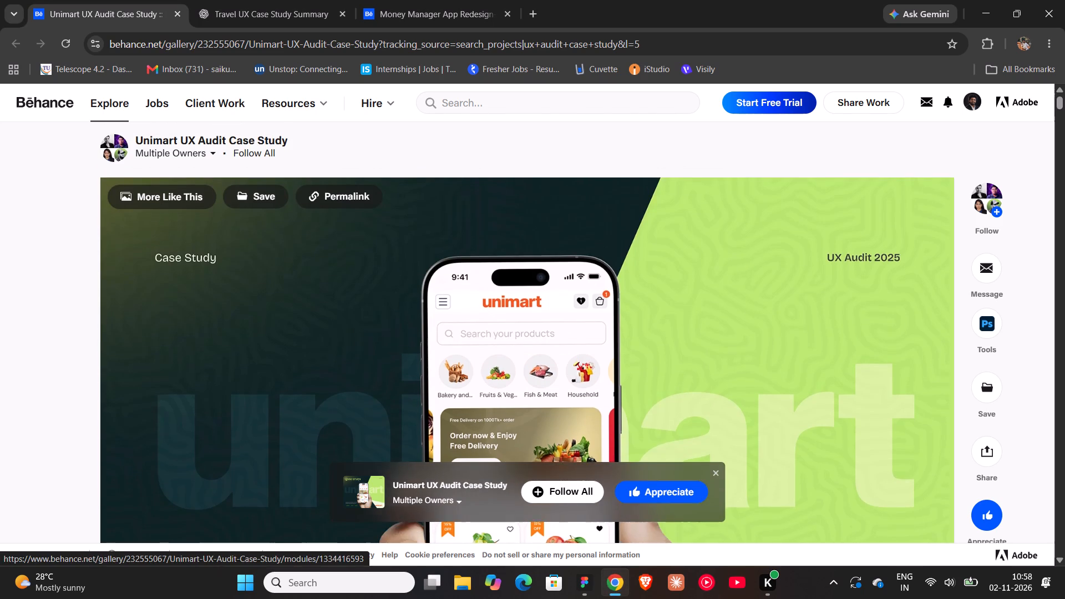
scroll(557, 356, "down", 1)
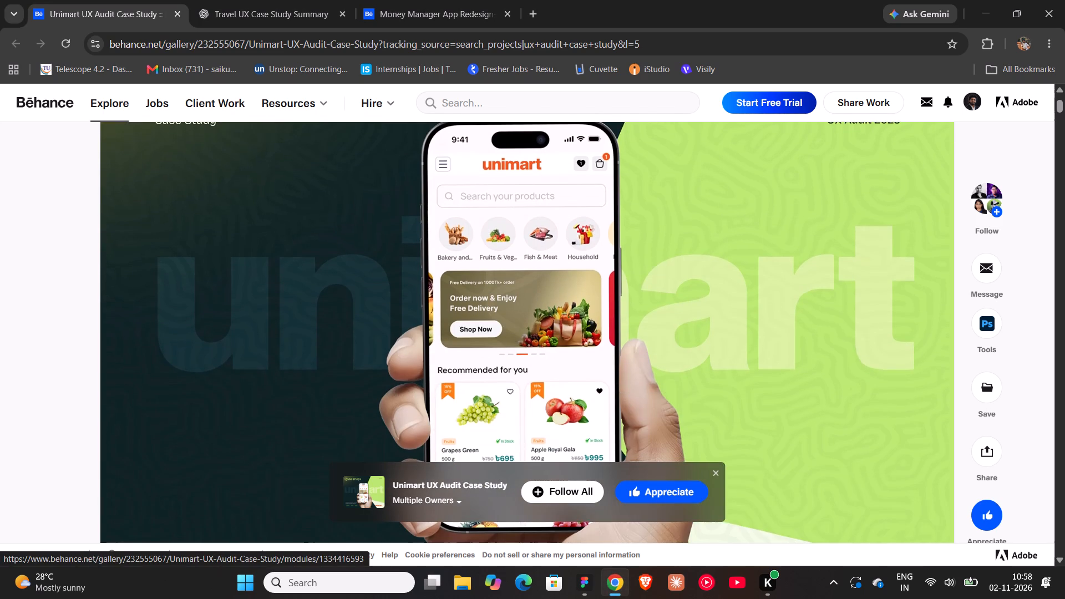
left_click(590, 590)
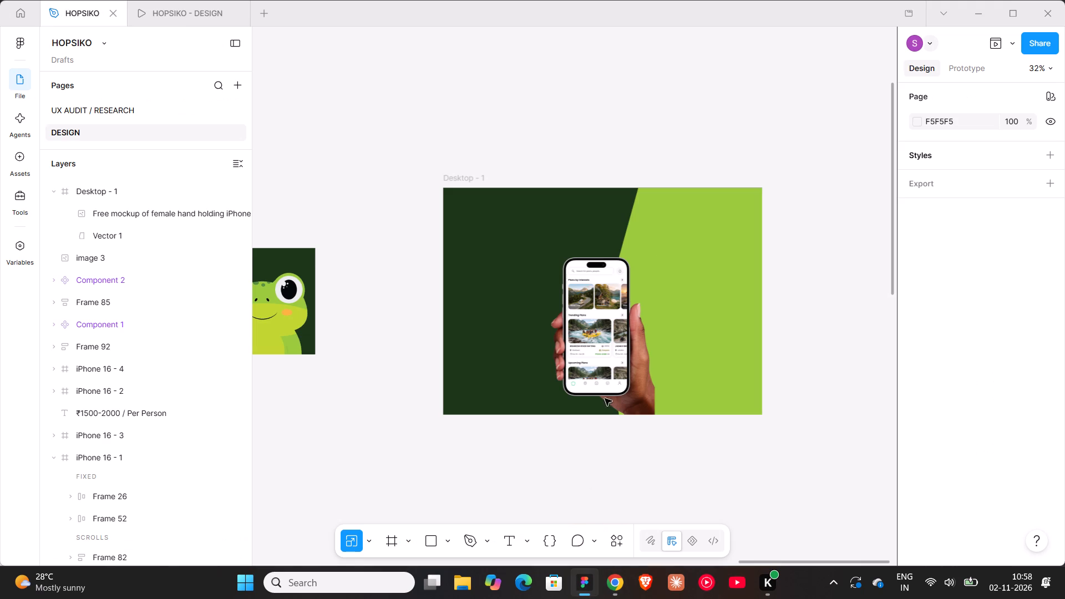
With the light green shape in Desktop - 1 selected, search plugins for "patt" and run Hero Patterns for Figma.
left_click(663, 266)
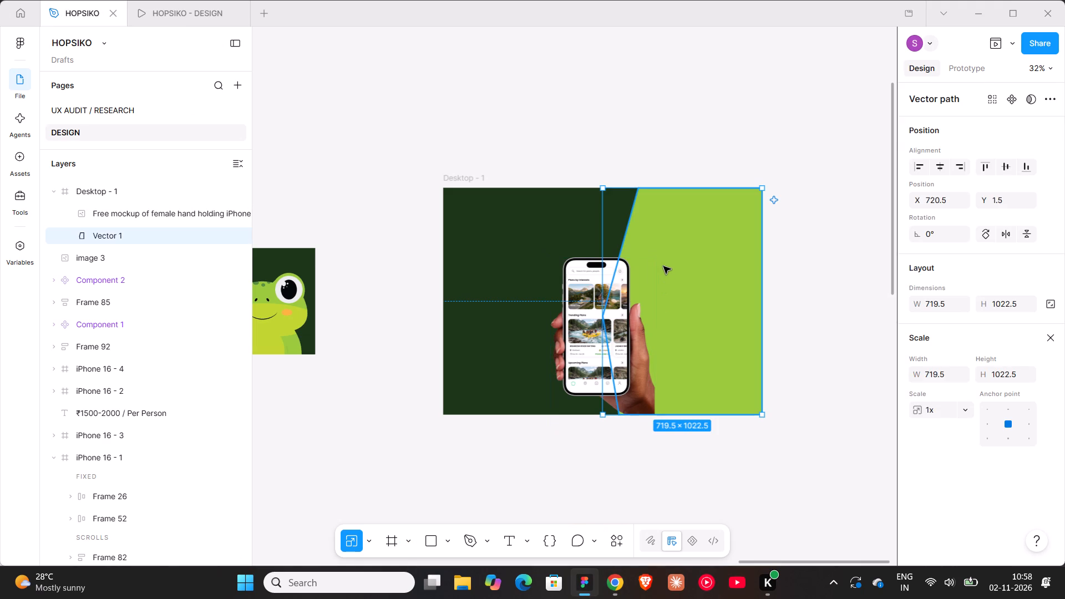
left_click(1046, 345)
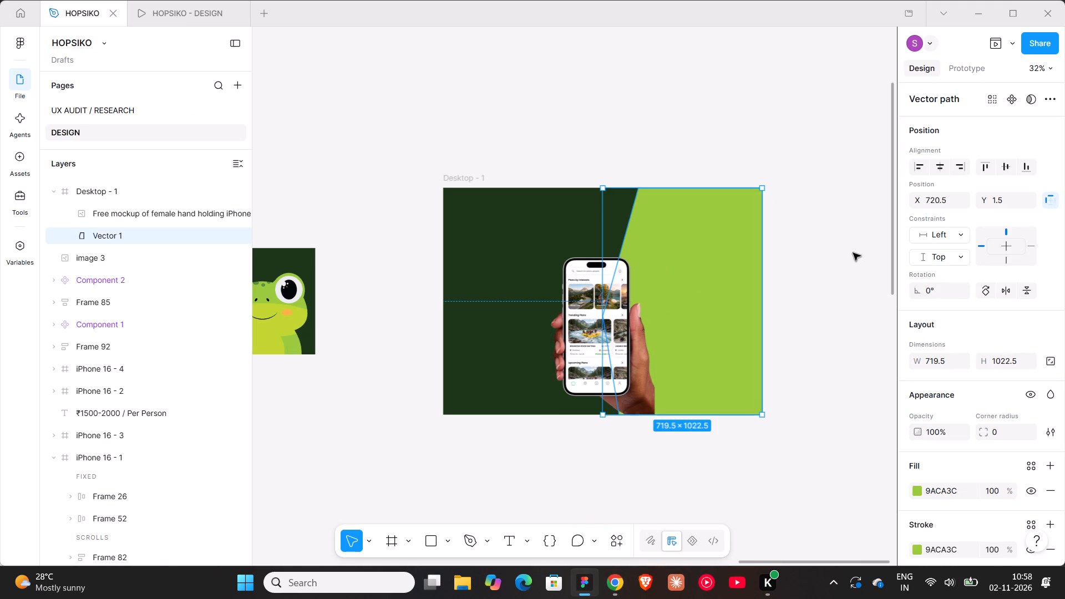
scroll(841, 318, "down", 3, "shift")
right_click(792, 286, "shift")
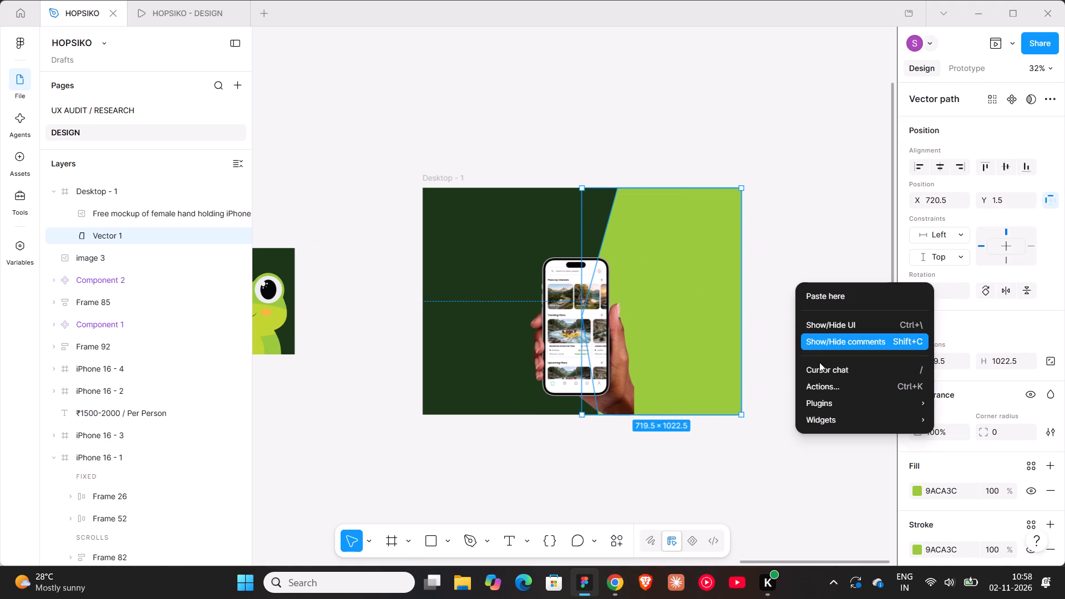
left_click(687, 405)
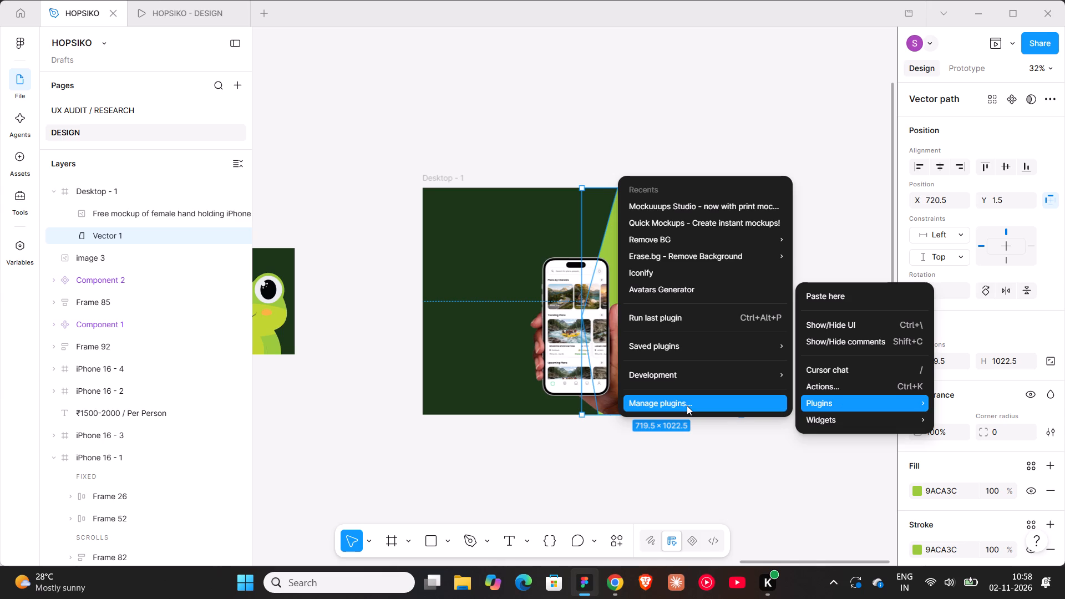
type("patt")
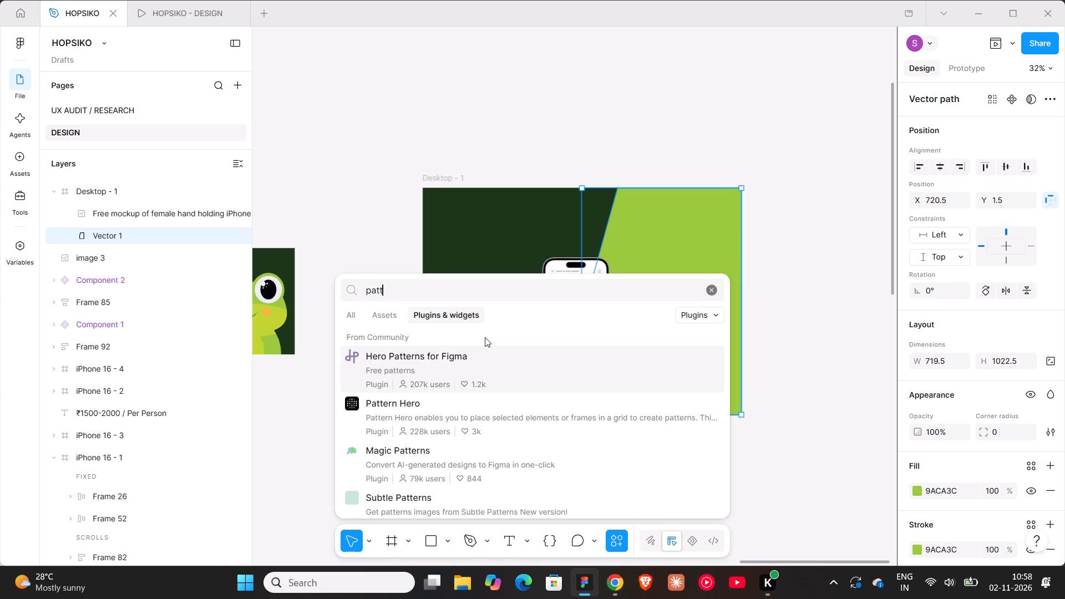
left_click(488, 366)
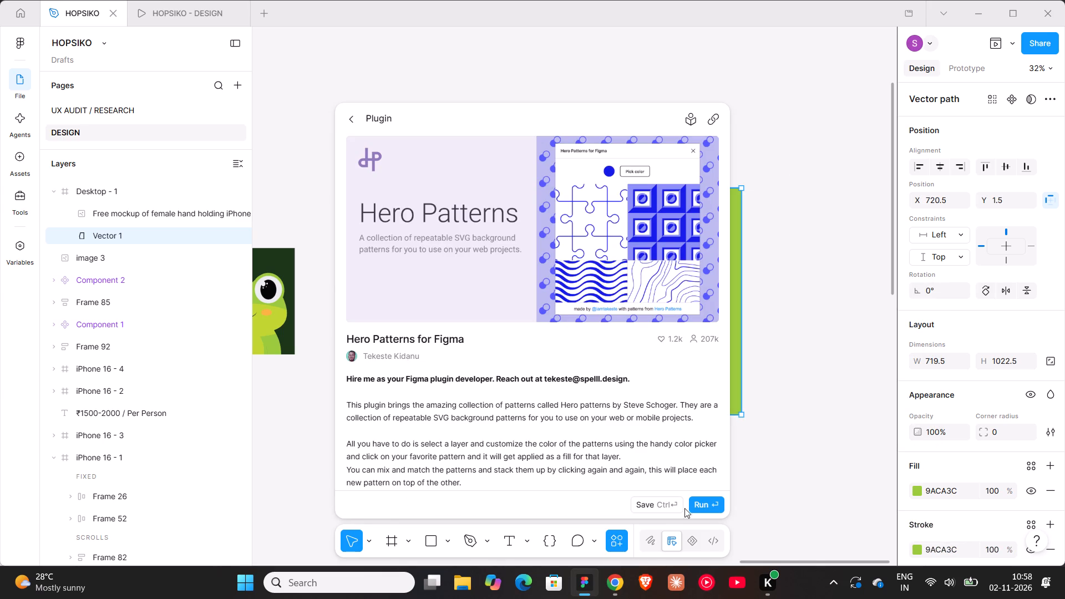
left_click(702, 499)
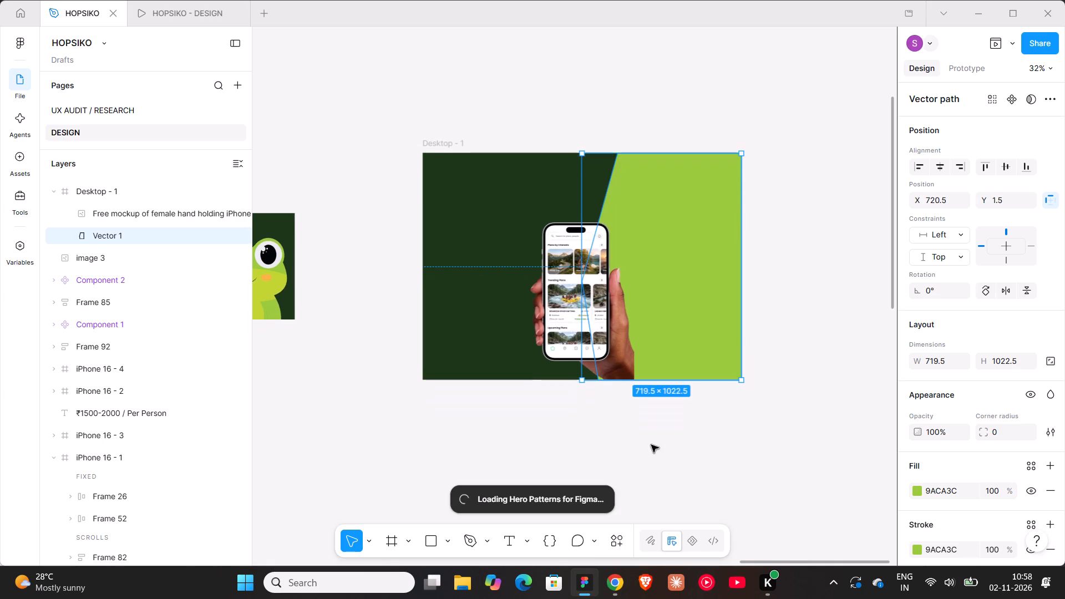
Apply the topographic contour-line pattern from Hero Patterns to the light green shape.
scroll(651, 445, "down", 4, "shift")
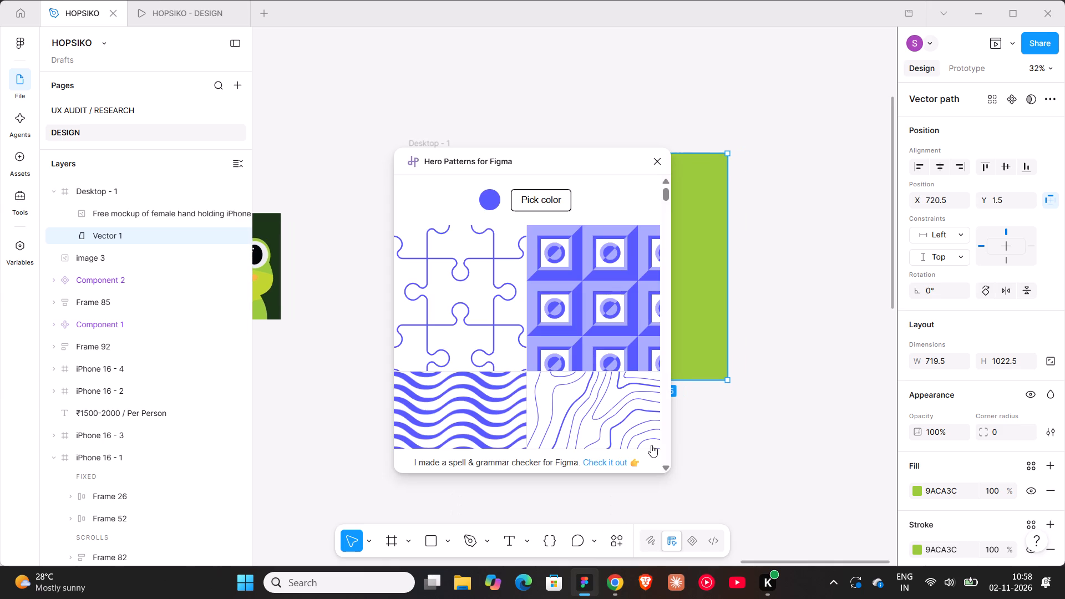
scroll(651, 445, "down", 2, "shift")
scroll(753, 346, "up", 12, "shift")
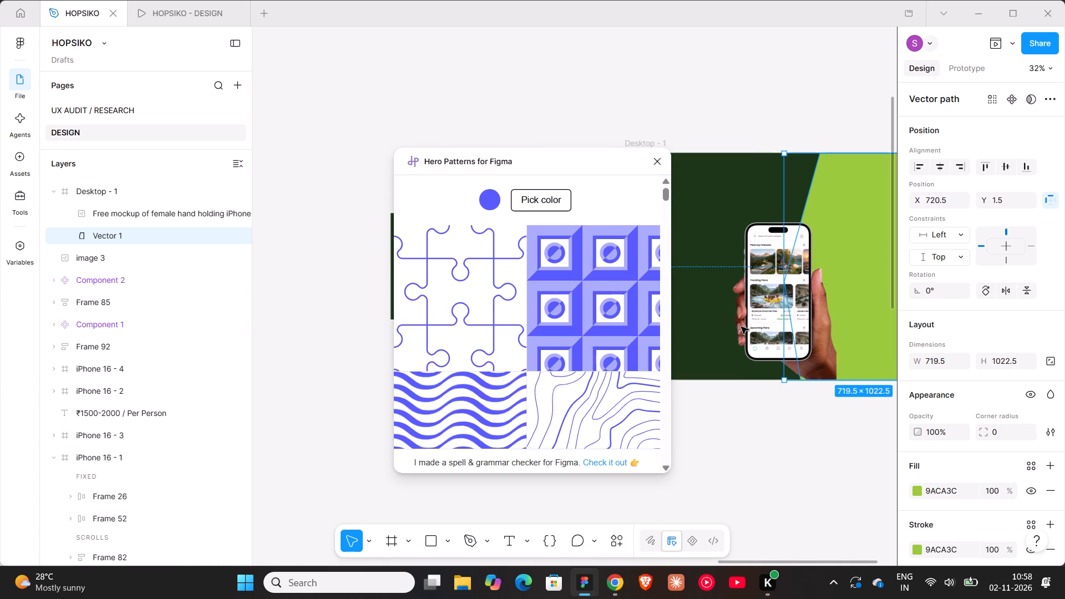
left_click(610, 423)
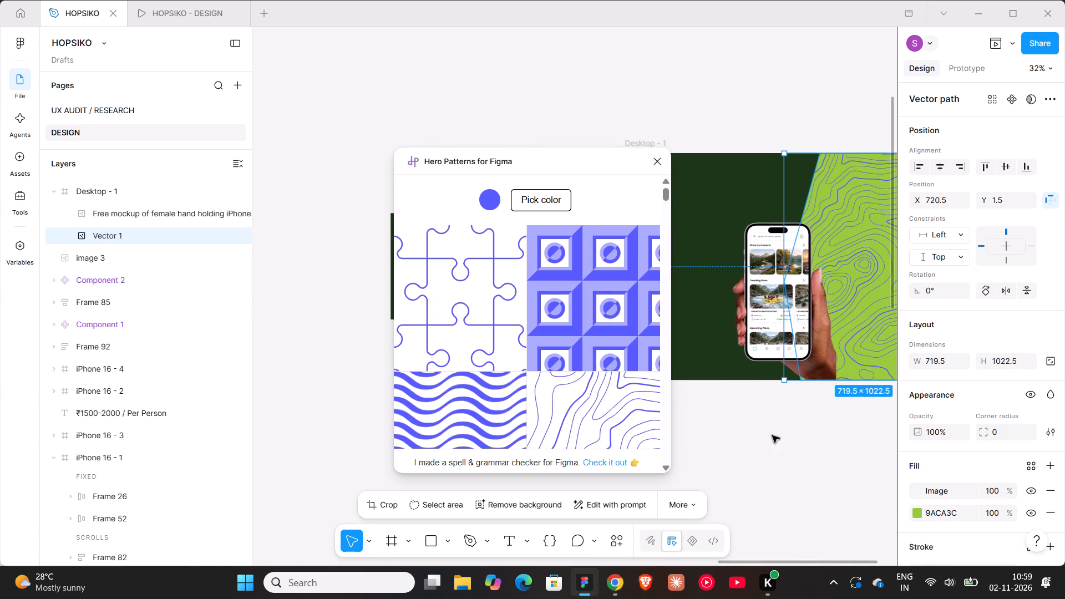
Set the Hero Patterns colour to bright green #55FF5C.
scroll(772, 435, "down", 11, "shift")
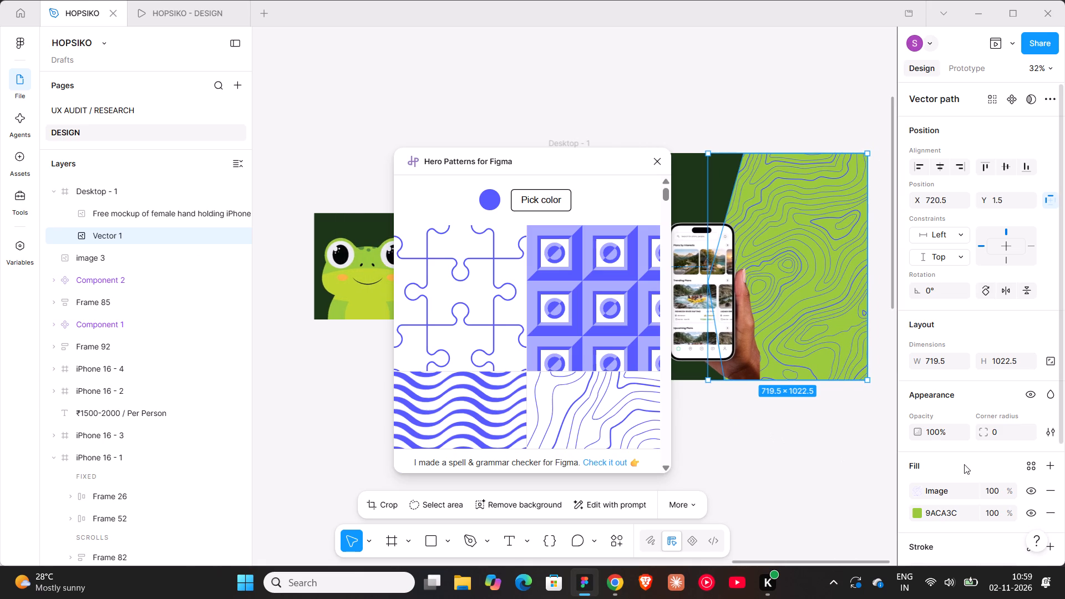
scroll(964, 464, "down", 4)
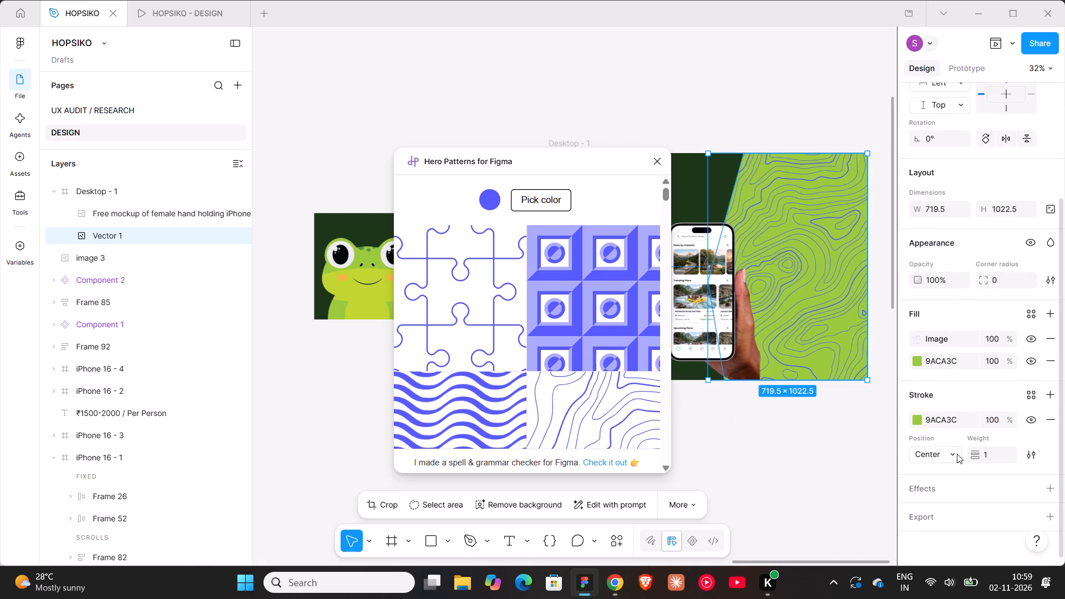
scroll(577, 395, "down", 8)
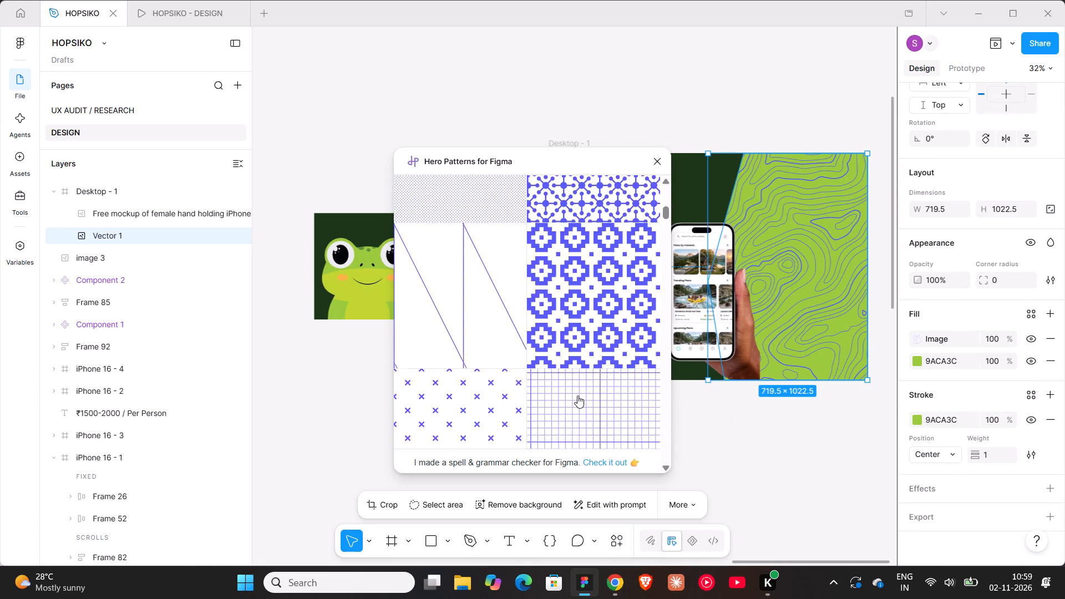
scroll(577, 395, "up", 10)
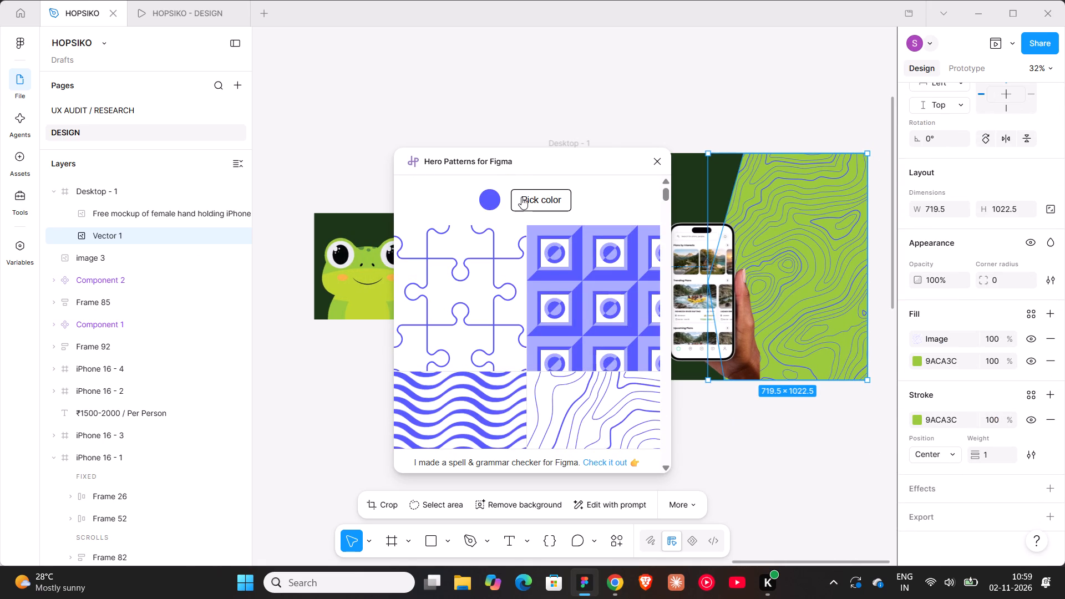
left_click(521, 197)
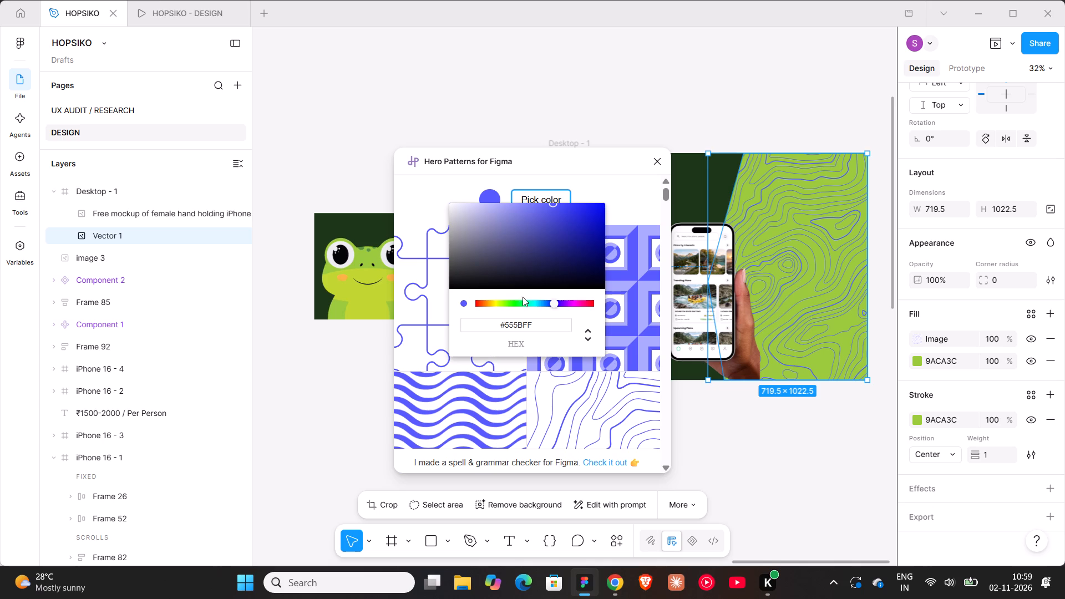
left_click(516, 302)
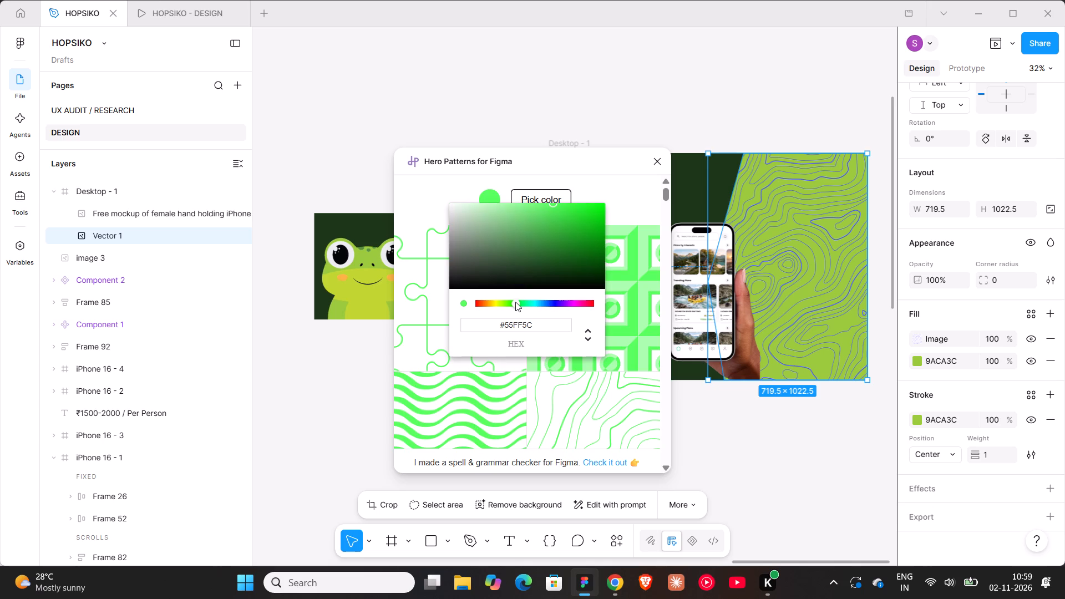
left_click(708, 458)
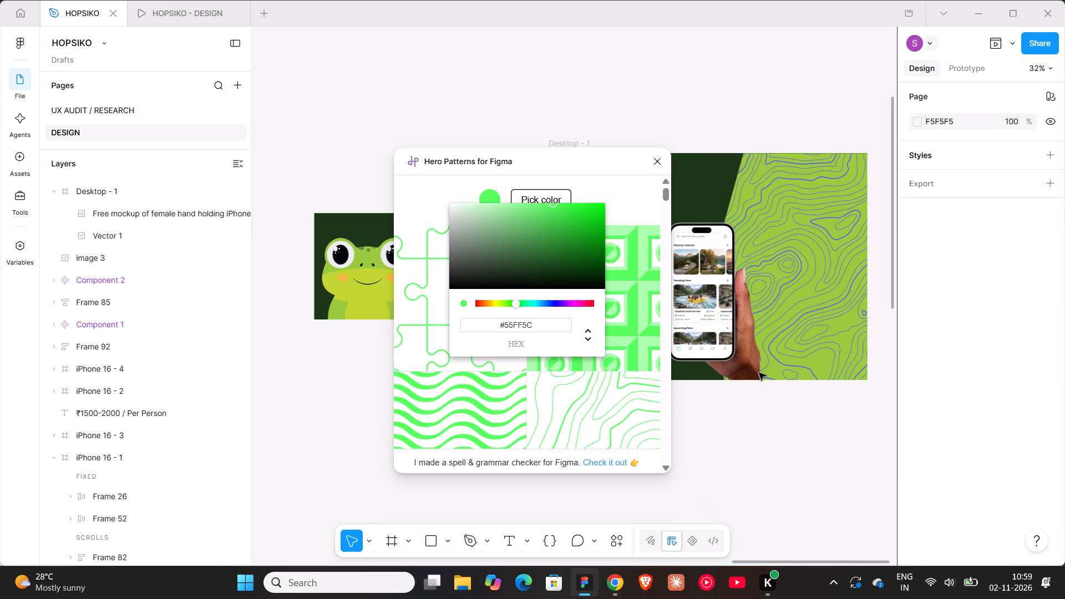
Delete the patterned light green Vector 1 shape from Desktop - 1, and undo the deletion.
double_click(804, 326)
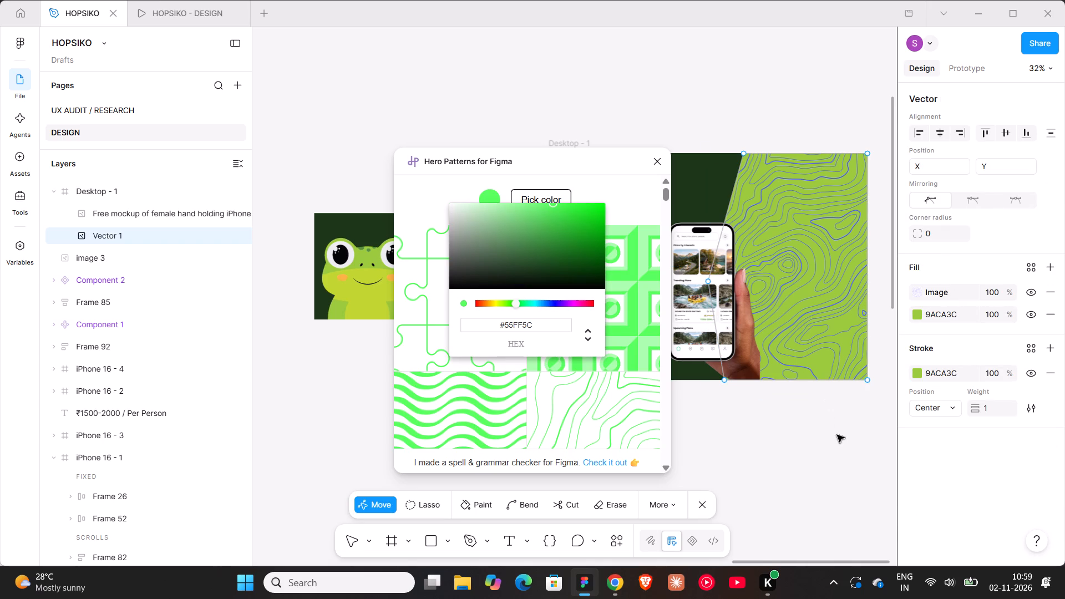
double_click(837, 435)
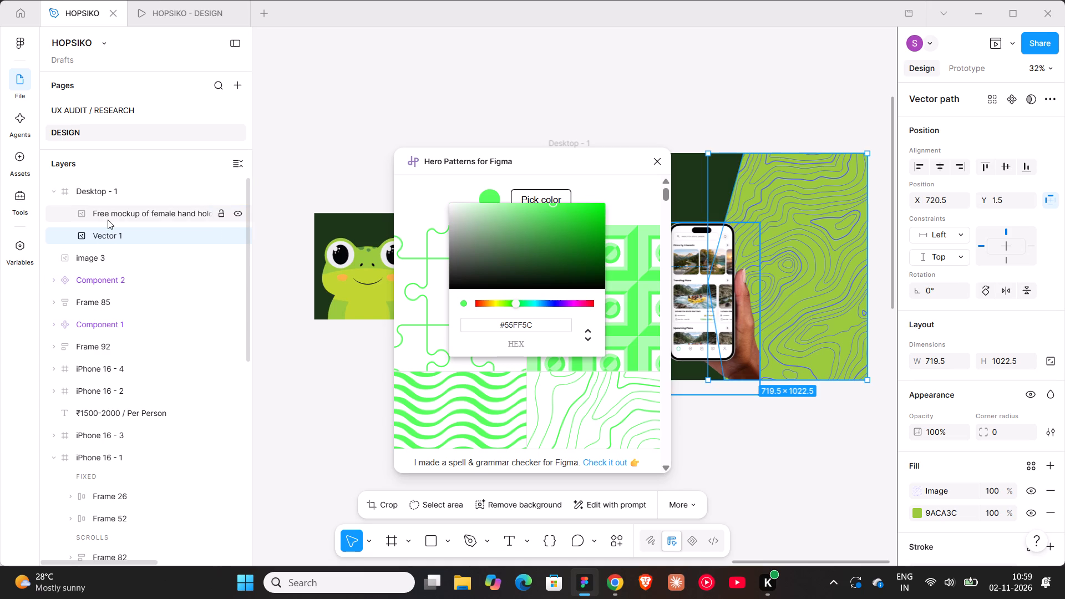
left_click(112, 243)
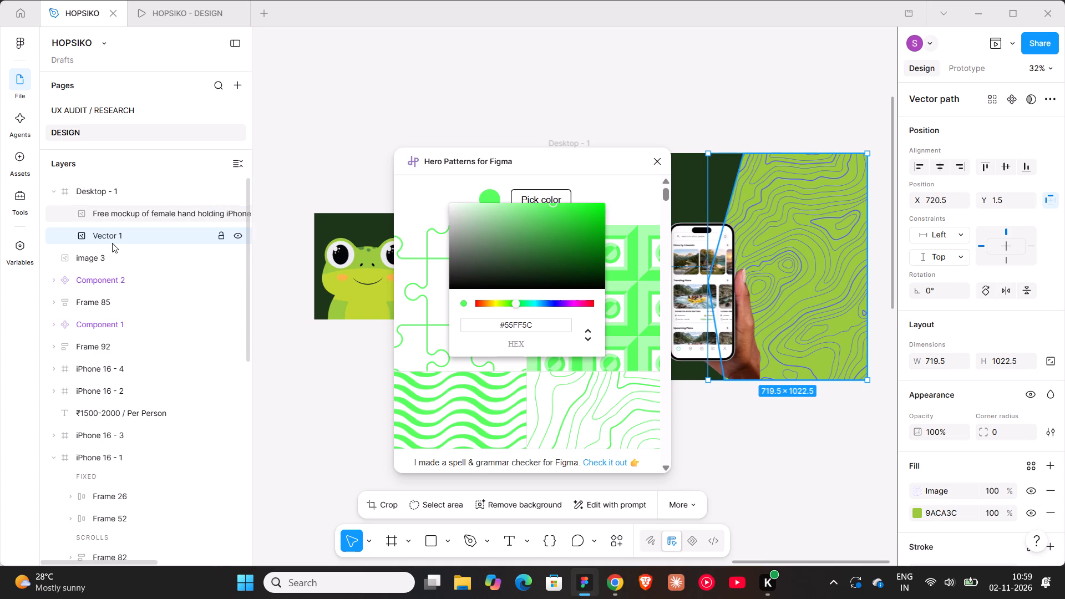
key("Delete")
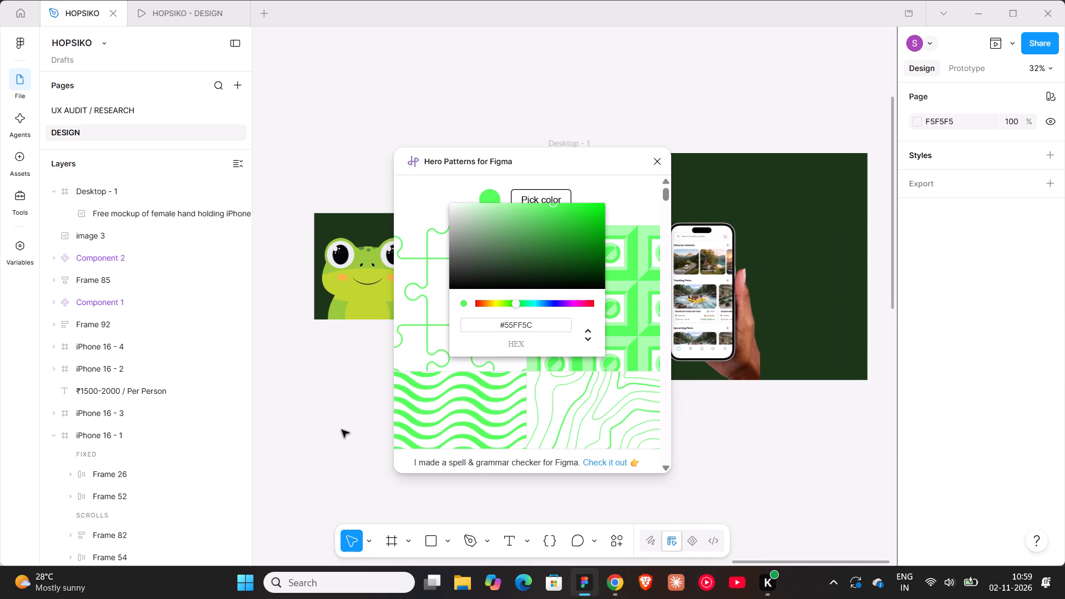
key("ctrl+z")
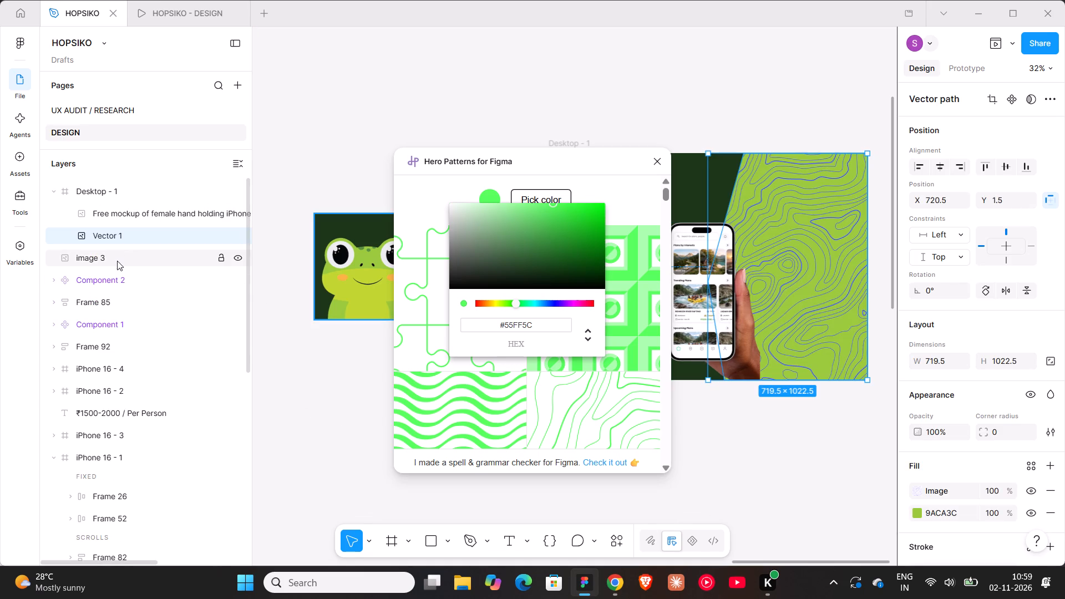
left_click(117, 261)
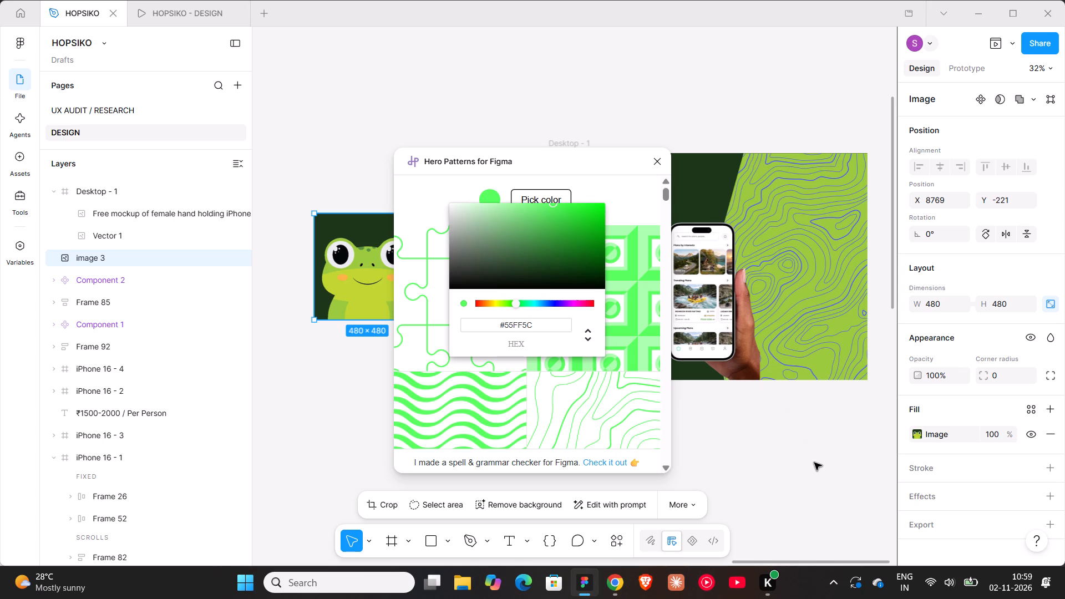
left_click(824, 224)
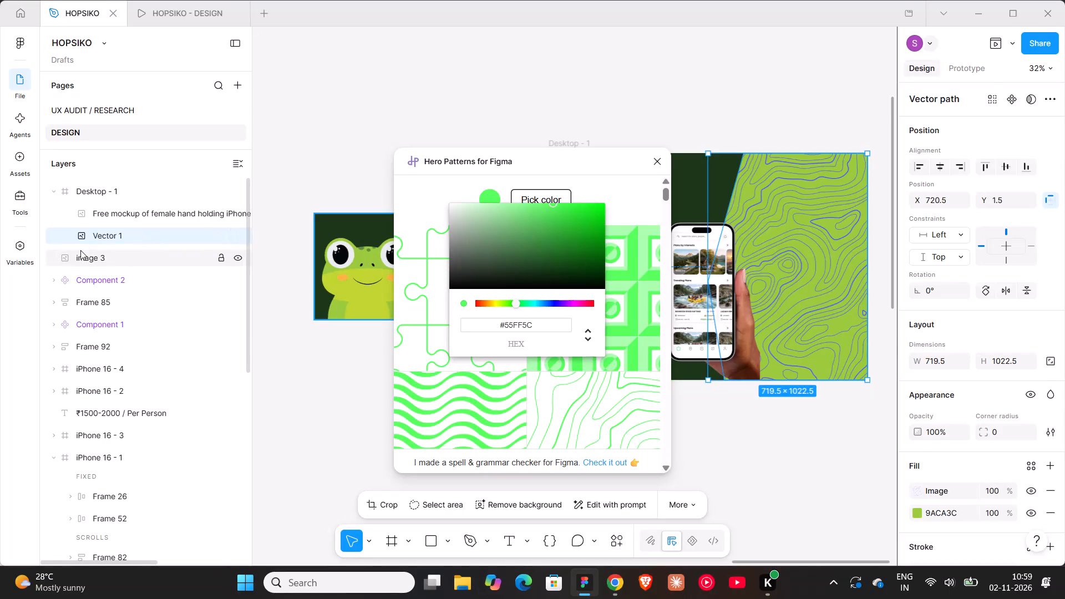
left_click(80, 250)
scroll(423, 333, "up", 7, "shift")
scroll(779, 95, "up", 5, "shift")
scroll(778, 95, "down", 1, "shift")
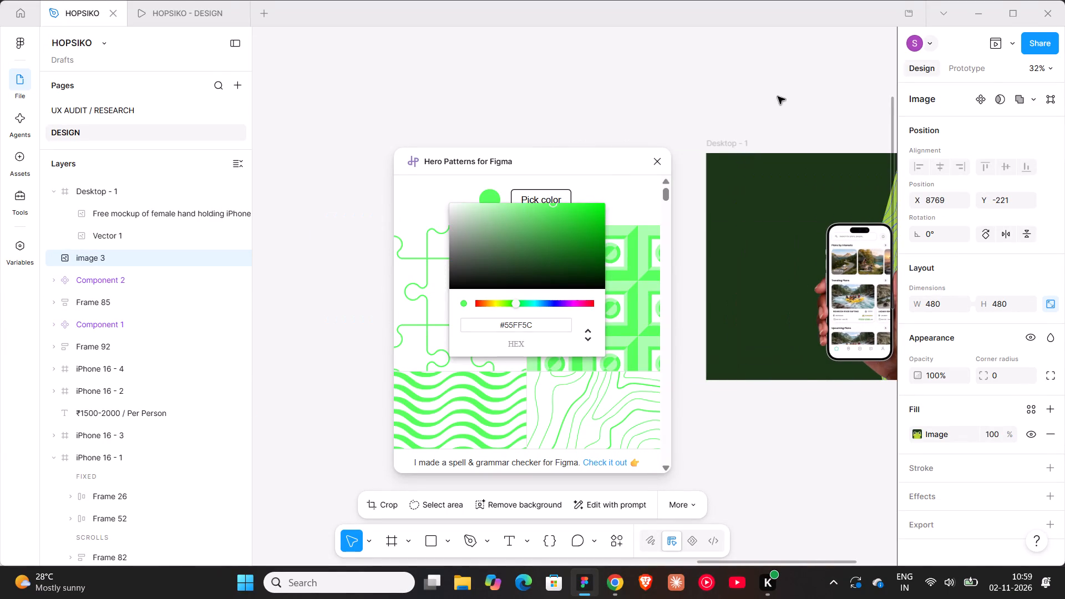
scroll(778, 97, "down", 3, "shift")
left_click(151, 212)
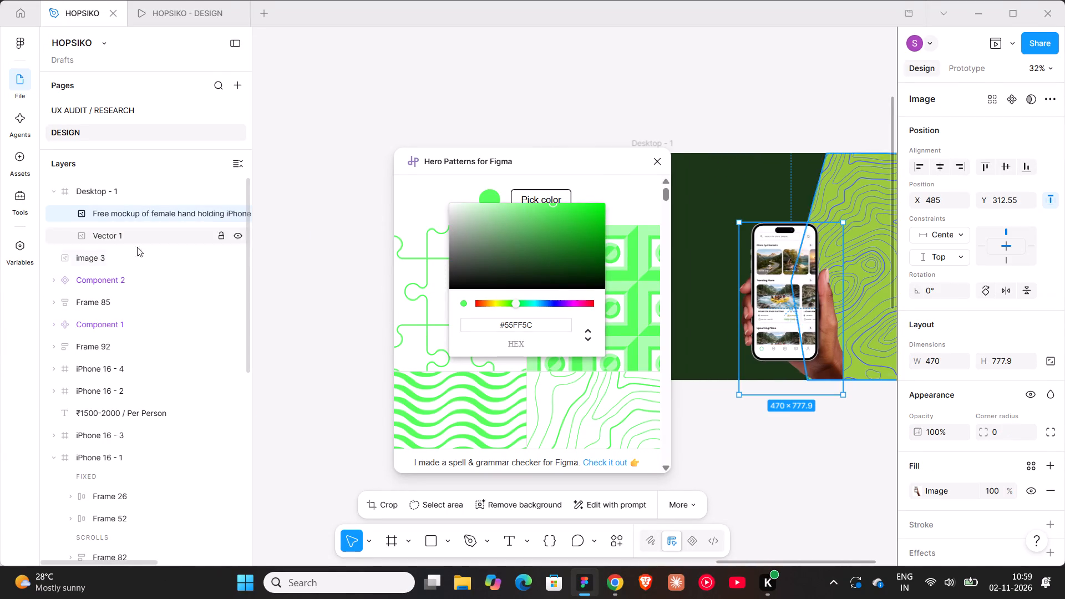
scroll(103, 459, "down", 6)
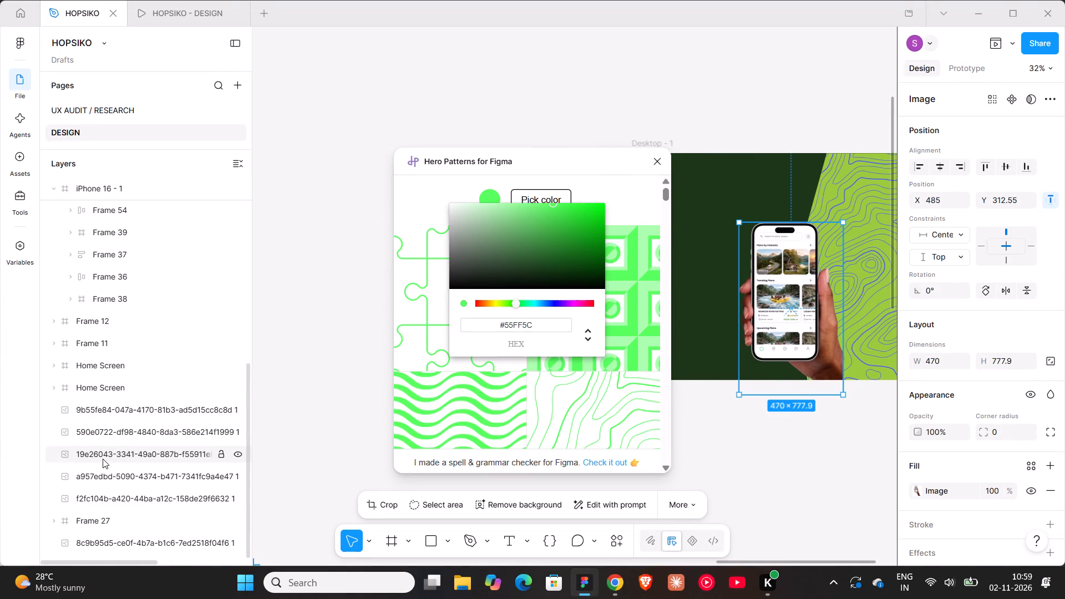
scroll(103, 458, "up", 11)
Undo the topographic contour-line pattern applied to the light green shape, leaving only its solid fill.
key("ctrl+z")
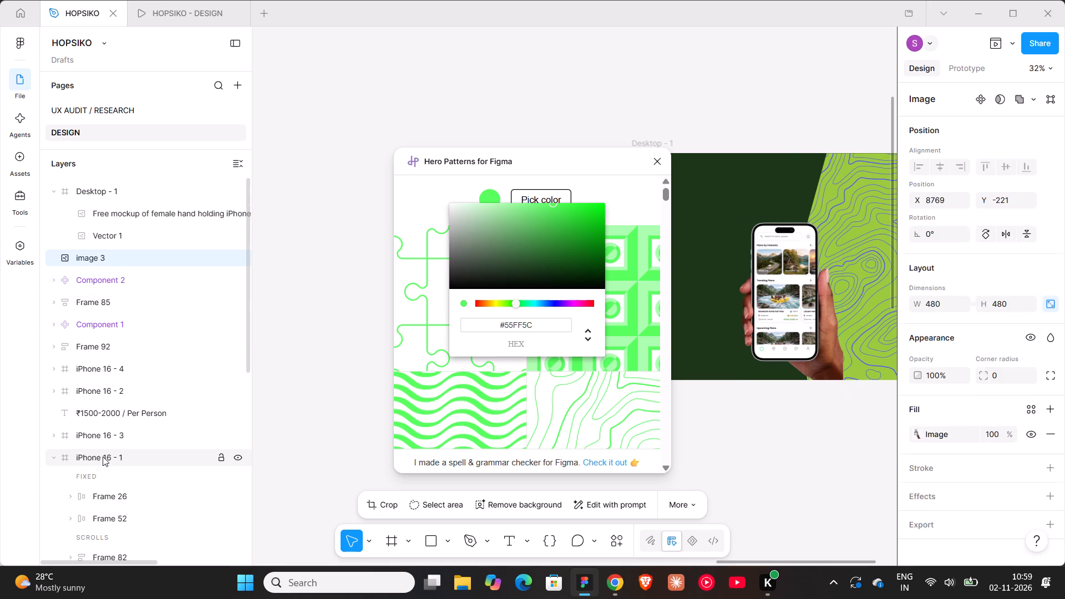
key("ctrl+z")
key("ctrl+z")
key("ctrl+z")
key("ctrl+z")
key("ctrl+z")
key("ctrl+z")
key("ctrl+z")
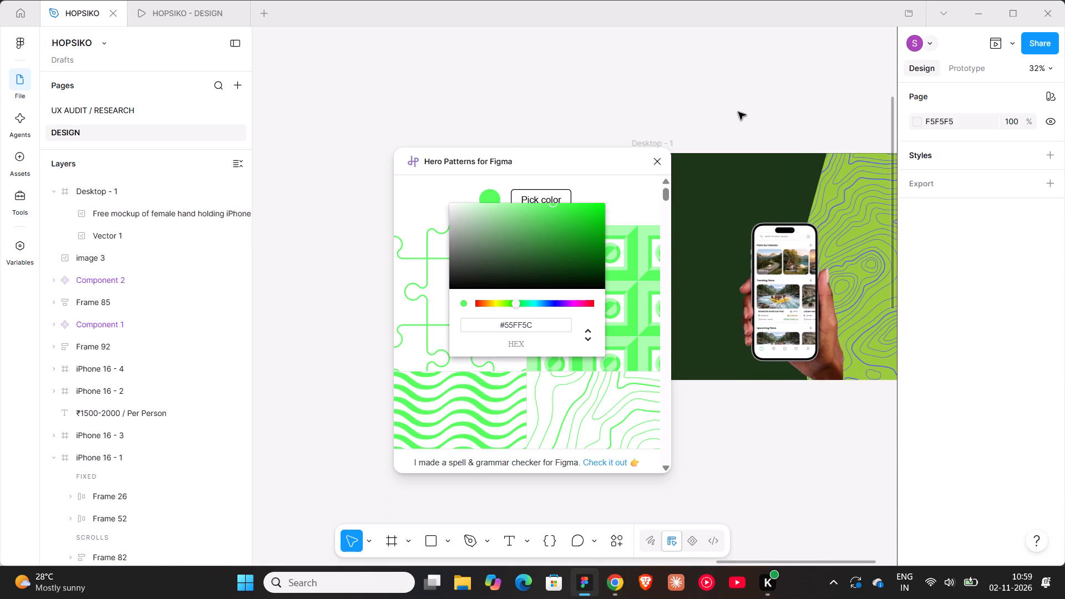
key("ctrl+z")
Copy the light green shape's fill colour 9ACA3C and set it as the Hero Patterns colour.
scroll(738, 112, "down", 4, "shift")
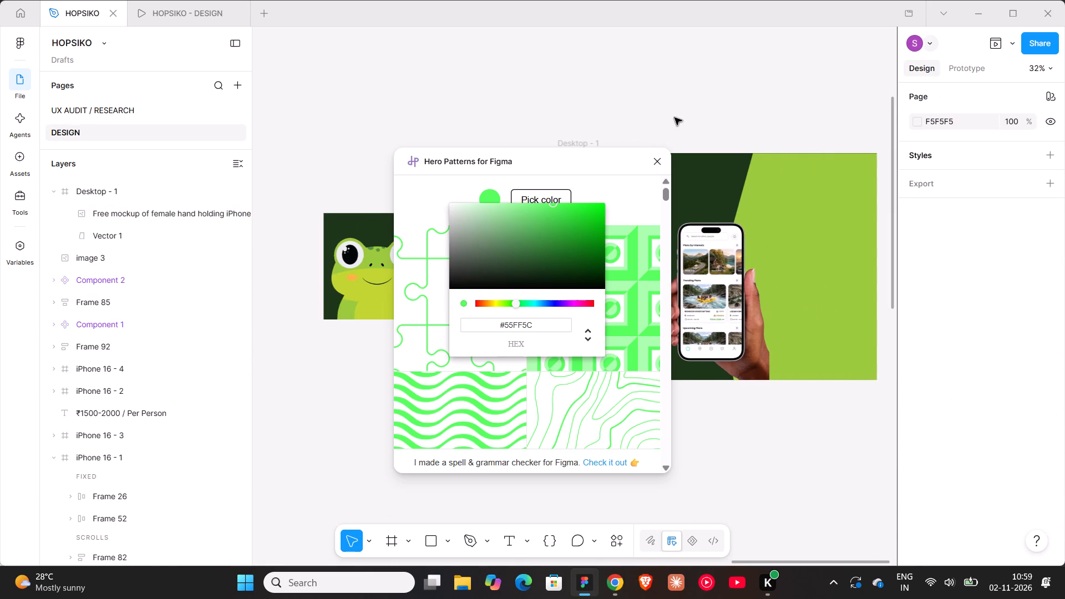
scroll(705, 101, "up", 3, "shift")
scroll(732, 107, "down", 3, "shift")
left_click(792, 181)
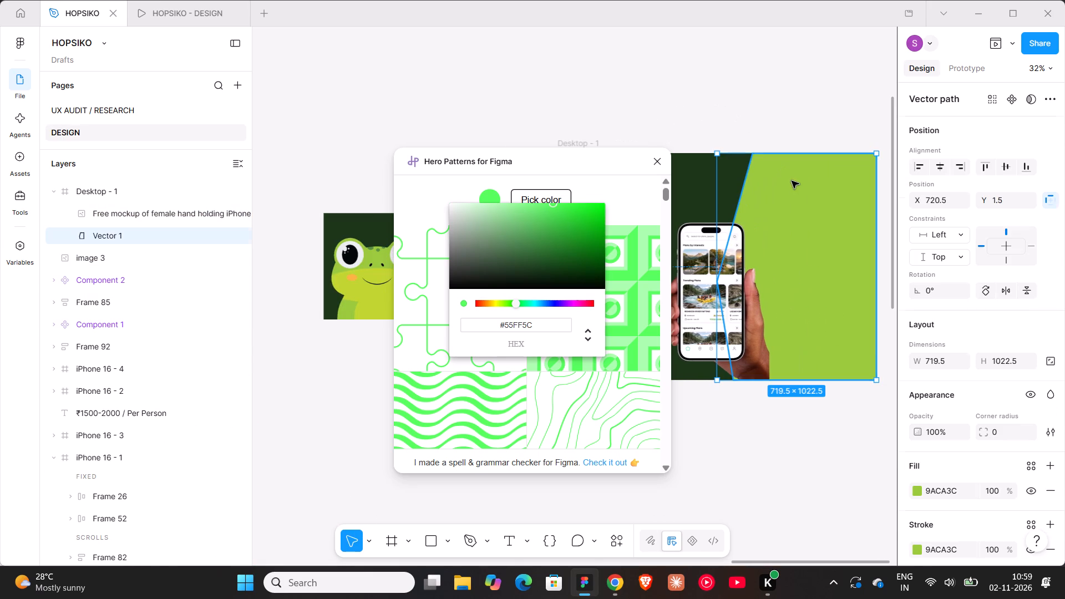
left_click(945, 489)
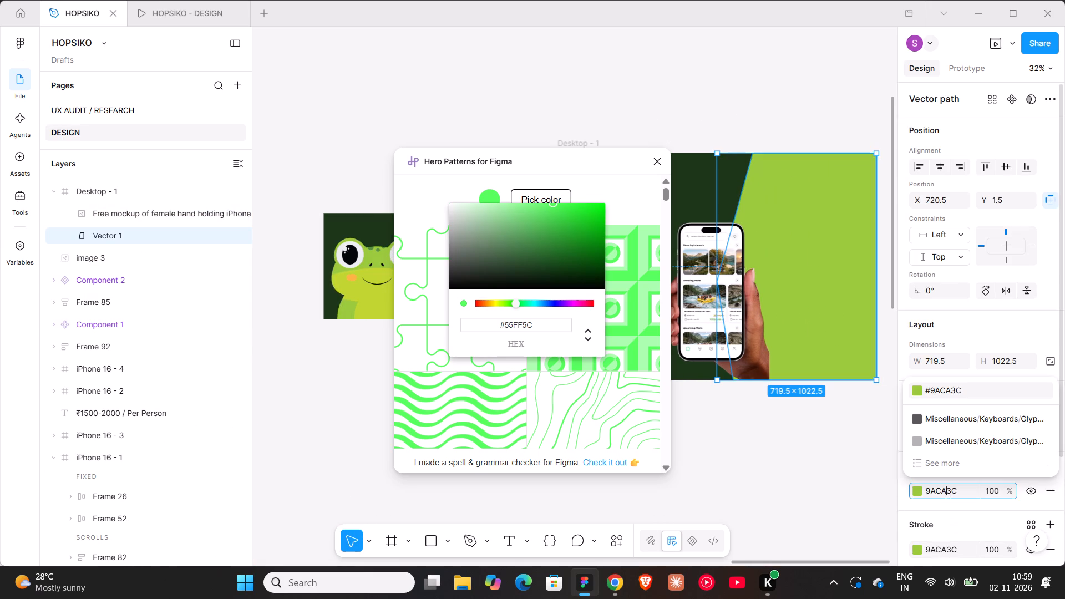
key("ctrl+c")
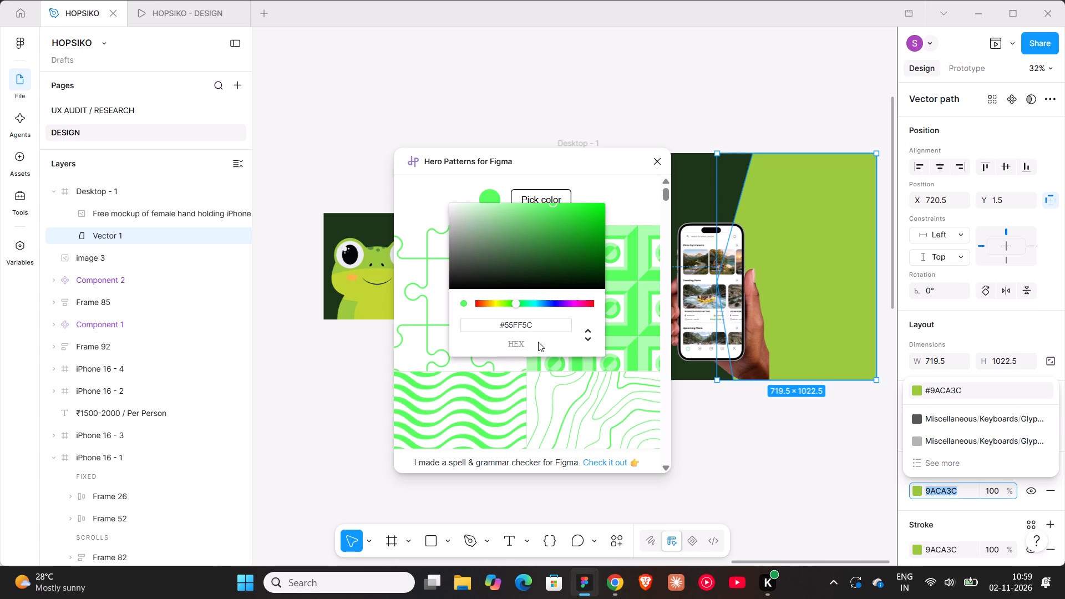
left_click(530, 323)
key("ctrl+c")
triple_click(530, 323)
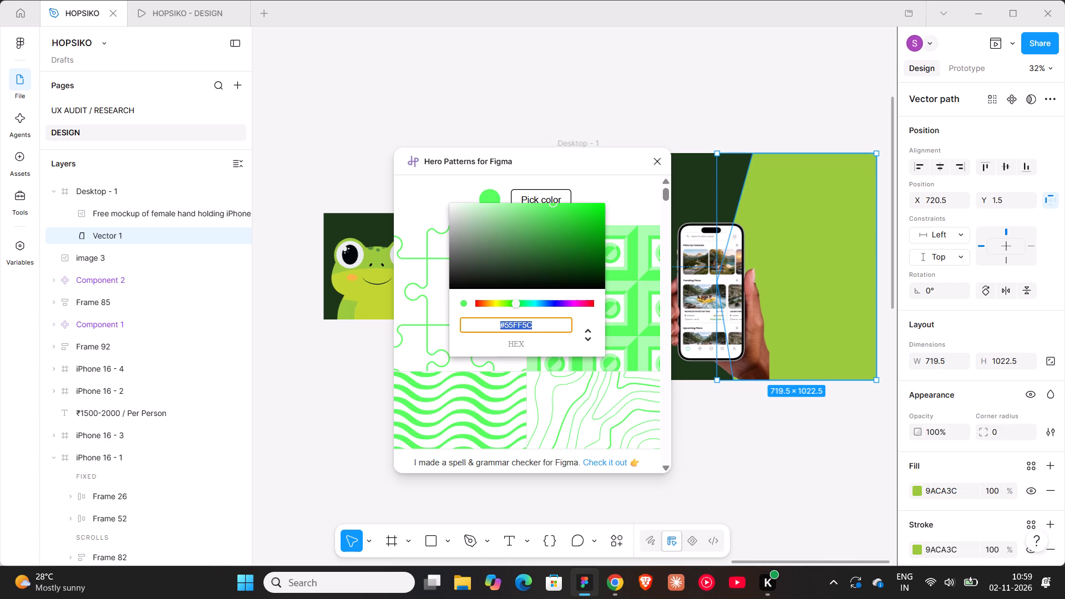
key("ctrl+v")
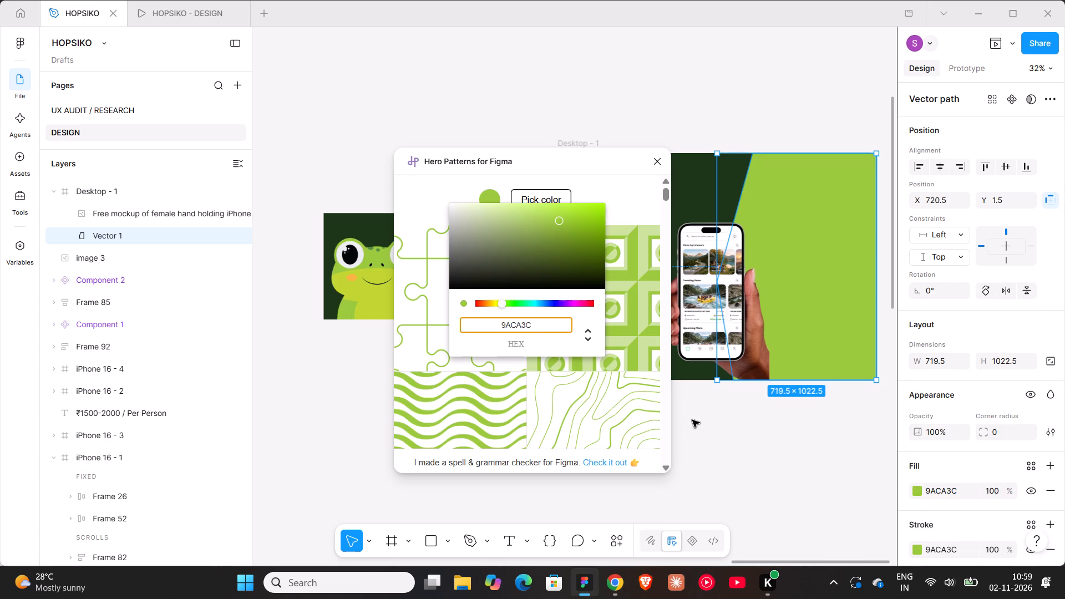
left_click(701, 426)
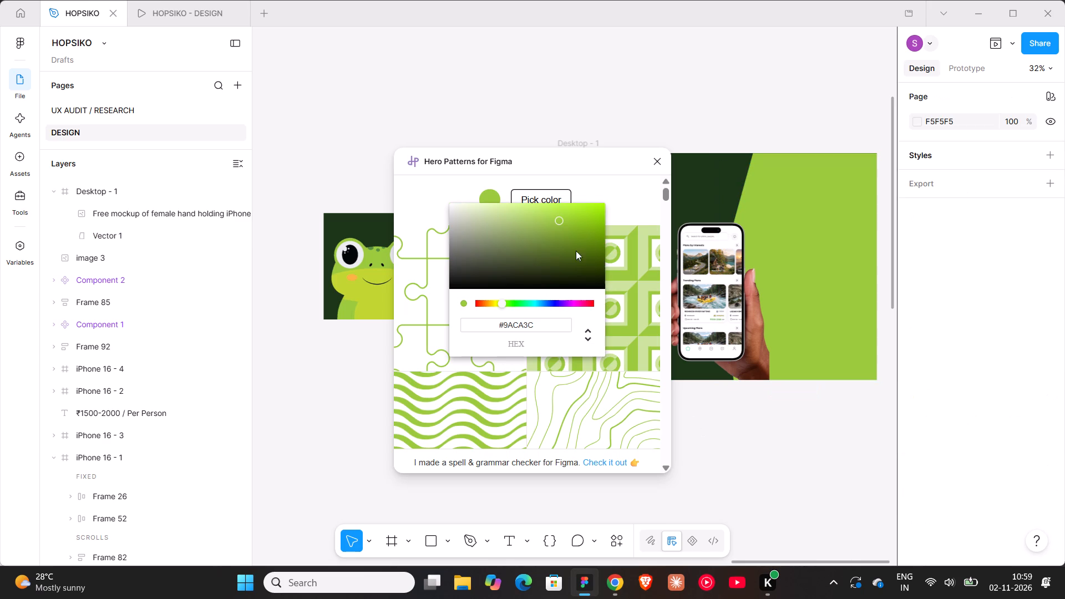
left_click(587, 191)
Browse the Hero Patterns gallery in green 9ACA3C for patterns suited to the cover background.
scroll(641, 330, "down", 4)
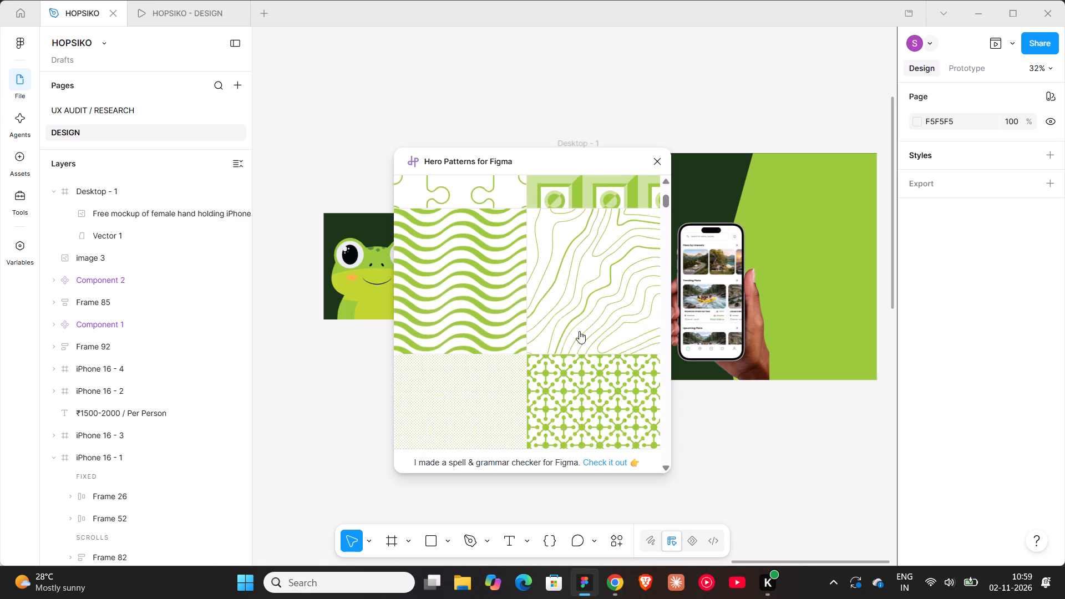
scroll(535, 333, "down", 8)
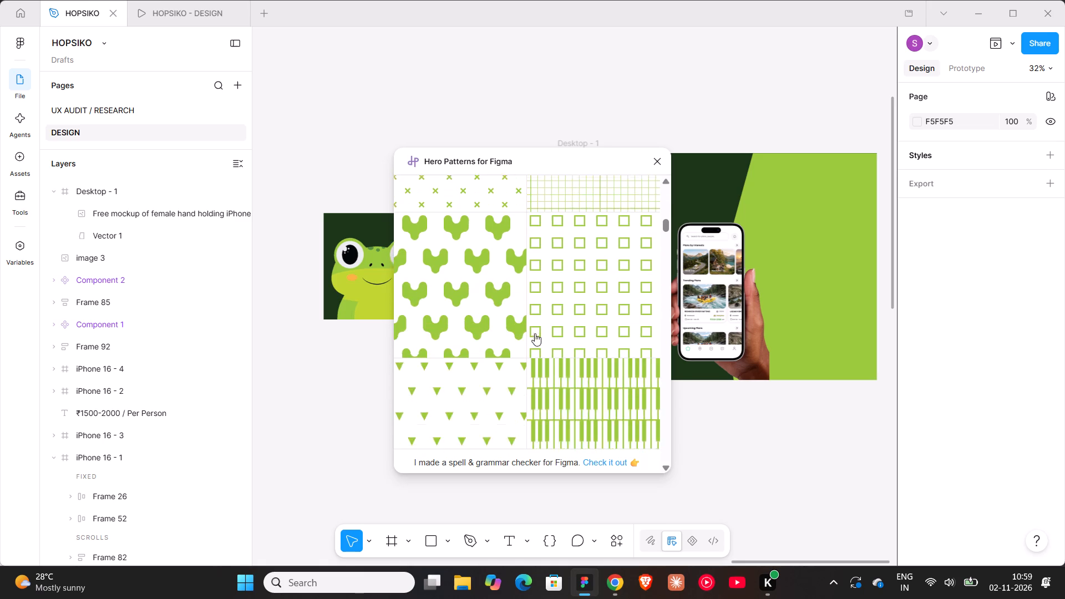
scroll(535, 333, "down", 6)
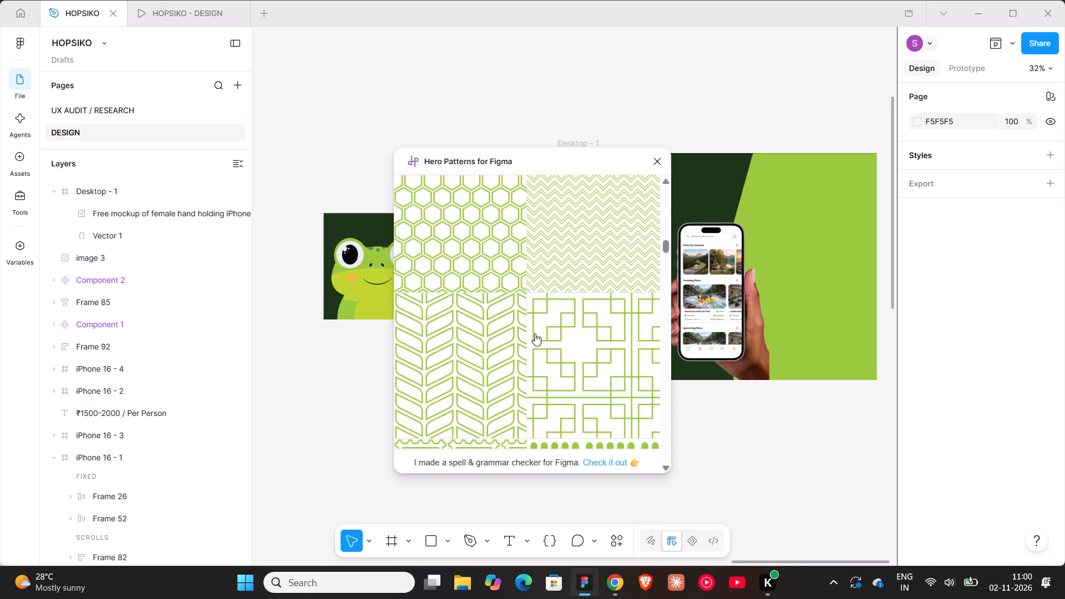
scroll(535, 333, "down", 8)
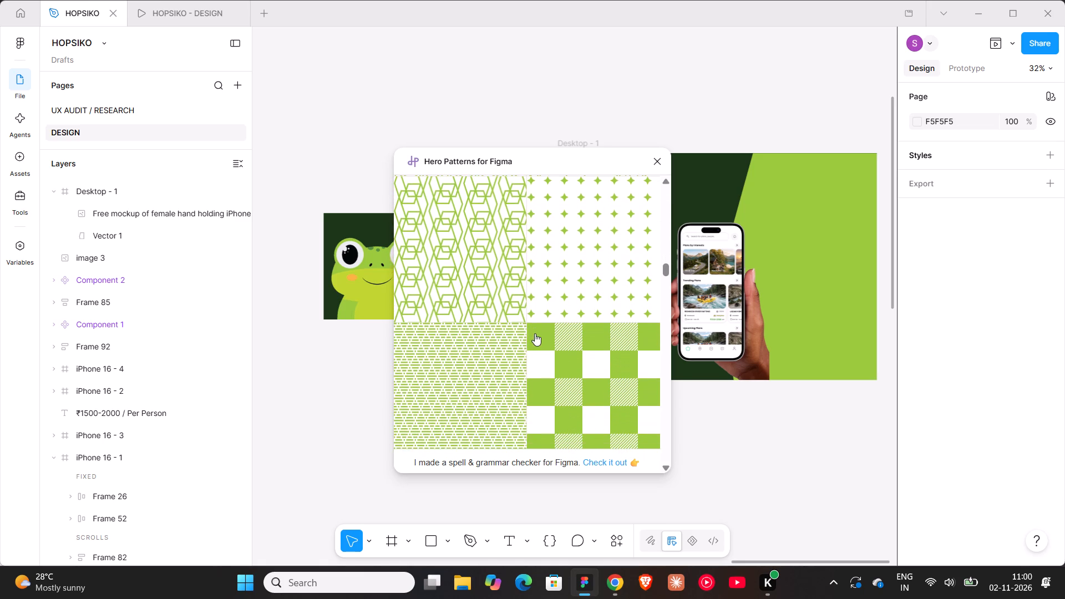
scroll(535, 333, "down", 7)
scroll(535, 333, "up", 2)
scroll(535, 333, "down", 2)
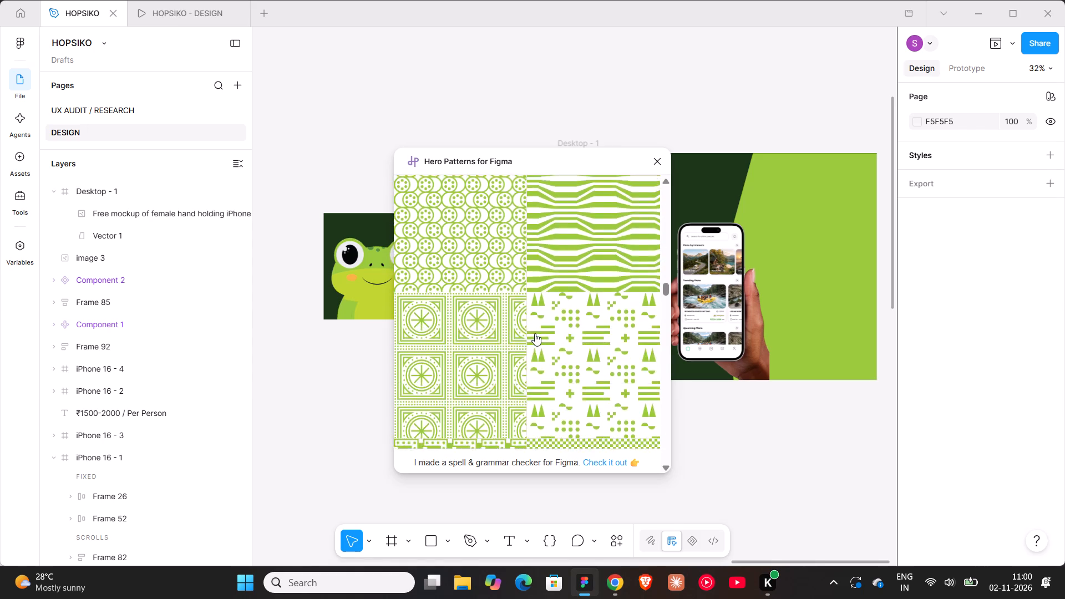
scroll(535, 333, "up", 2)
scroll(535, 333, "down", 11)
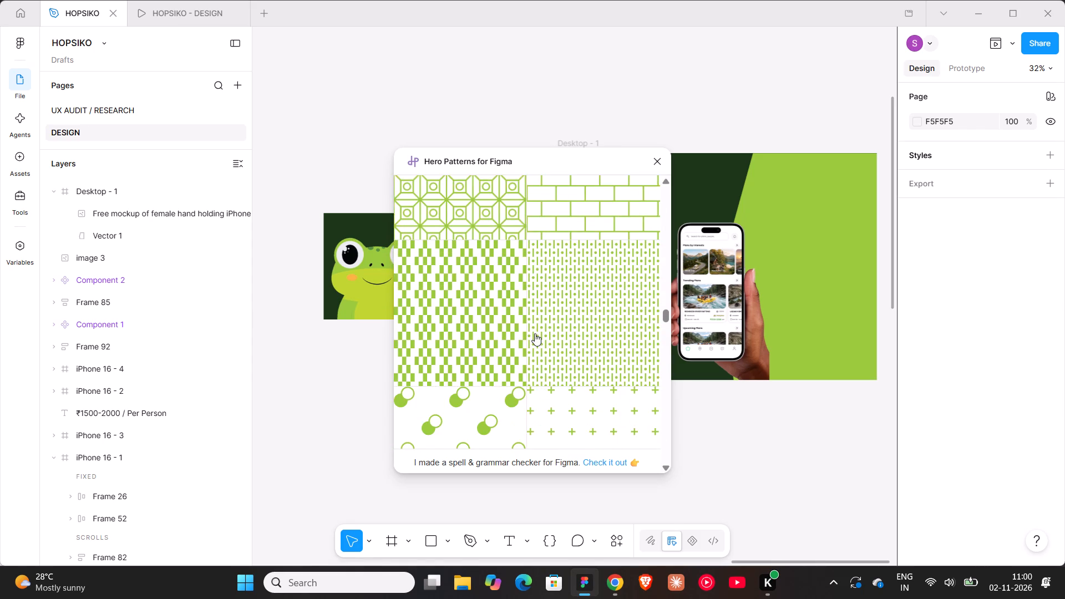
scroll(535, 333, "down", 11)
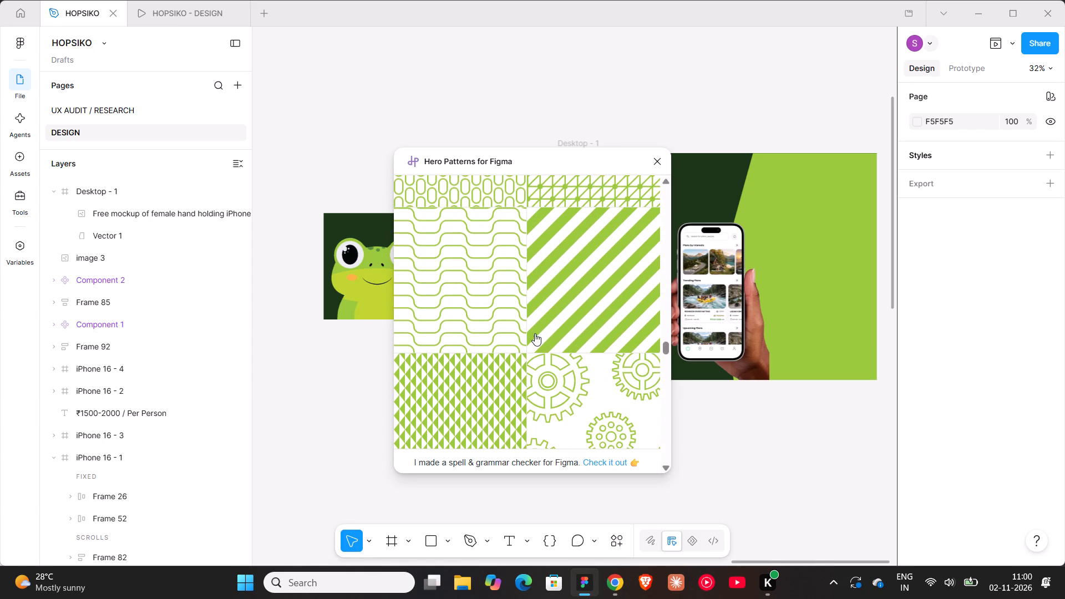
scroll(535, 333, "down", 12)
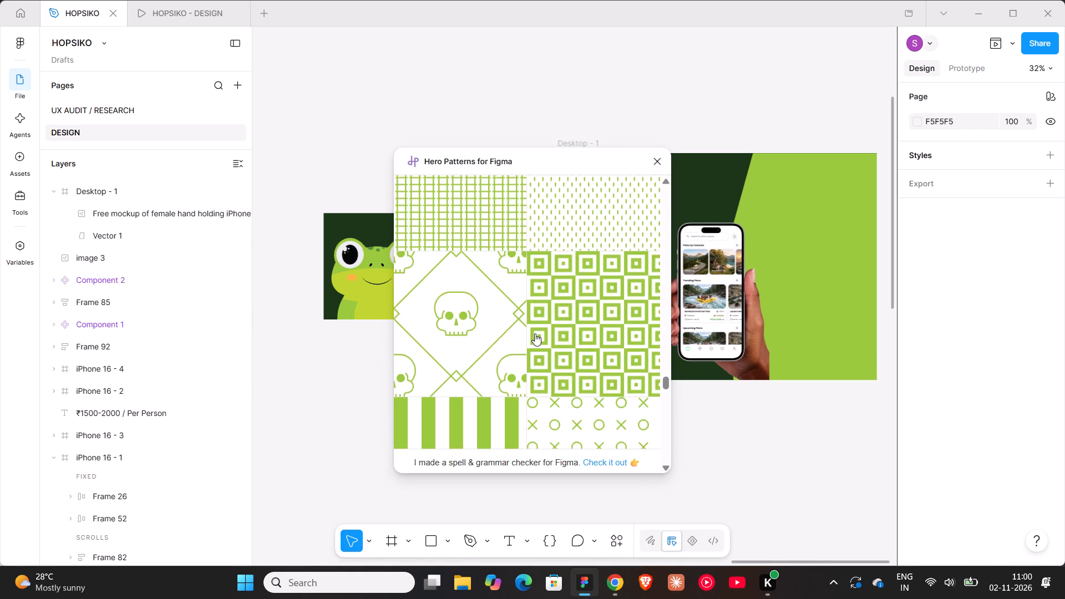
scroll(535, 333, "down", 15)
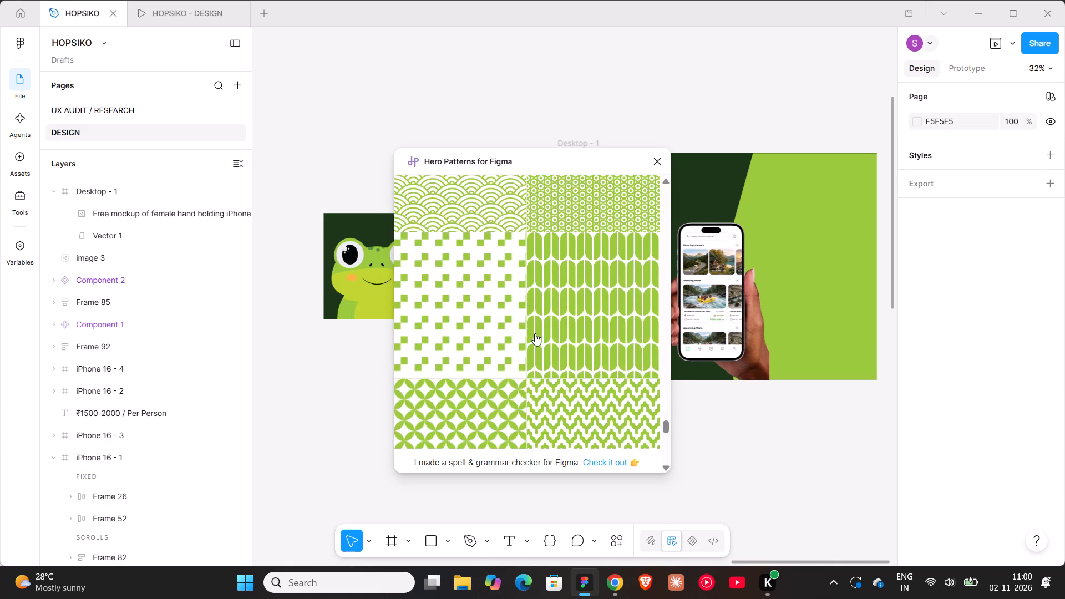
scroll(535, 333, "down", 10)
scroll(535, 333, "up", 4)
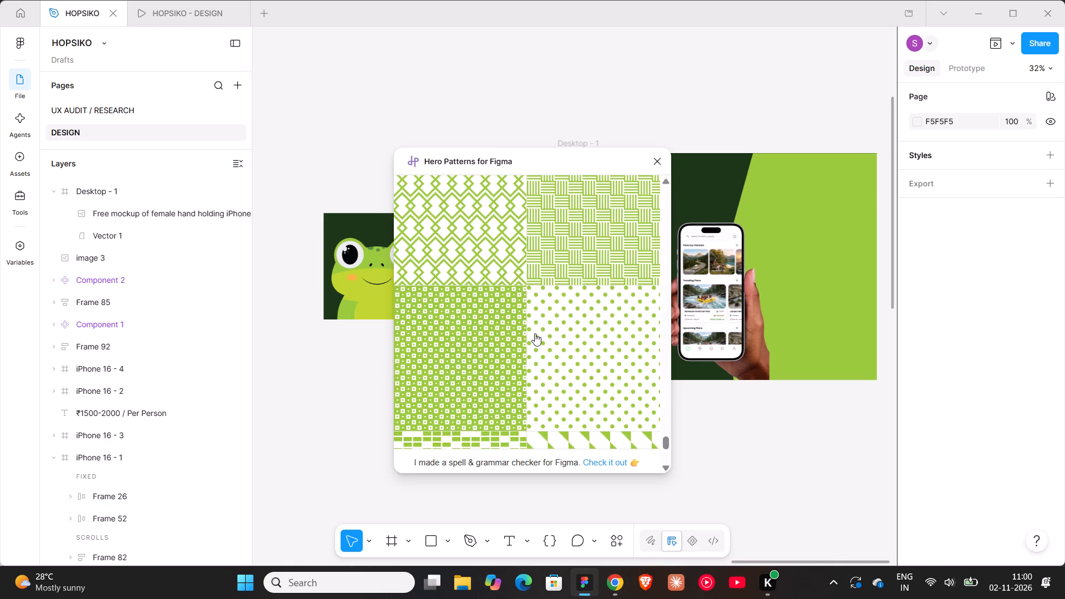
scroll(535, 333, "down", 10)
scroll(535, 333, "up", 7)
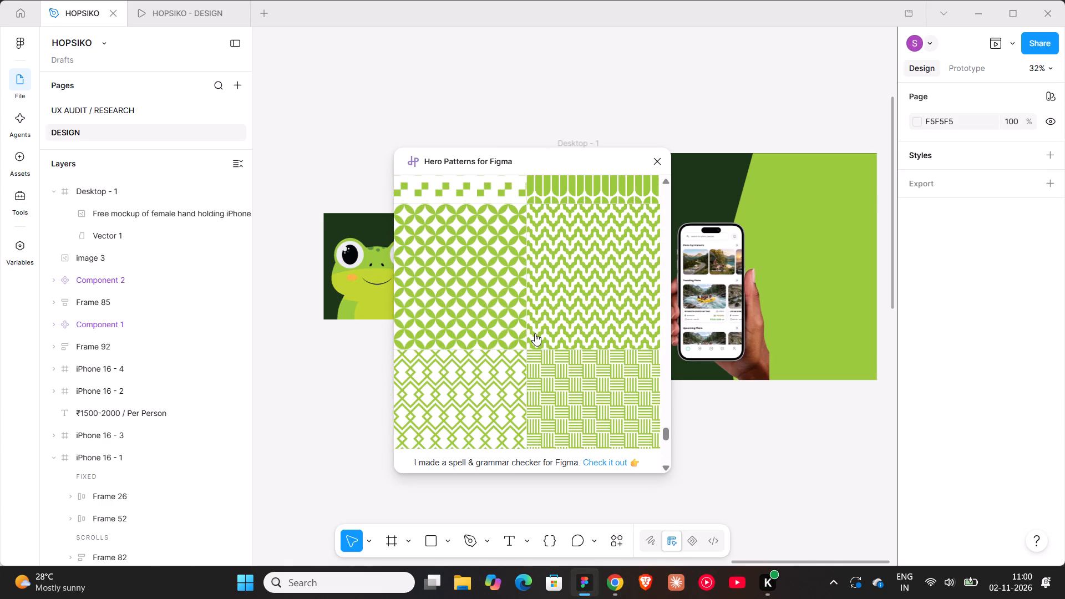
scroll(535, 333, "up", 11)
scroll(535, 333, "up", 17)
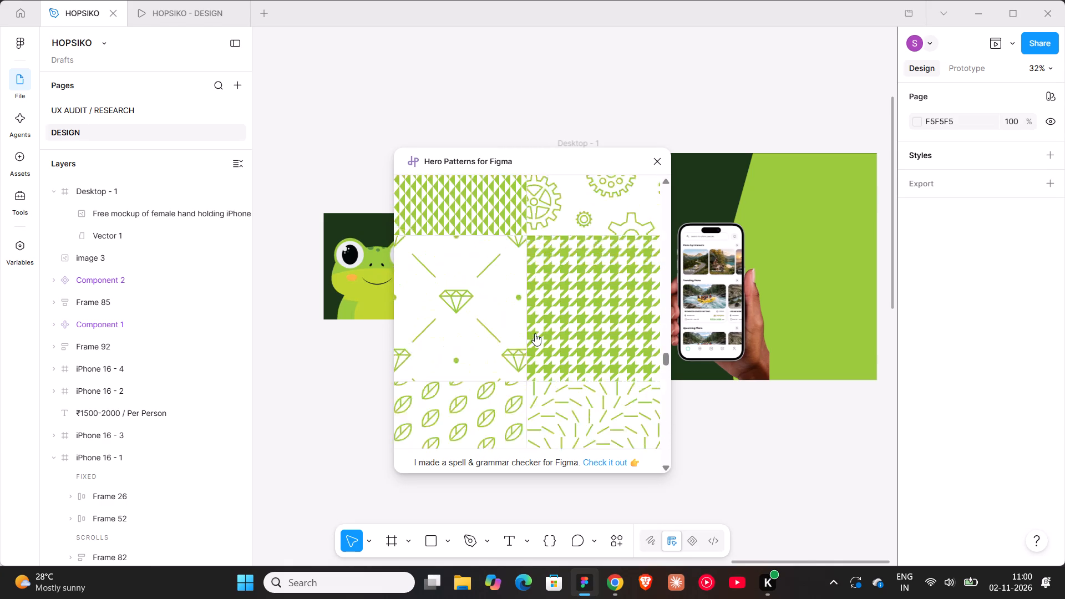
scroll(535, 333, "up", 20)
scroll(535, 333, "up", 2)
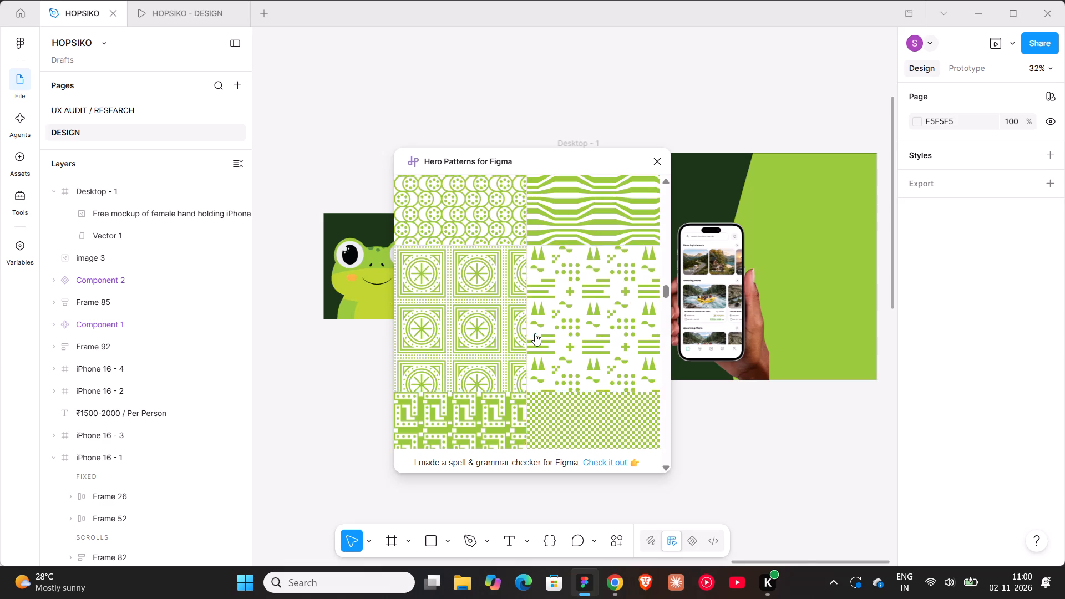
scroll(535, 333, "up", 10)
scroll(535, 333, "down", 2)
scroll(535, 333, "up", 5)
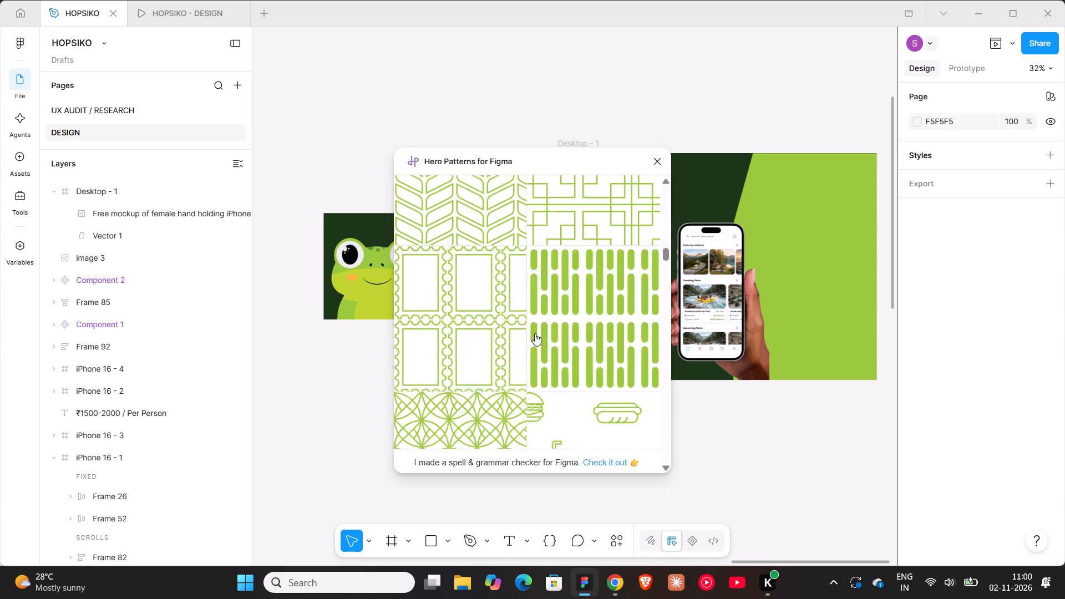
scroll(535, 333, "up", 5)
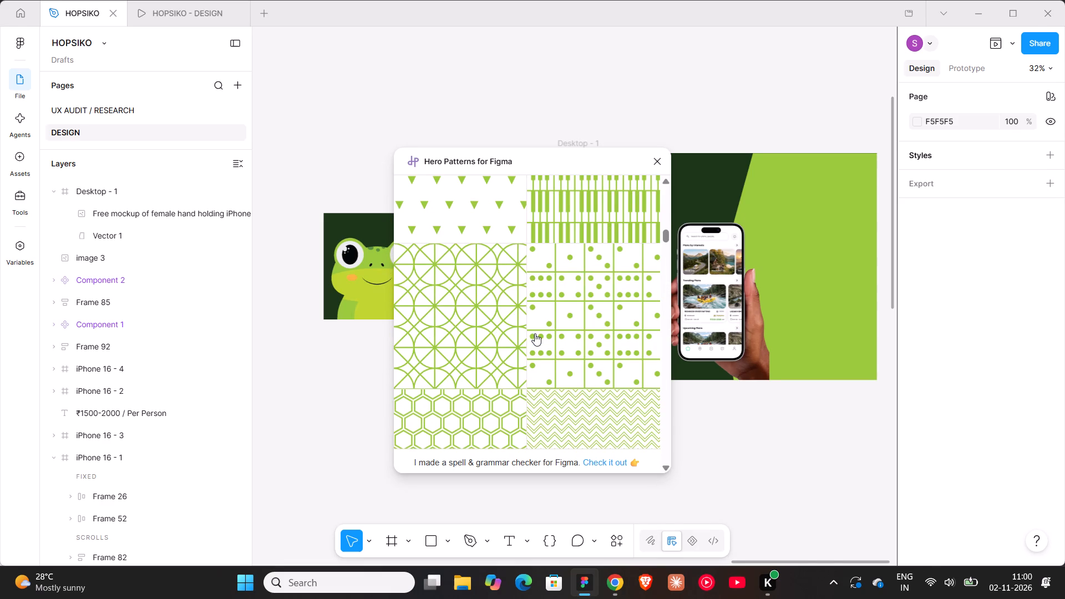
scroll(535, 333, "up", 9)
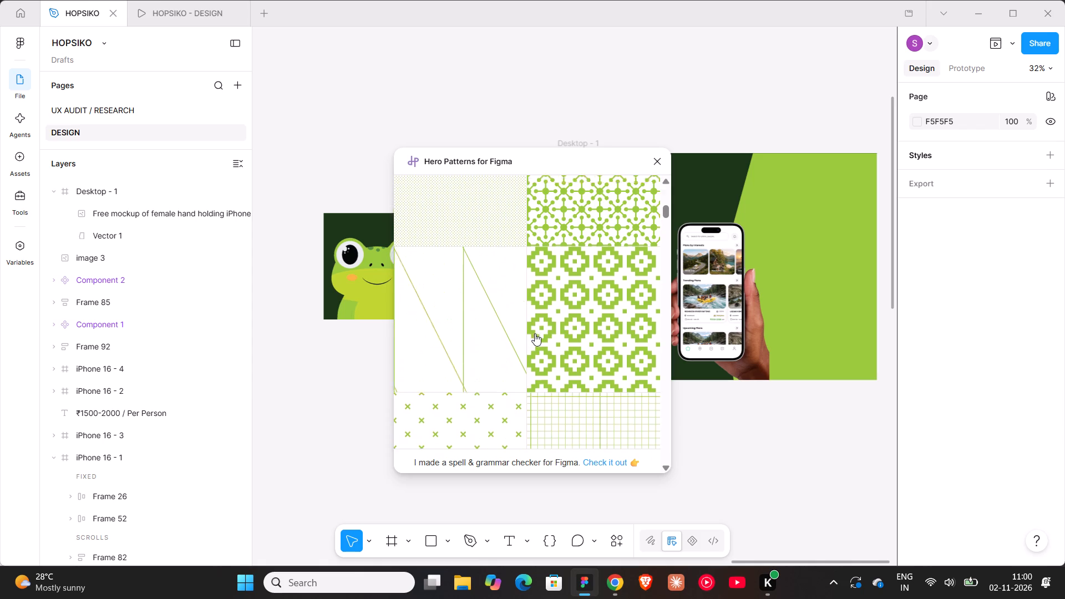
scroll(535, 333, "up", 2)
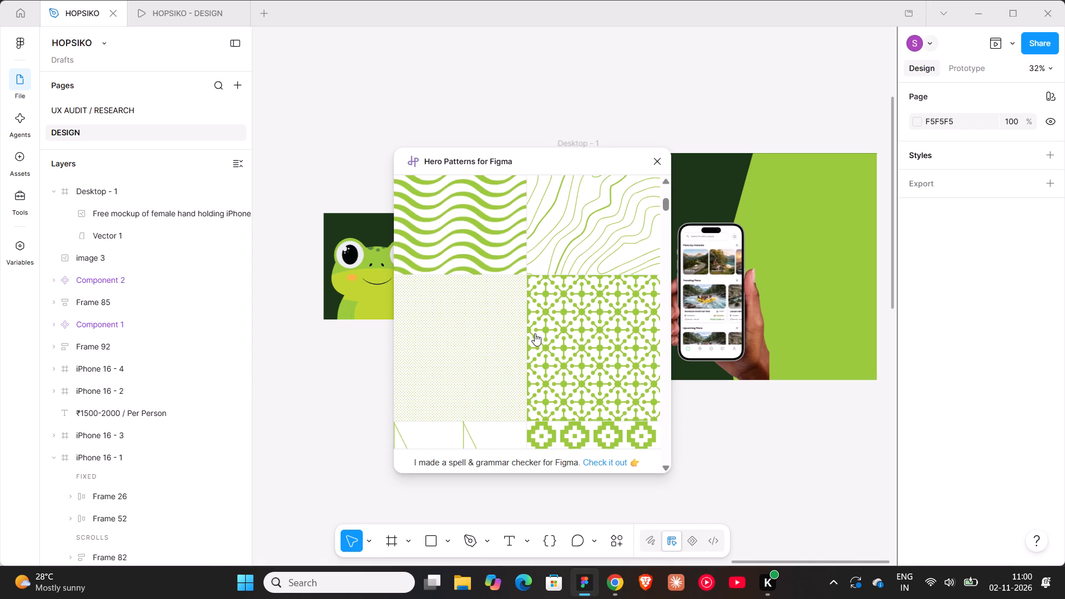
scroll(535, 333, "up", 4)
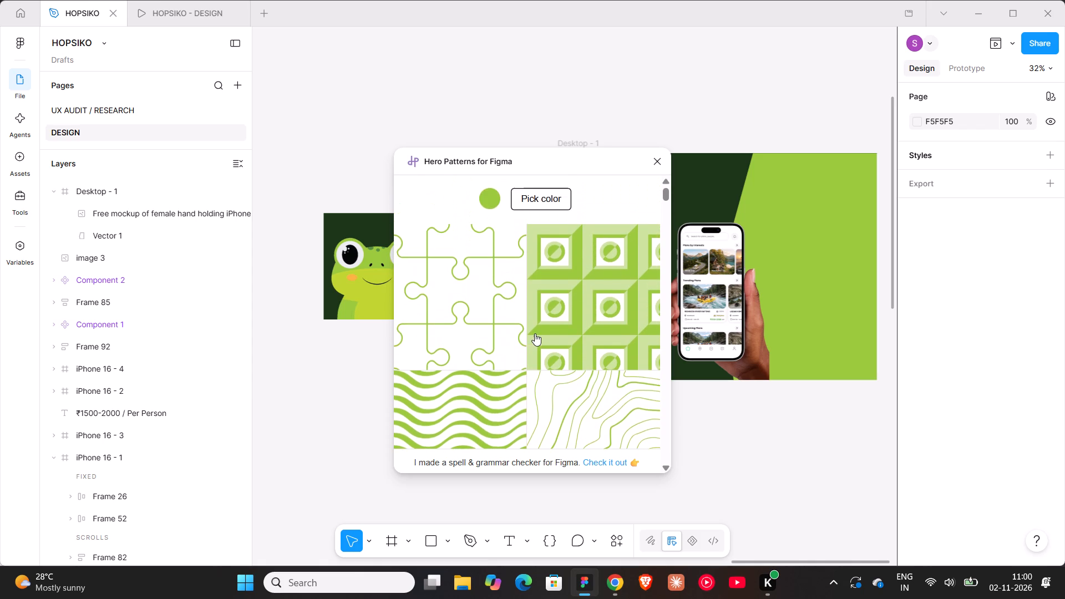
scroll(535, 333, "up", 1)
scroll(535, 333, "down", 2)
Apply the topographic contour-line pattern to the light green Vector 1 shape in Desktop - 1.
left_click(567, 312)
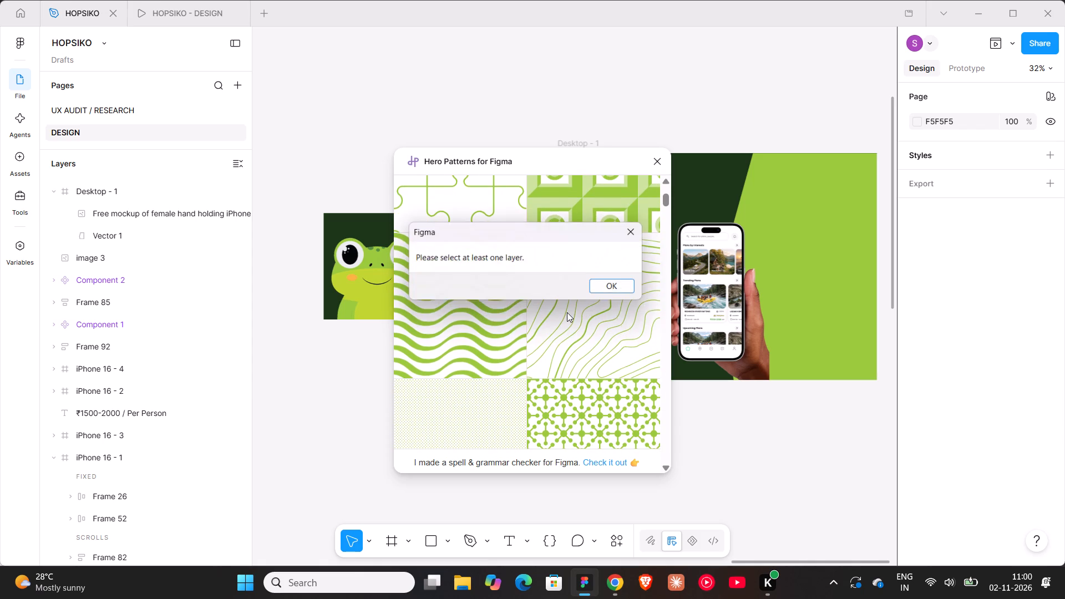
left_click(613, 286)
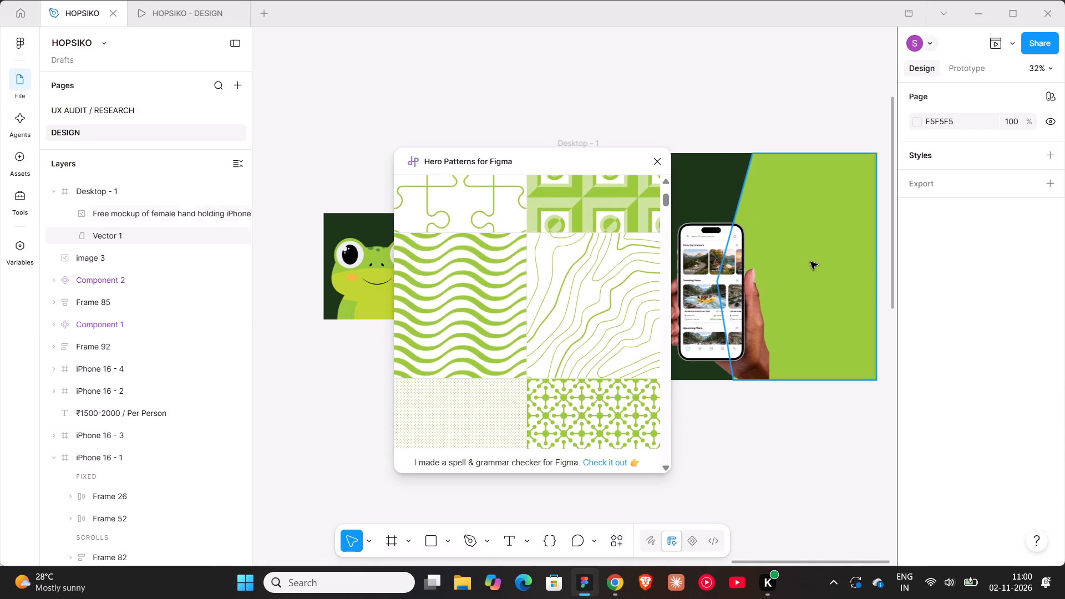
left_click(810, 262)
left_click(601, 323)
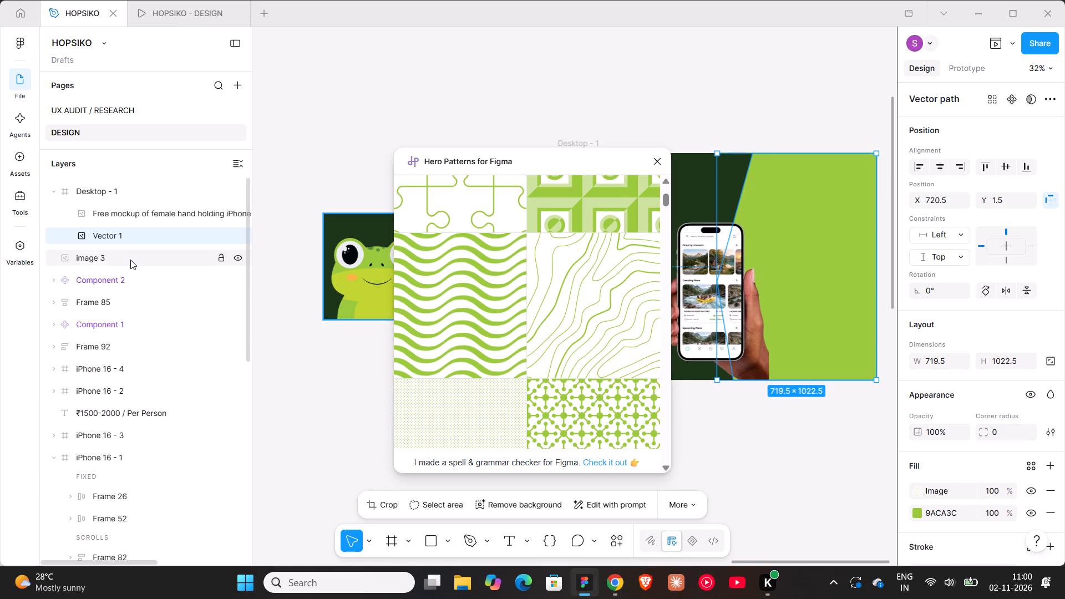
Lower the opacity of Vector 1's solid 9ACA3C fill to 18%, leaving the pattern image fill at 100%.
left_click(340, 357)
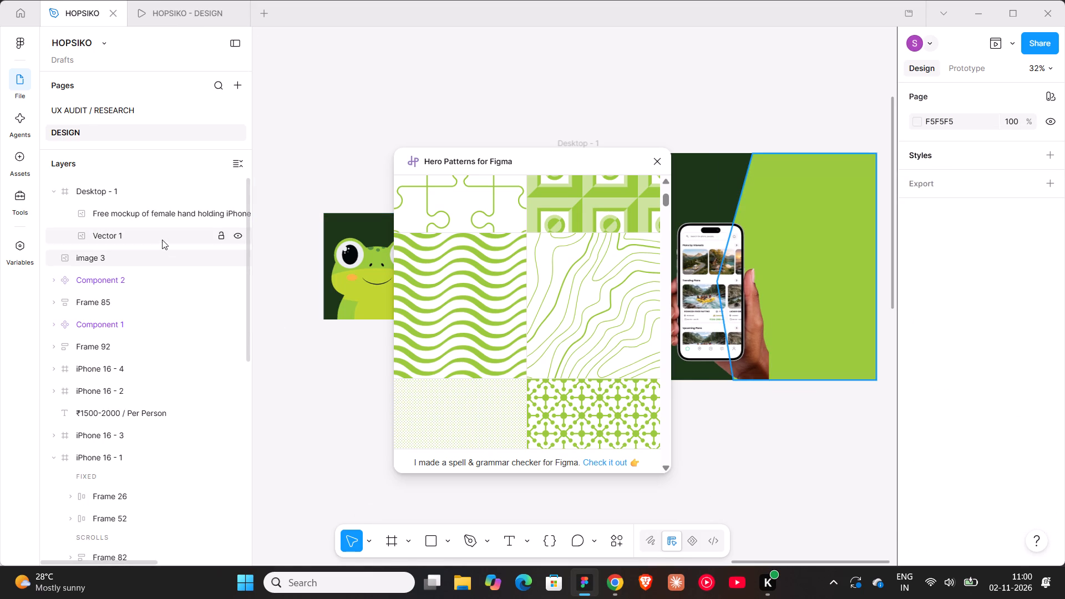
left_click(793, 209)
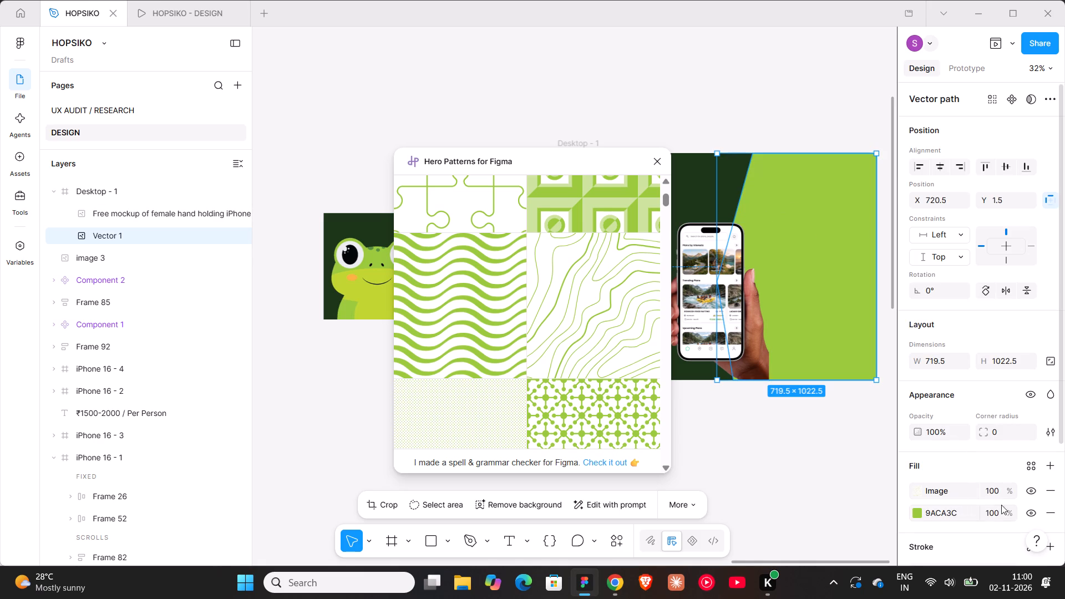
left_click_drag(1011, 512, 466, 308)
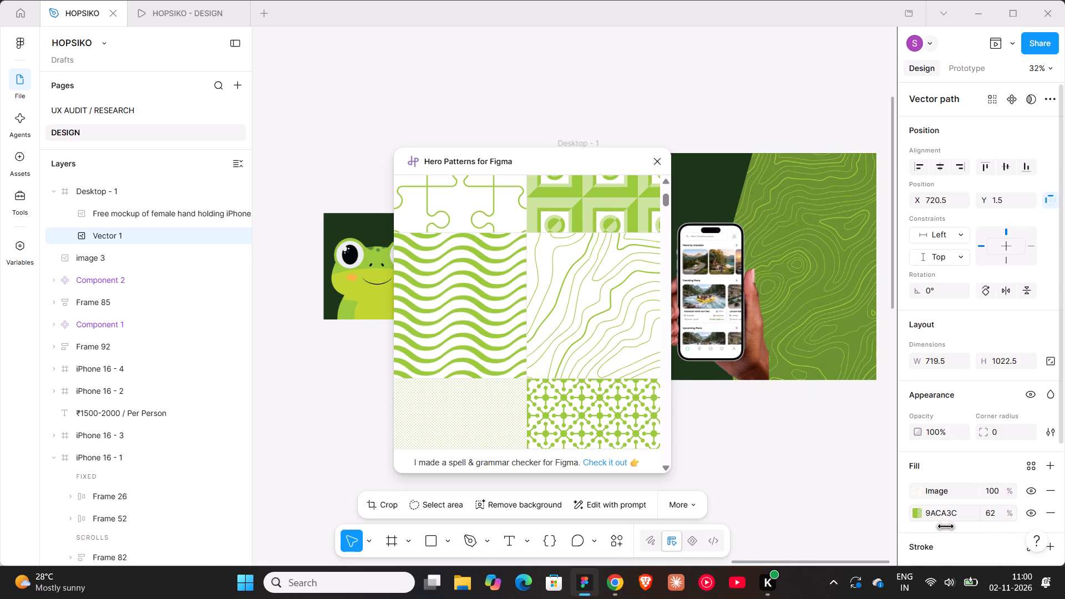
left_click_drag(466, 308, 398, 308)
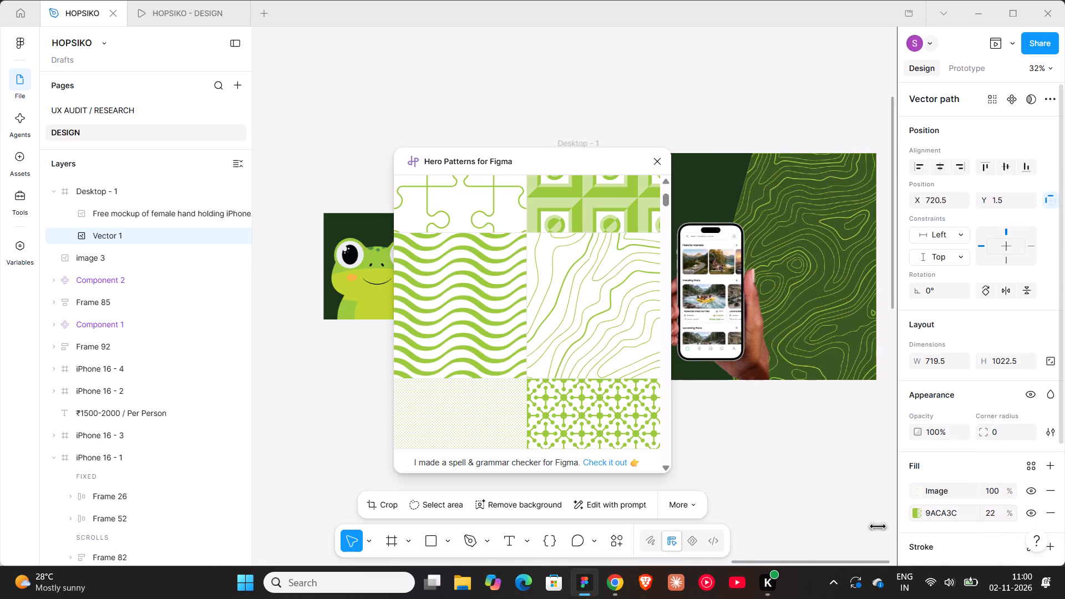
left_click_drag(398, 308, 395, 308)
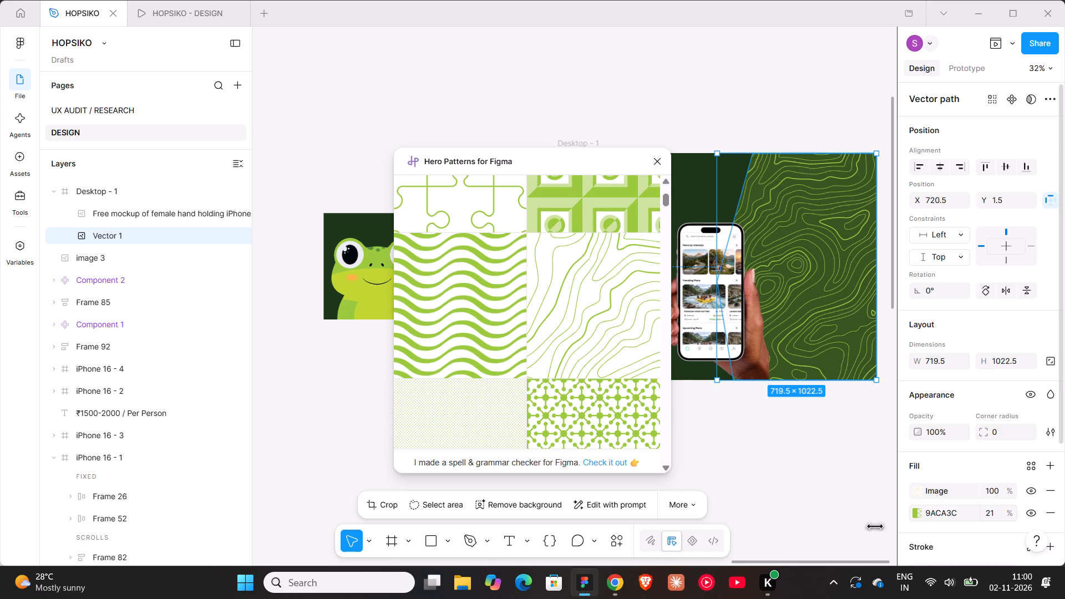
left_click_drag(395, 308, 392, 308)
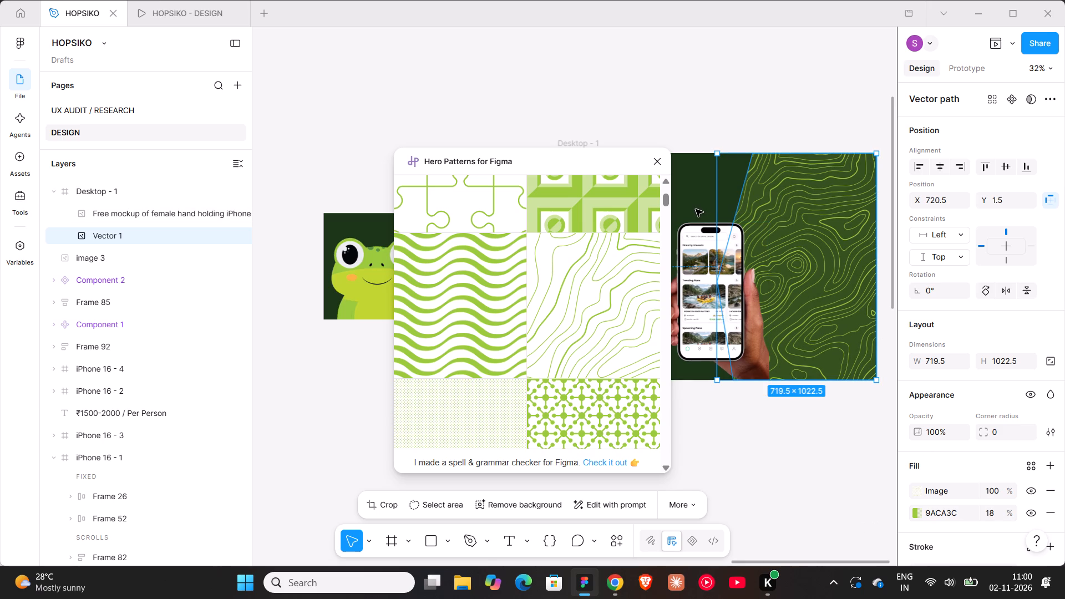
Apply the thick wavy-line pattern in green 9ACA3C to the Desktop - 1 frame's background.
left_click(696, 209)
scroll(728, 202, "up", 5, "shift")
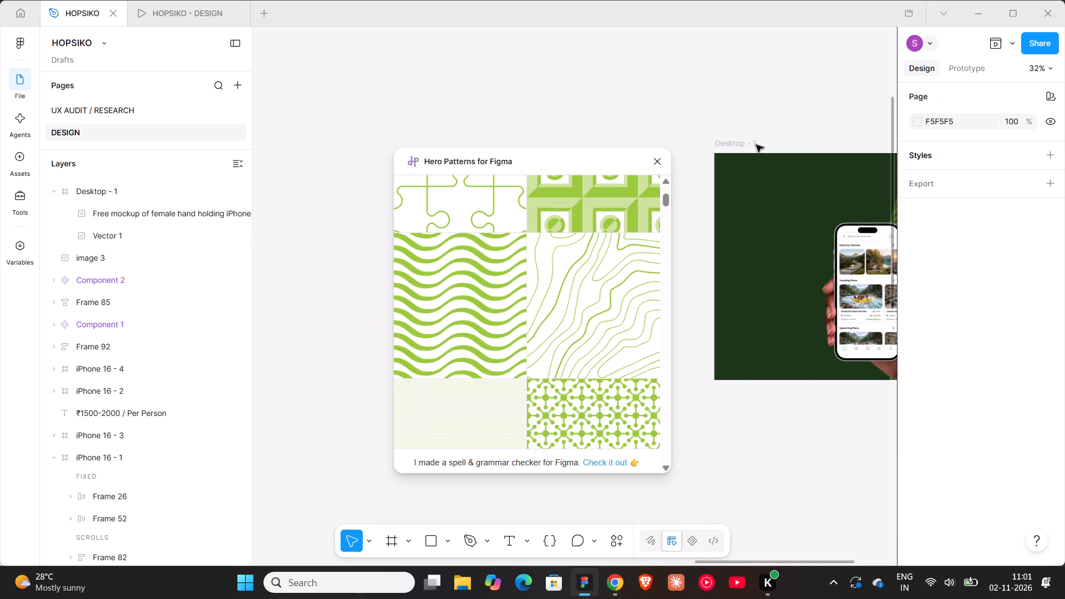
left_click(744, 145)
scroll(744, 145, "down", 5, "shift")
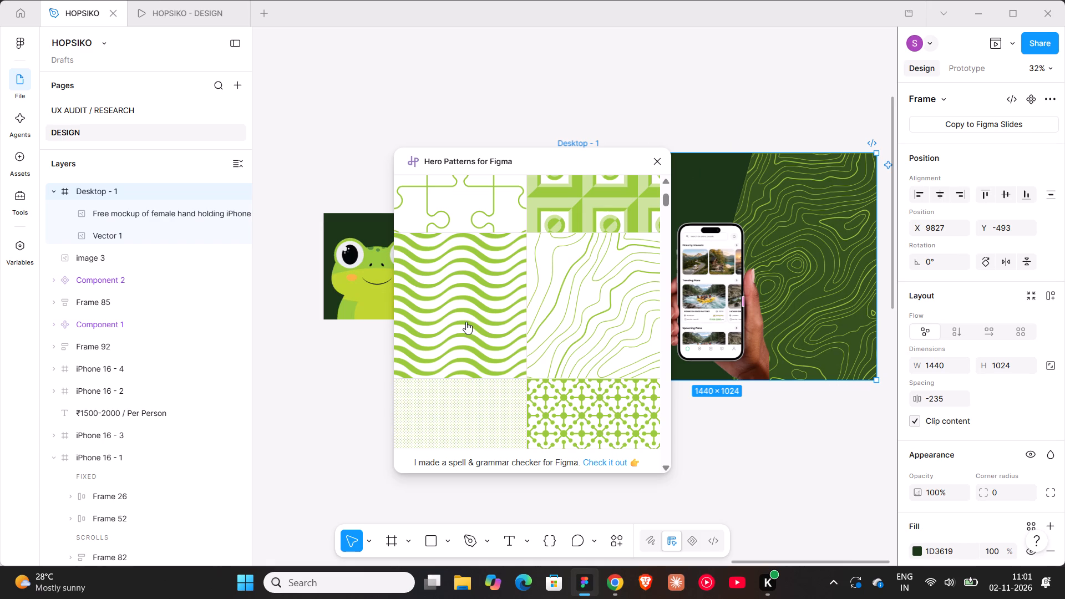
left_click(466, 322)
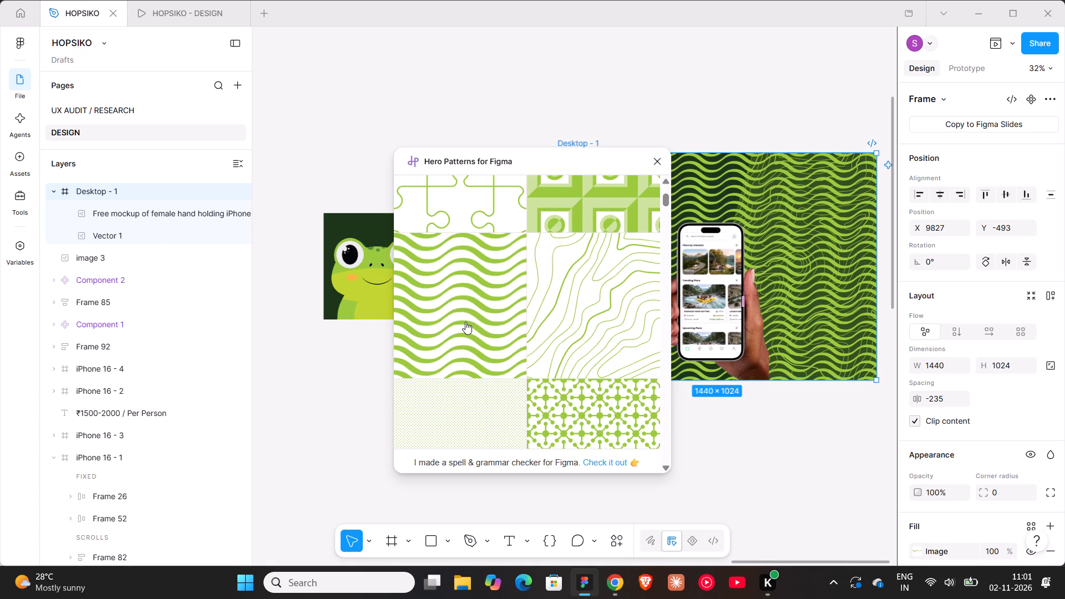
Reduce the opacity of the wavy pattern image fill on the Desktop - 1 frame to 8%.
scroll(849, 270, "up", 3, "shift")
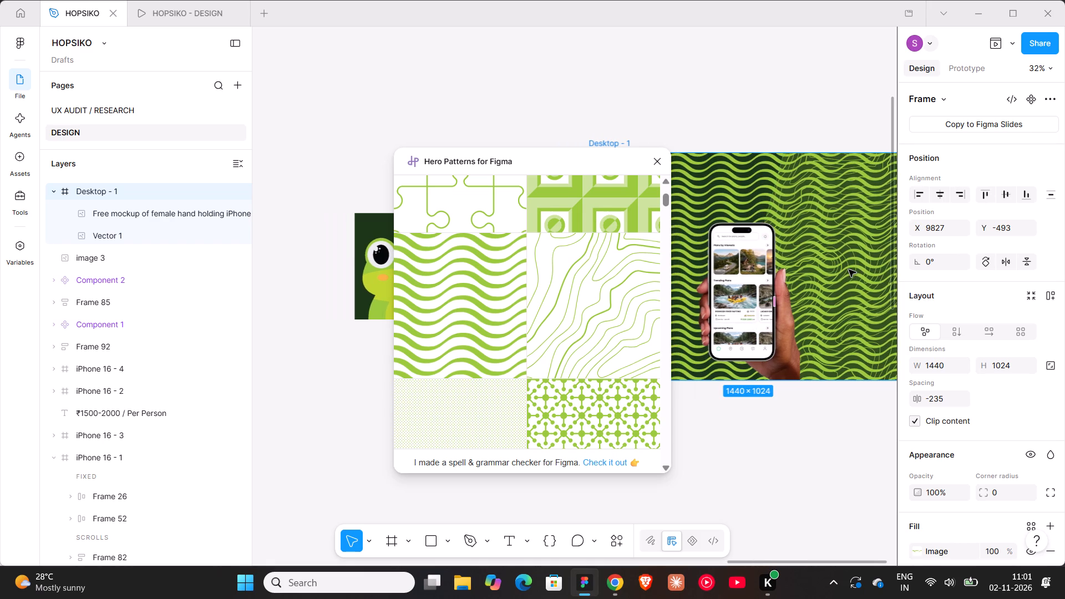
scroll(849, 270, "down", 3, "shift")
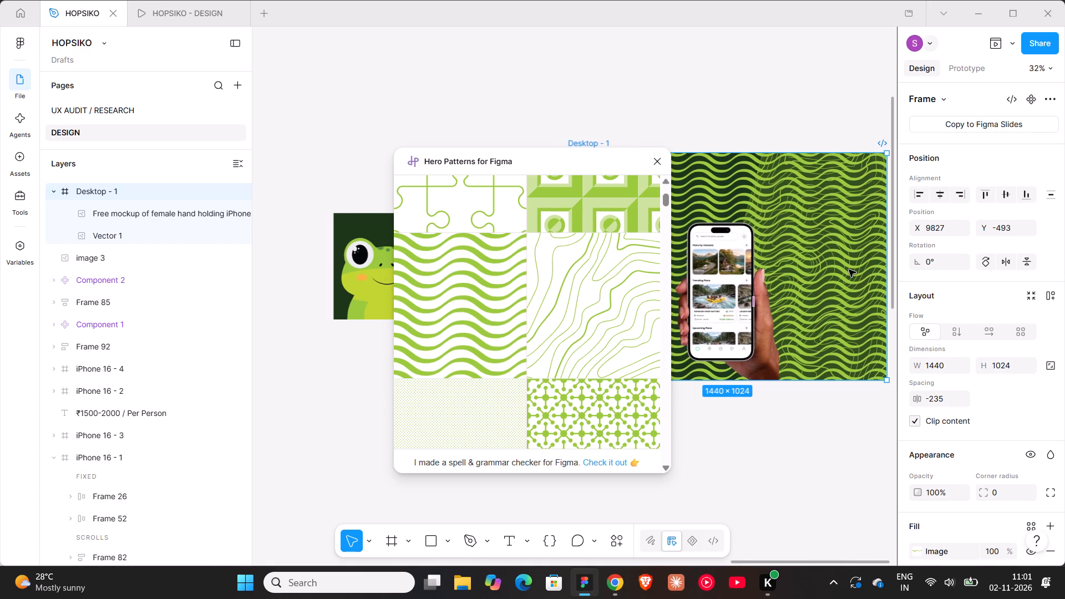
scroll(986, 442, "down", 3)
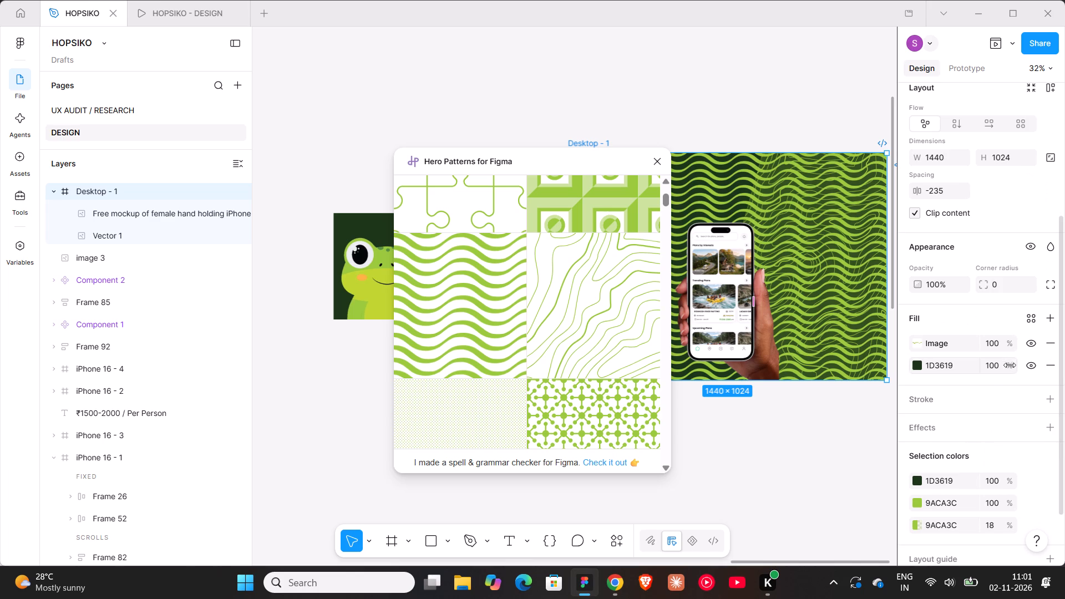
left_click_drag(1011, 345, 393, 310)
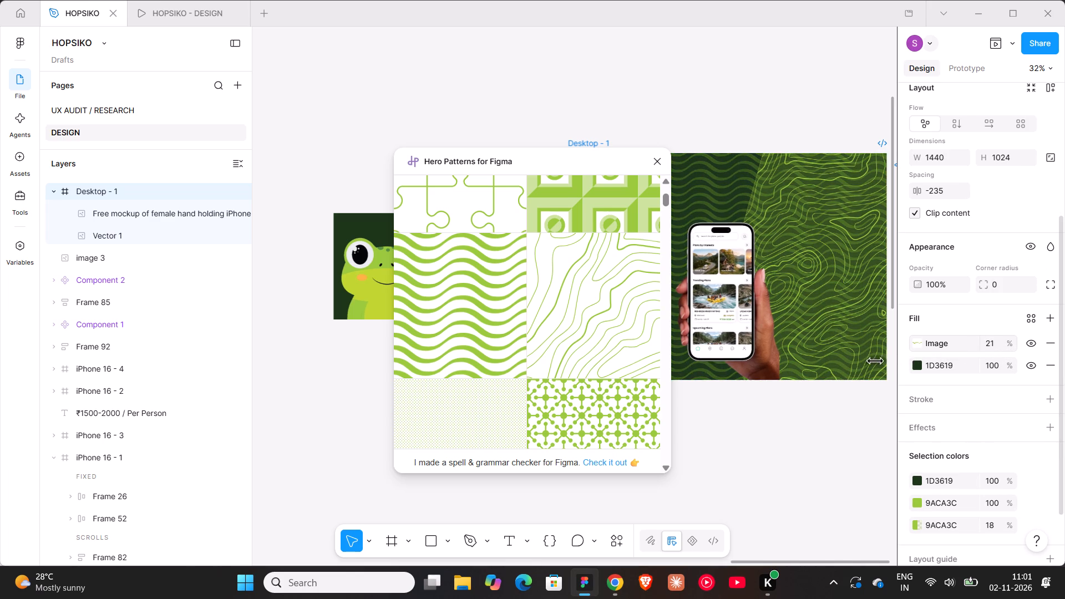
left_click_drag(393, 310, 372, 312)
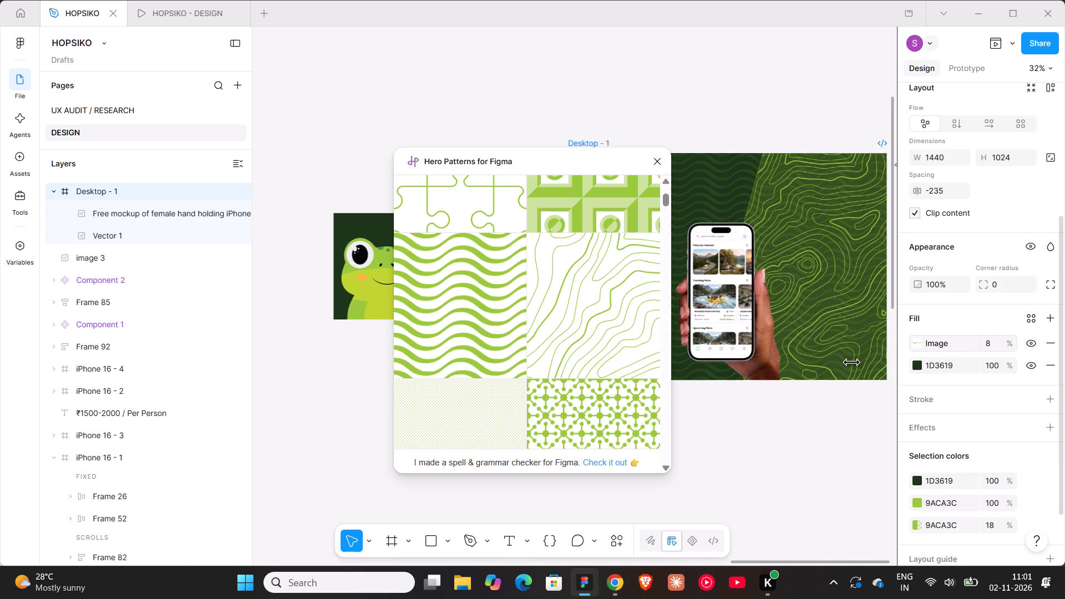
Lower the wavy pattern image fill on the Desktop - 1 frame to 7% opacity and close the Hero Patterns plugin.
left_click_drag(372, 312, 372, 312)
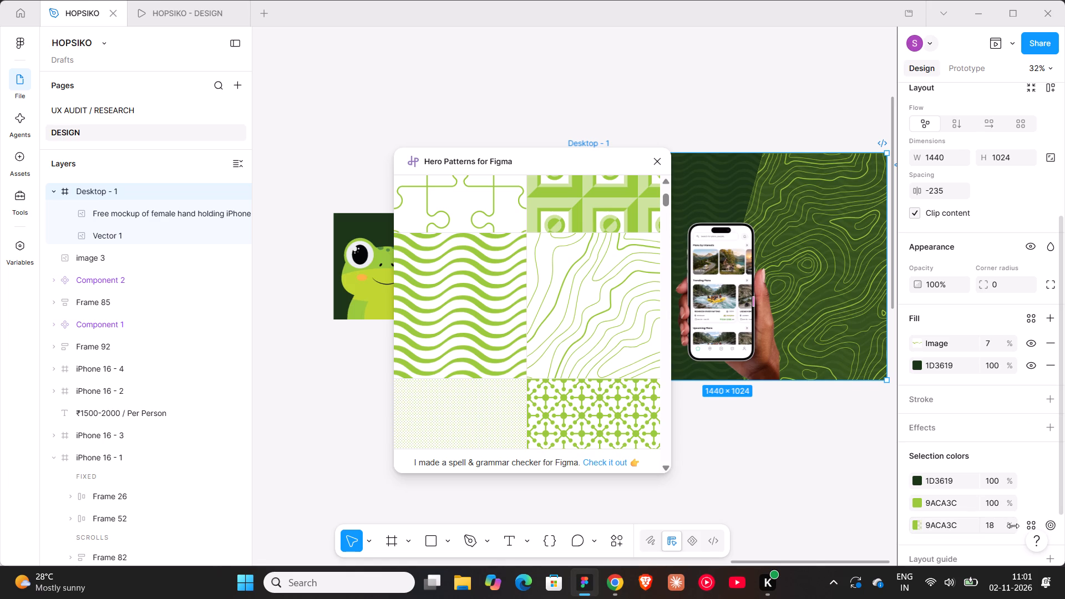
left_click_drag(1010, 524, 574, 292)
left_click(713, 77)
left_click(657, 163)
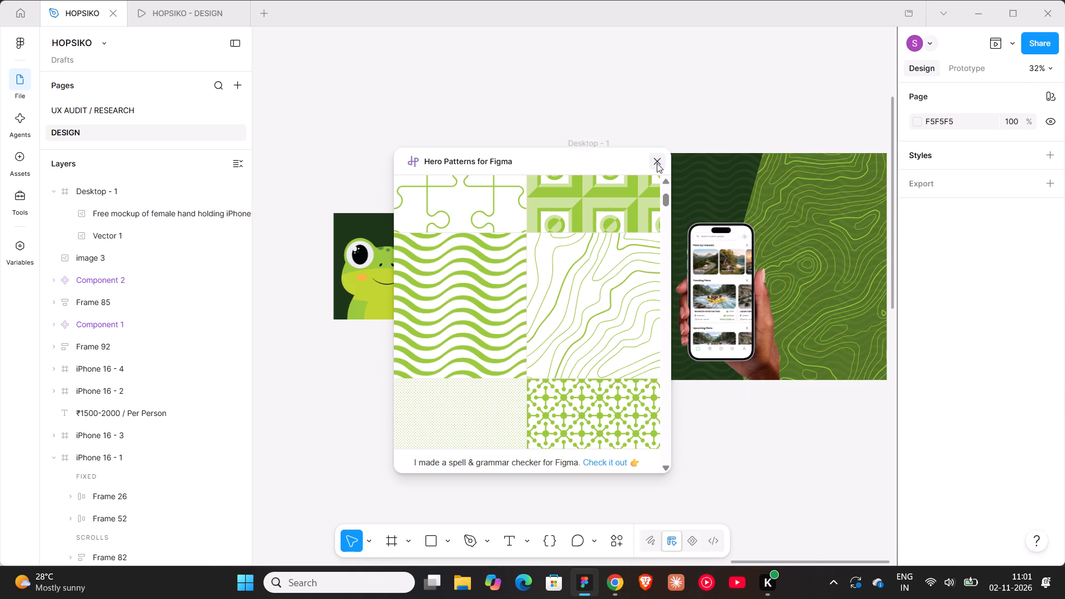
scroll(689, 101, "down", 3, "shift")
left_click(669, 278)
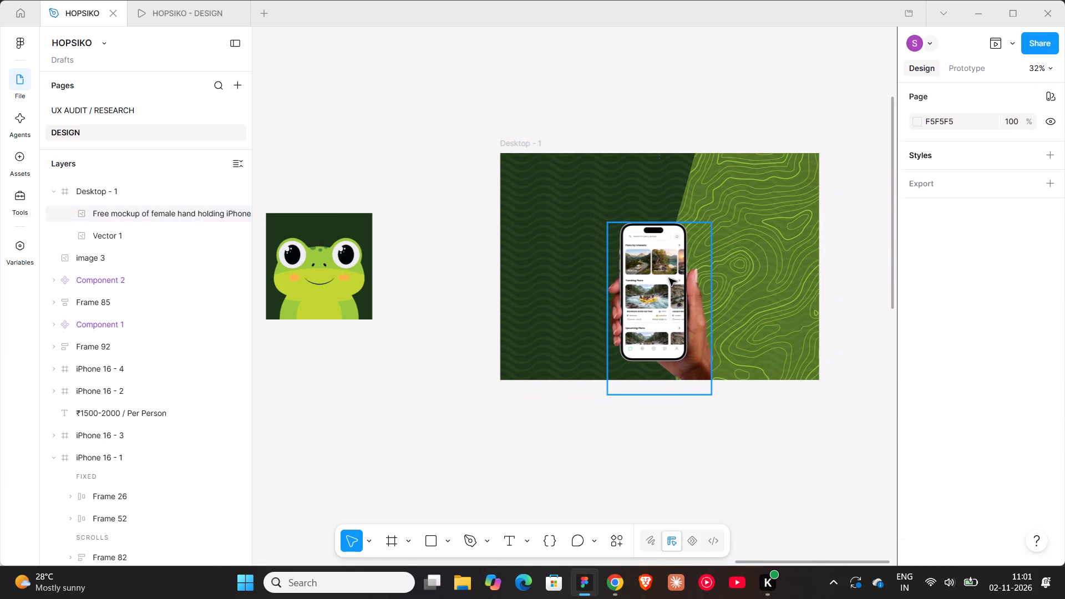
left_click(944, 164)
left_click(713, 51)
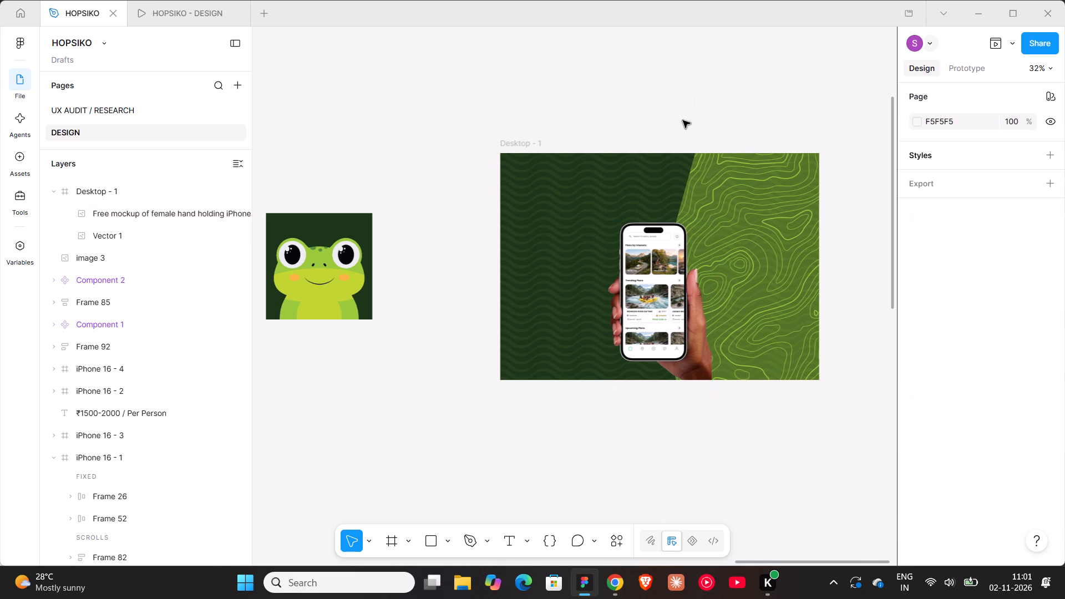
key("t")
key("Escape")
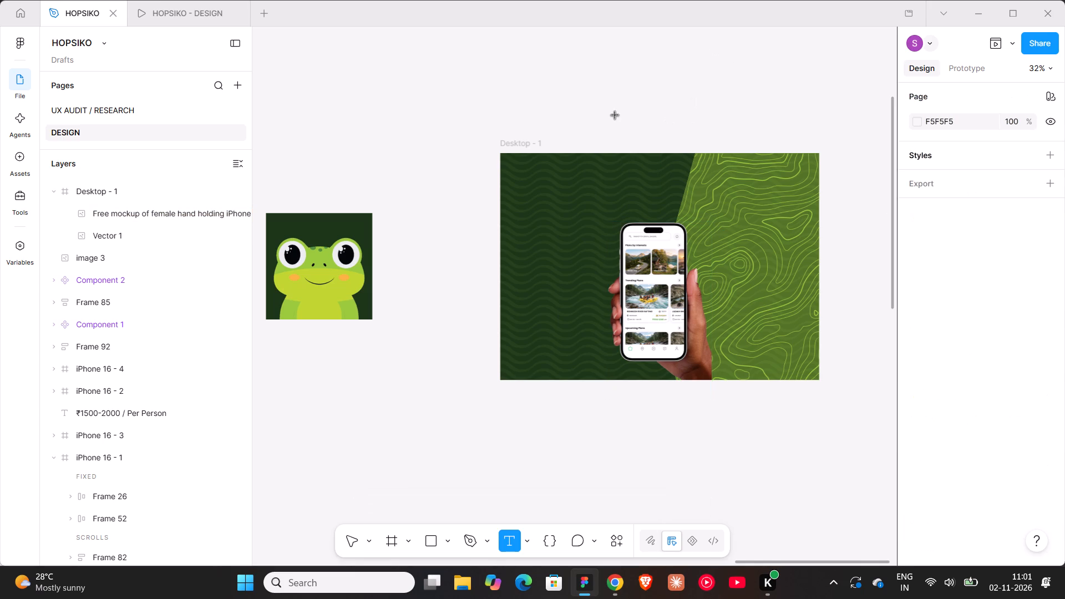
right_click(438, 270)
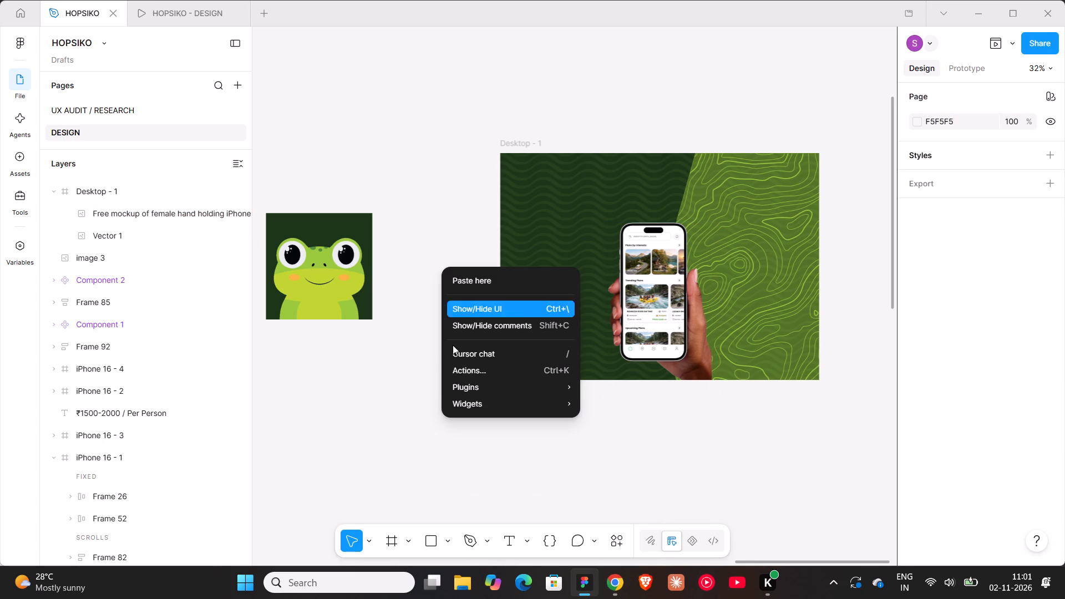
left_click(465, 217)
Add the text HOPSIKO on the canvas above the Desktop - 1 frame at font size 72.
key("t")
left_click(560, 75)
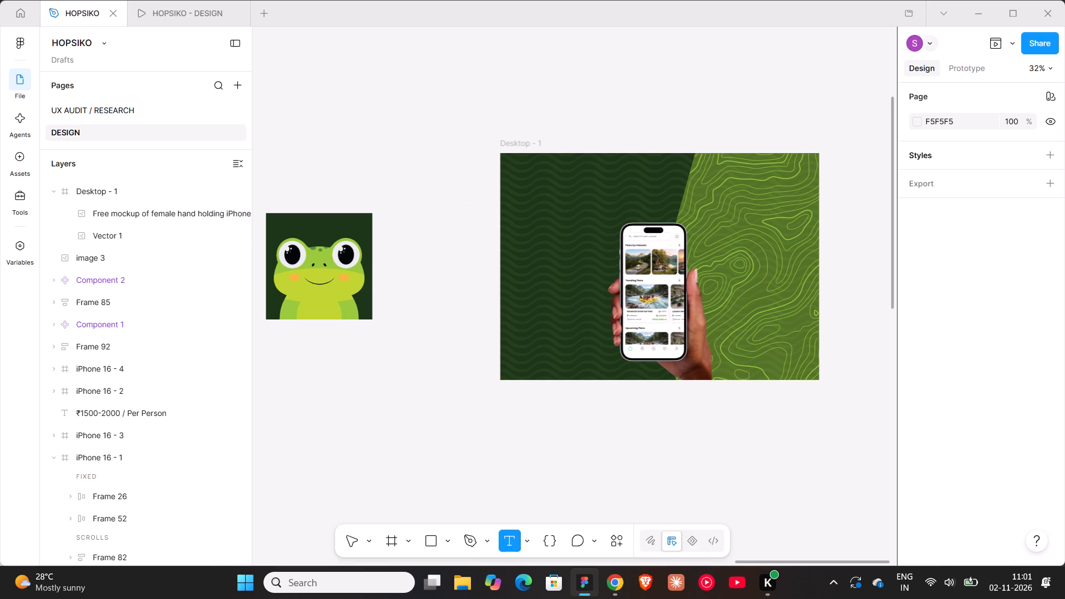
type("HOPSIKO")
left_click(640, 82)
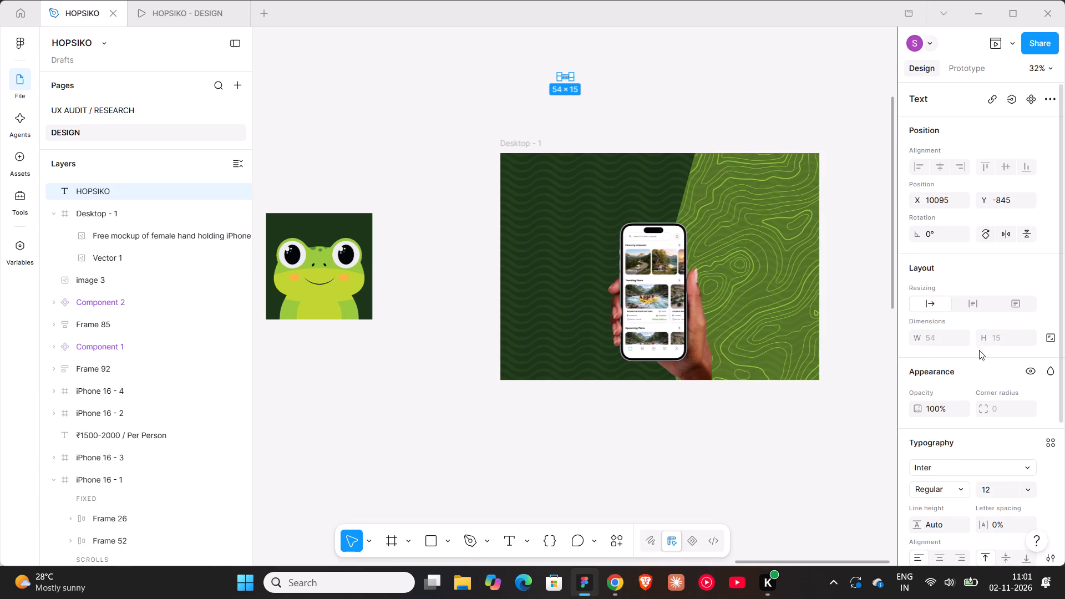
scroll(949, 450, "down", 1)
left_click(1002, 414)
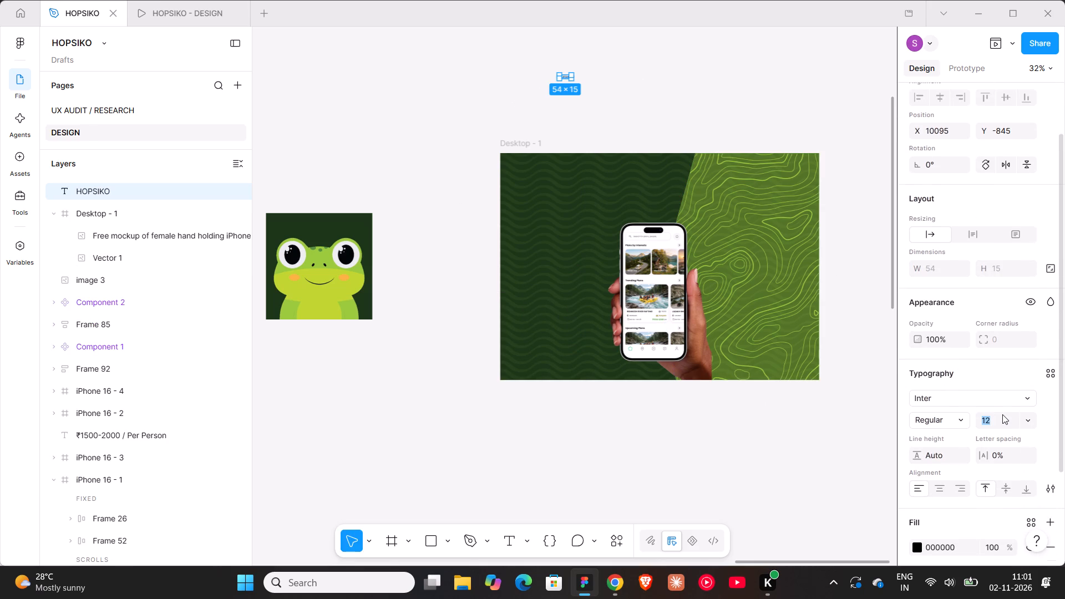
type("72")
key("Return")
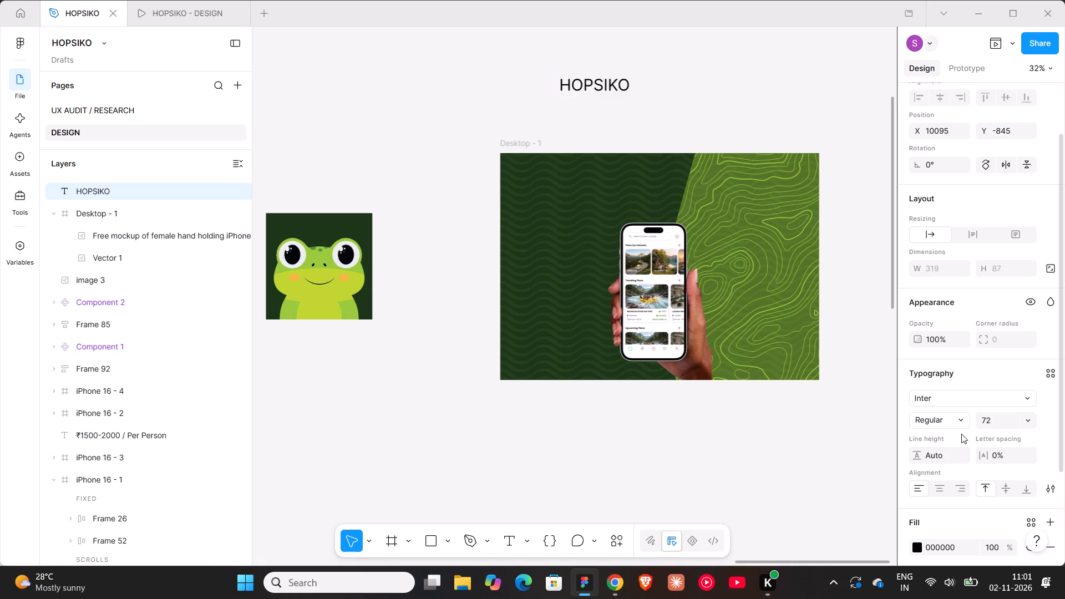
Preview fonts on the HOPSIKO text and set its typeface to McLaren.
left_click(947, 397)
scroll(816, 390, "down", 5)
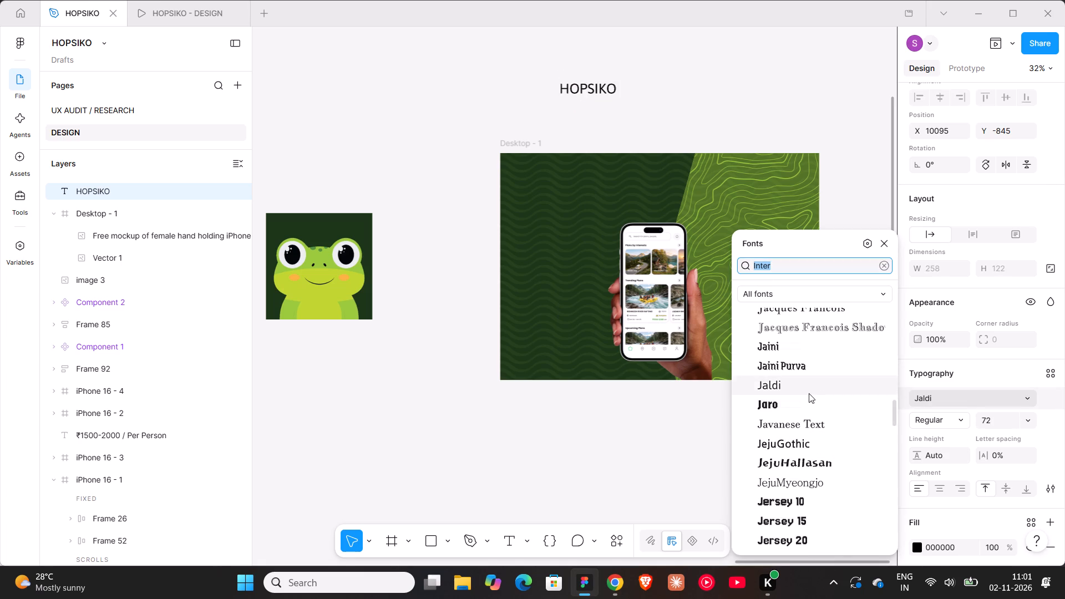
scroll(793, 412, "down", 2)
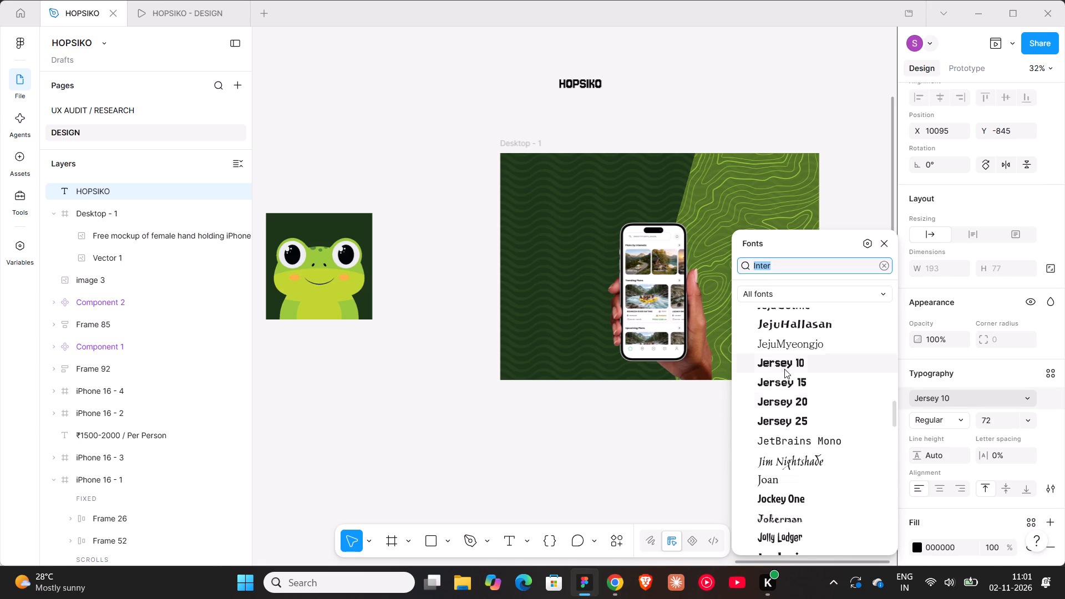
scroll(790, 466, "down", 3)
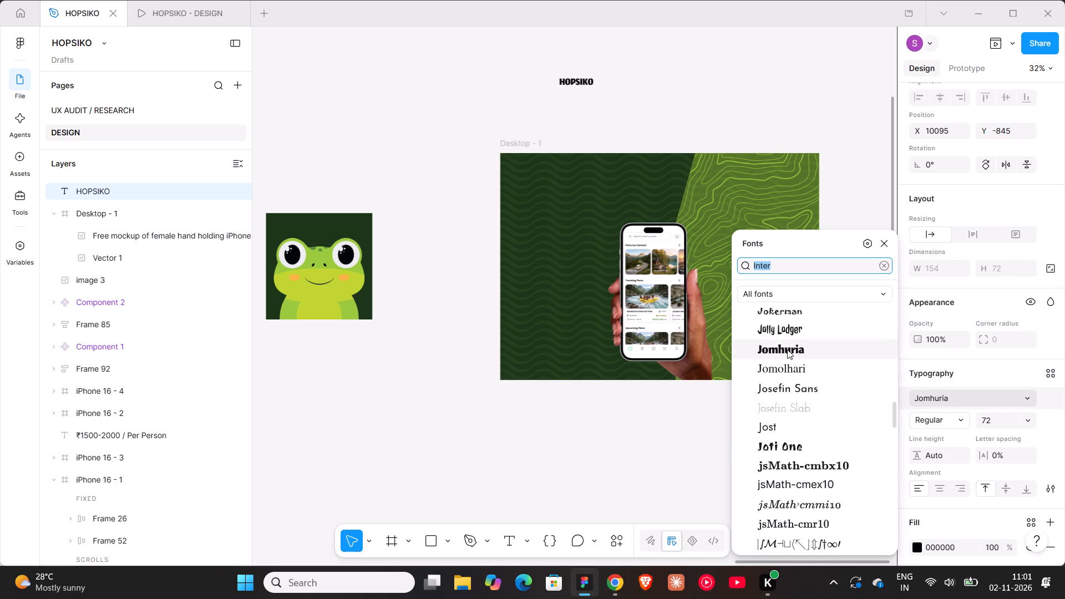
scroll(787, 349, "down", 2)
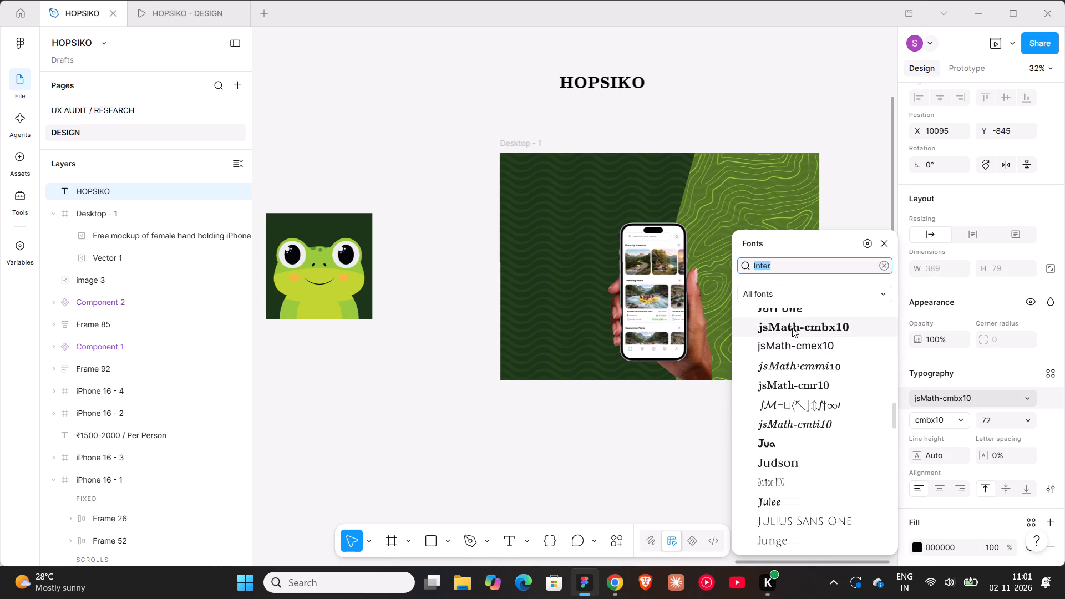
scroll(792, 328, "down", 3)
scroll(795, 373, "down", 4)
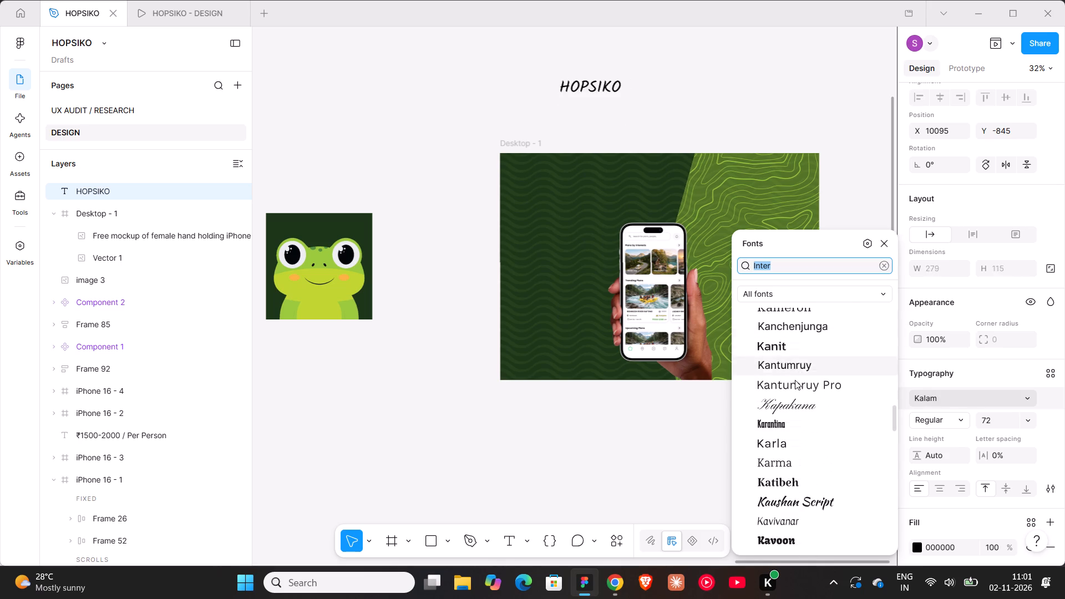
scroll(795, 380, "down", 1)
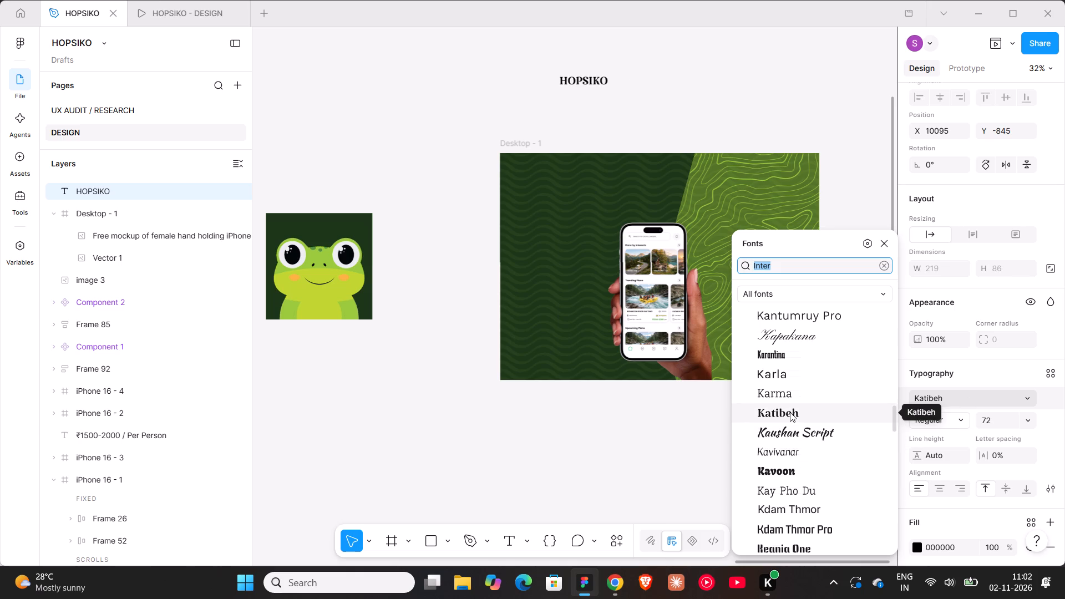
scroll(790, 412, "down", 5)
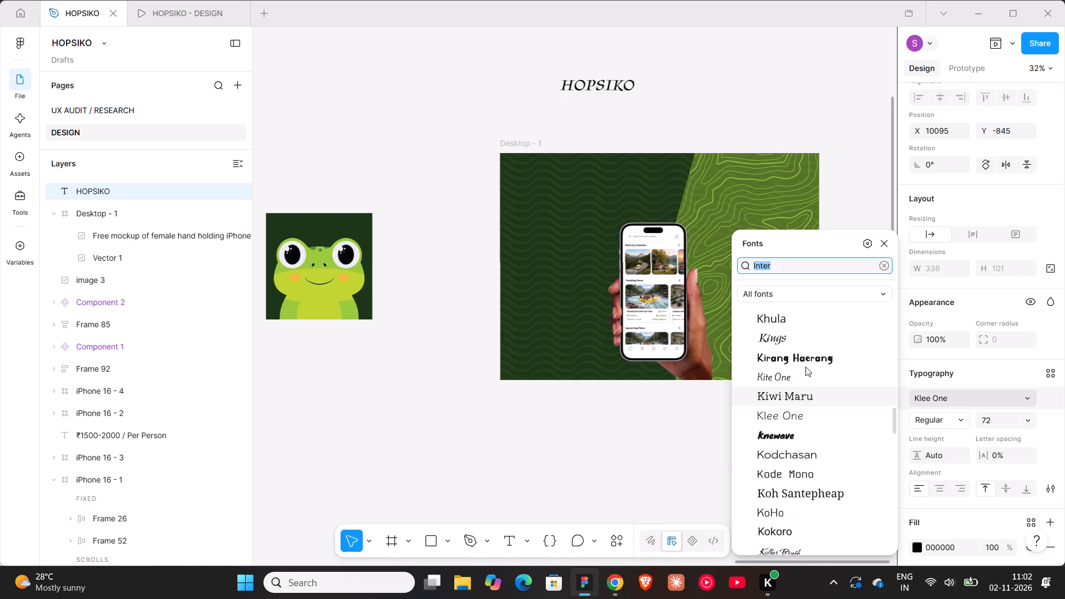
scroll(807, 363, "down", 4)
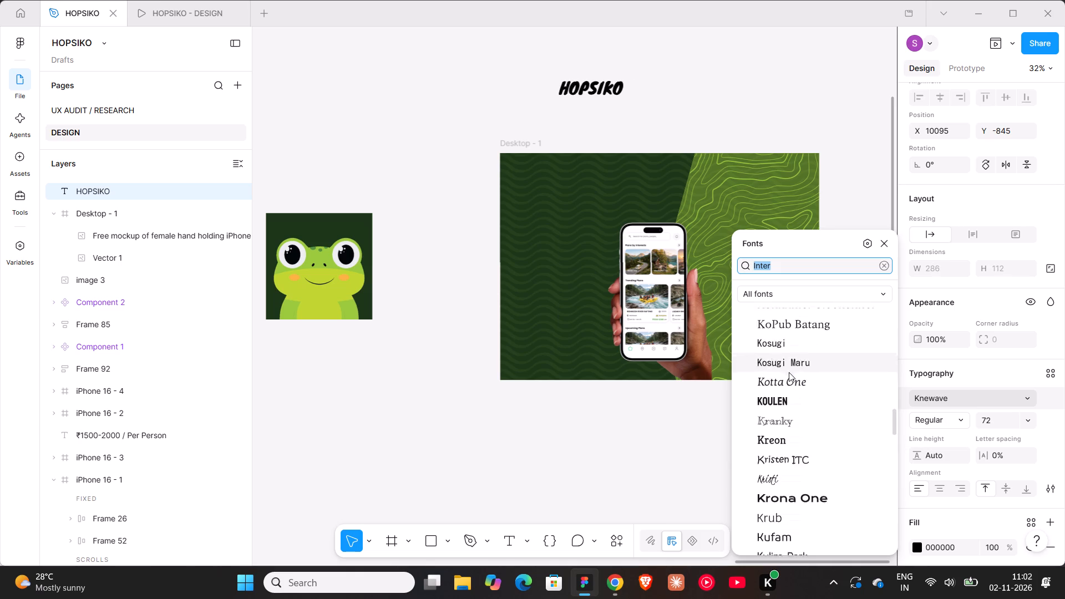
scroll(789, 372, "down", 7)
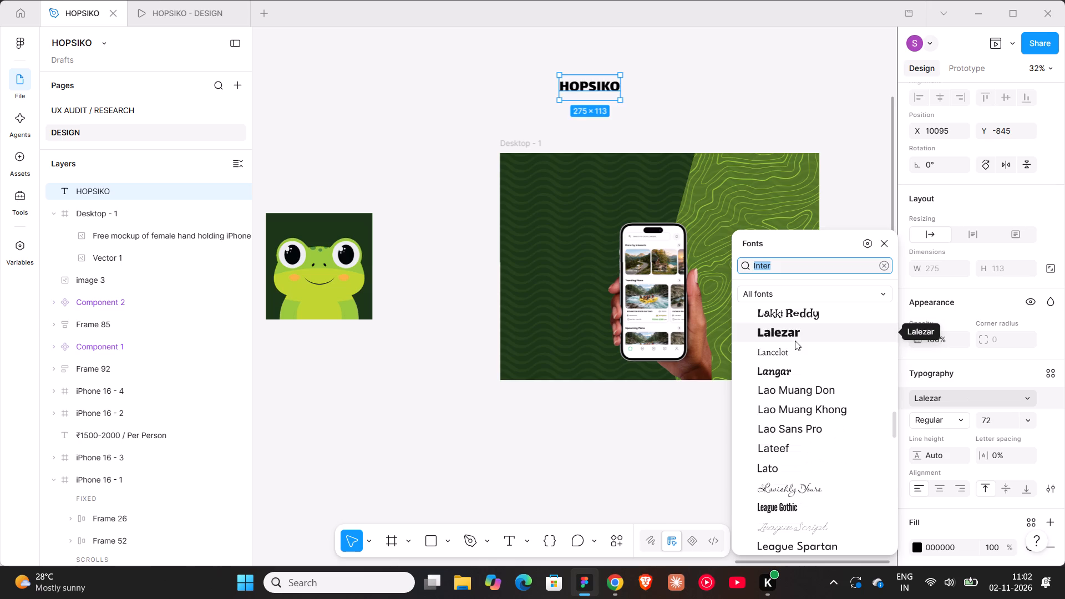
scroll(795, 341, "down", 7)
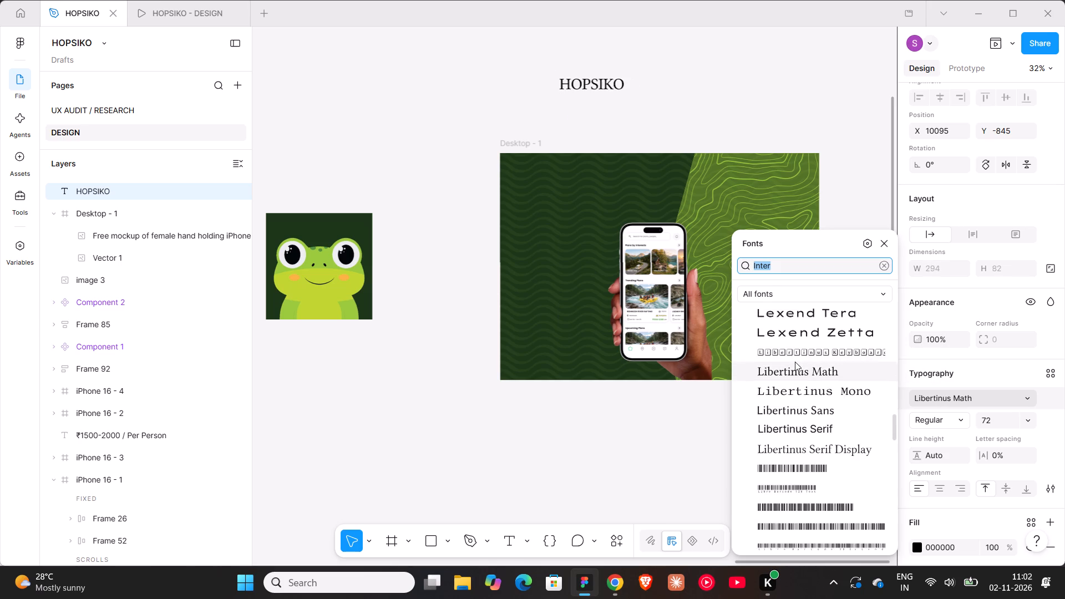
scroll(795, 362, "down", 1)
scroll(795, 362, "up", 2)
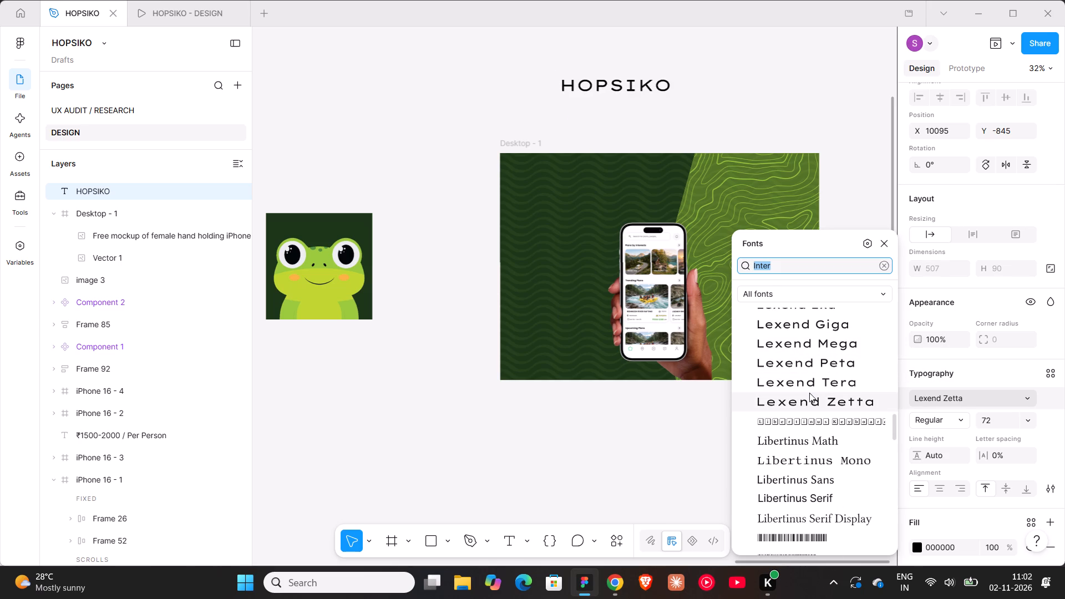
scroll(810, 399, "down", 3)
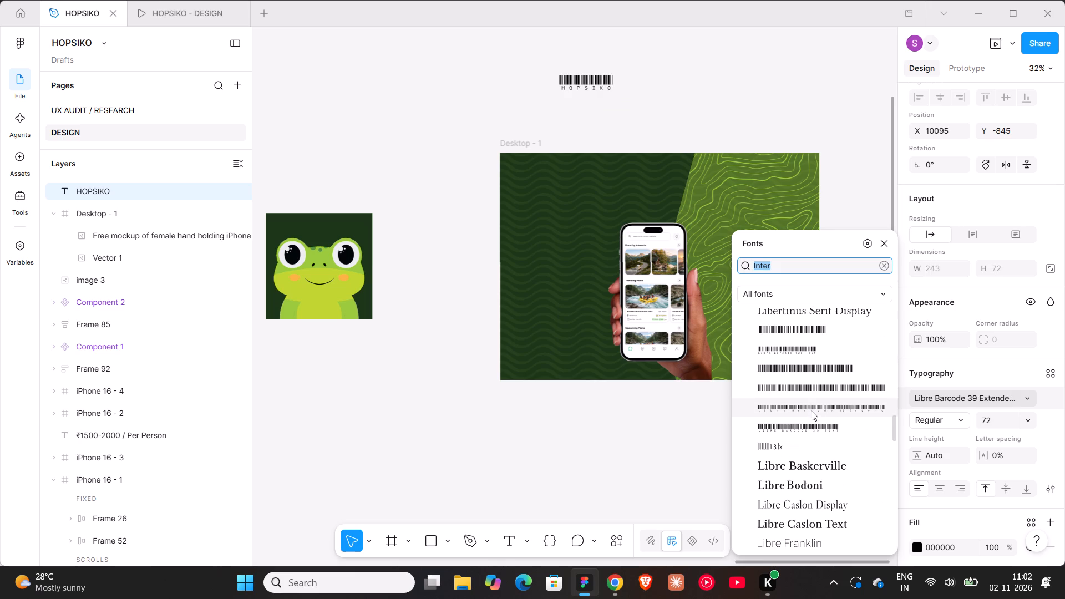
scroll(812, 412, "down", 3)
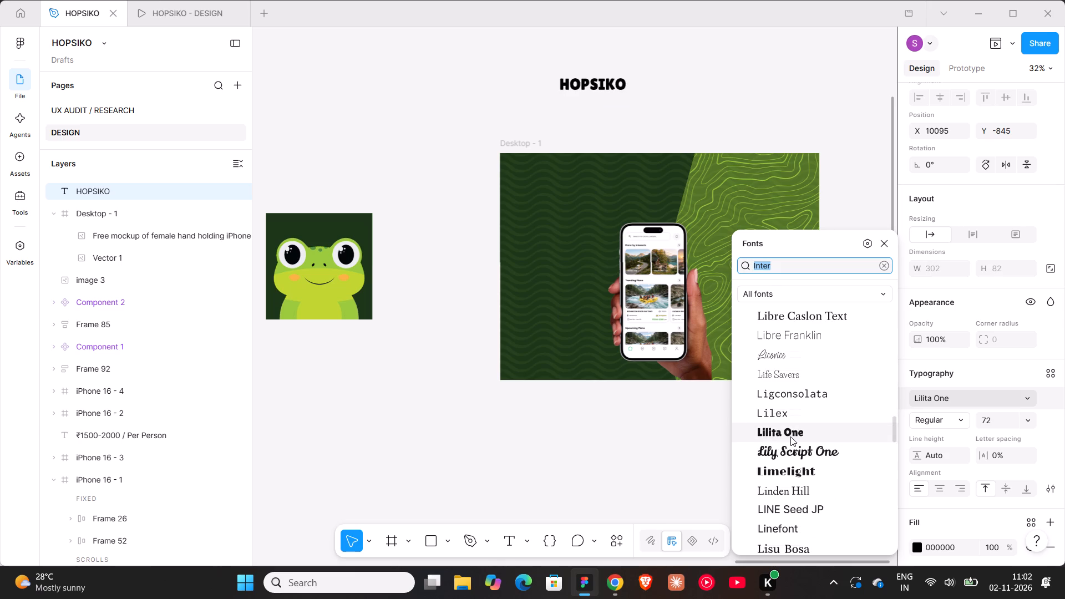
scroll(790, 436, "down", 2)
scroll(799, 342, "down", 1)
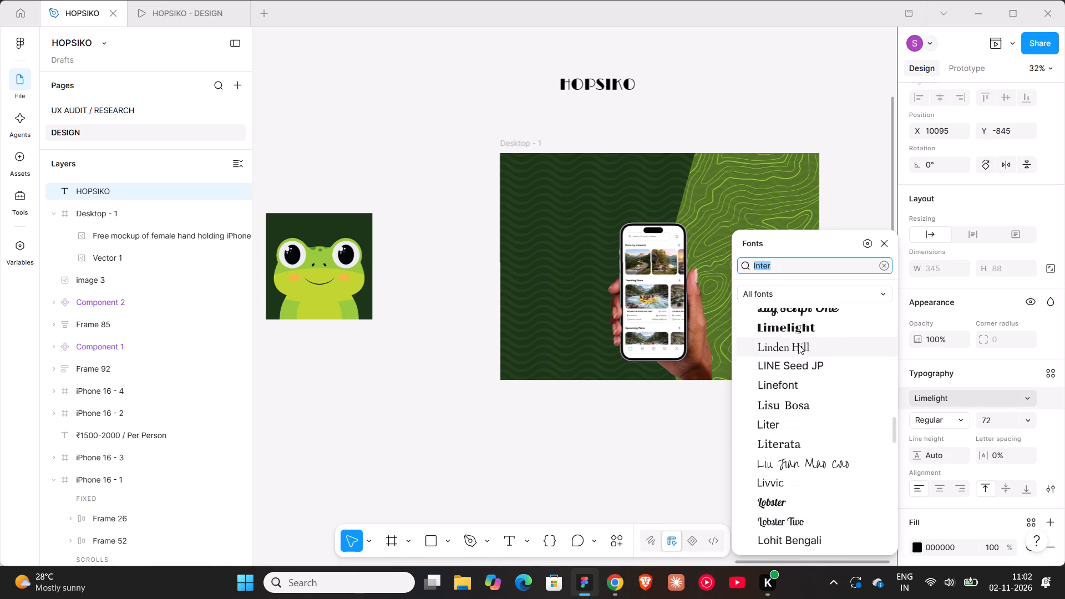
scroll(798, 344, "down", 2)
scroll(798, 344, "up", 1)
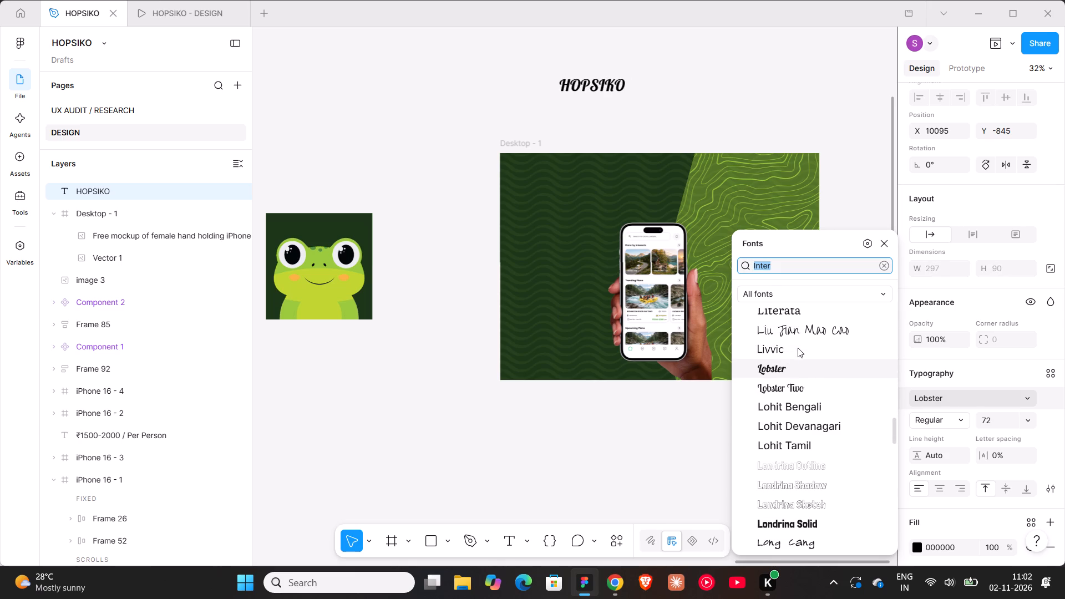
scroll(788, 361, "up", 2)
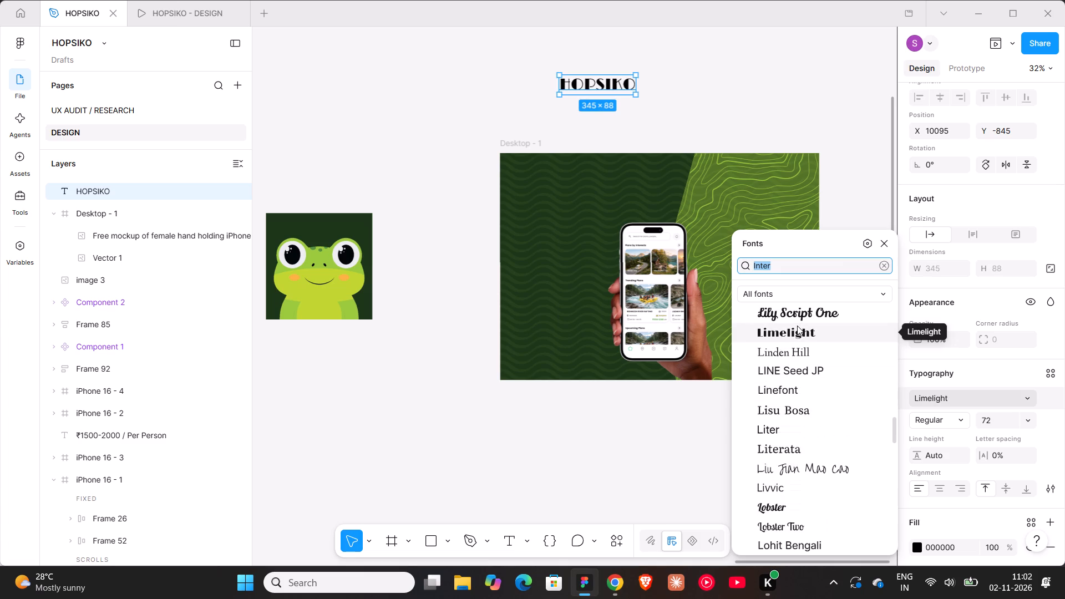
scroll(797, 326, "down", 9)
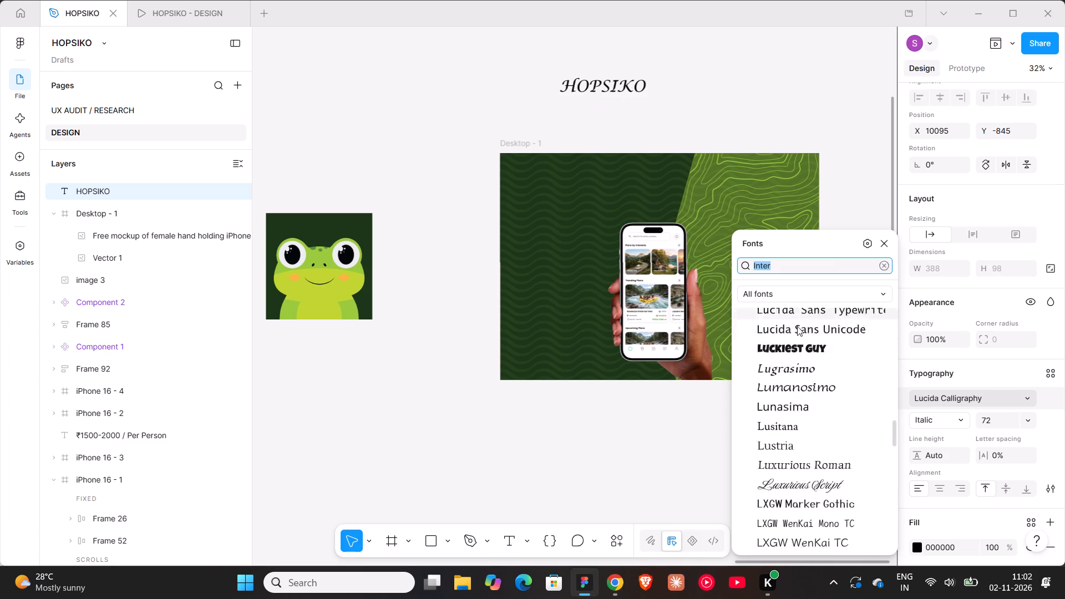
scroll(797, 326, "down", 3)
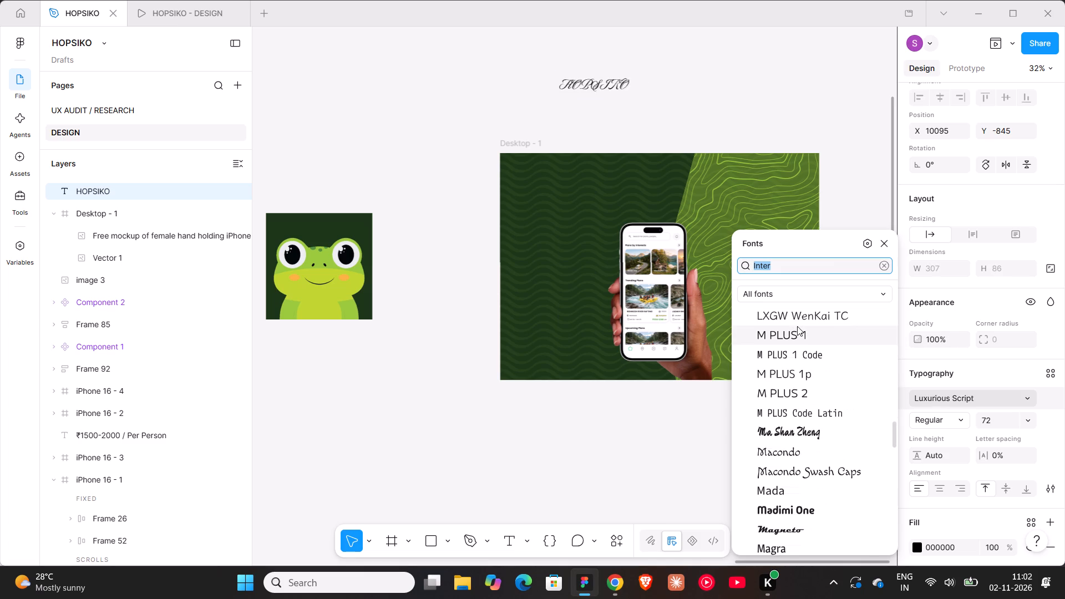
scroll(797, 326, "down", 3)
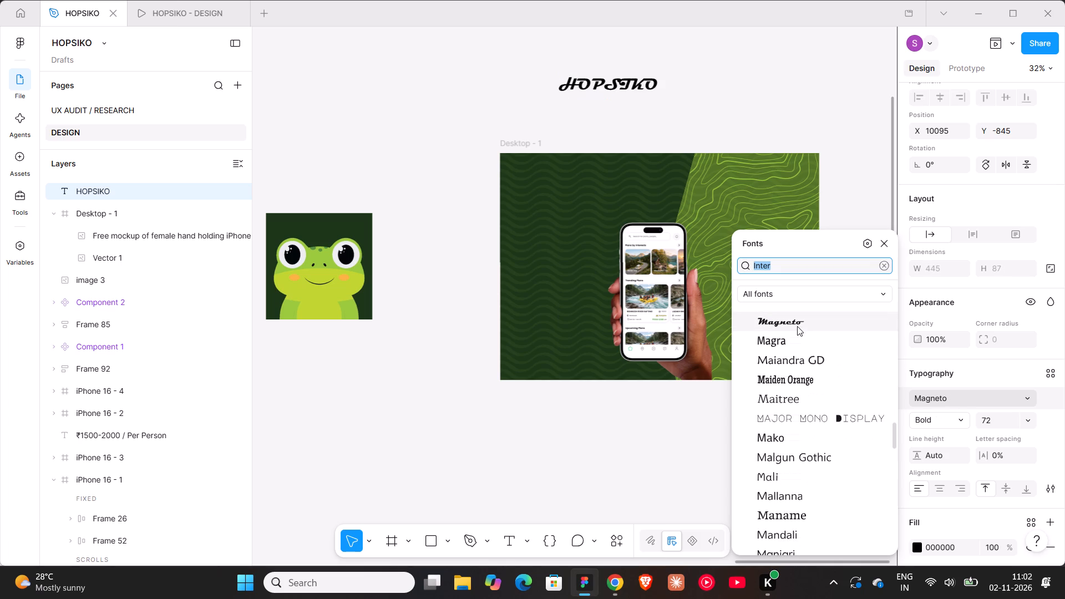
scroll(797, 326, "down", 1)
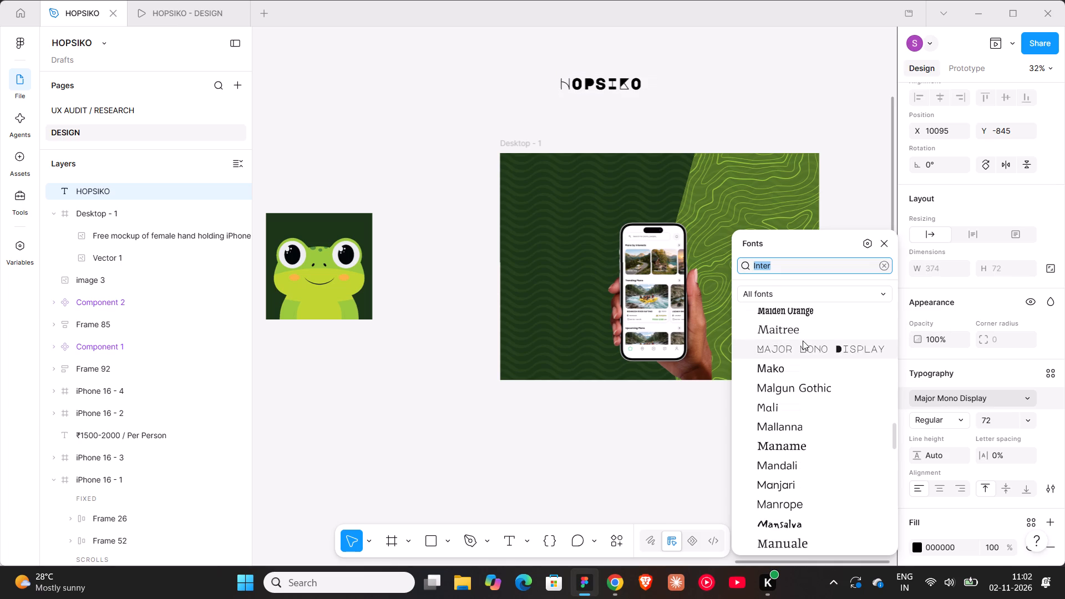
scroll(803, 341, "down", 3)
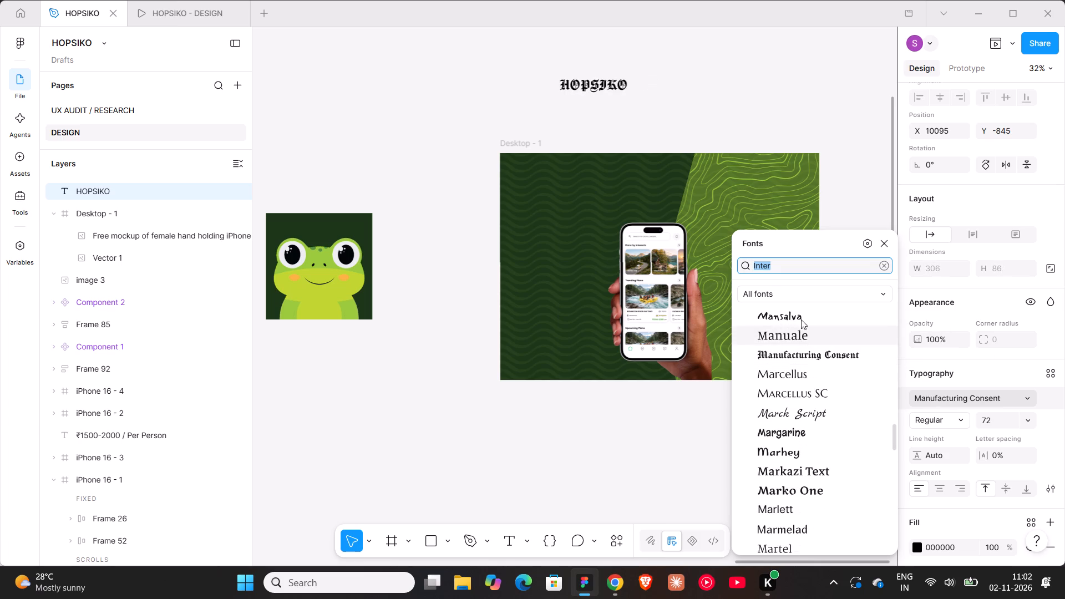
scroll(800, 318, "down", 2)
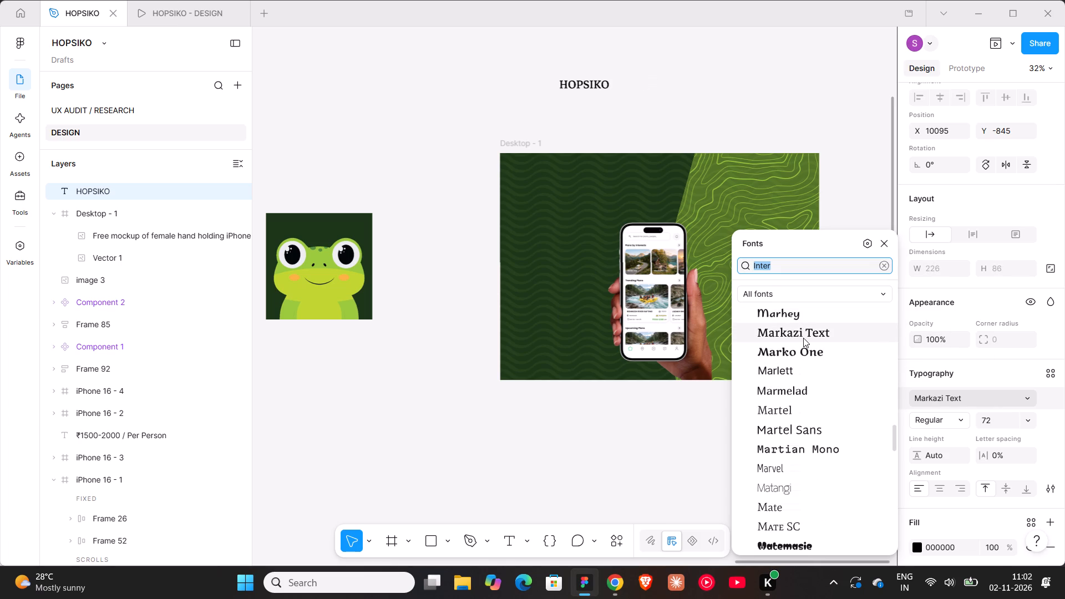
scroll(800, 347, "down", 2)
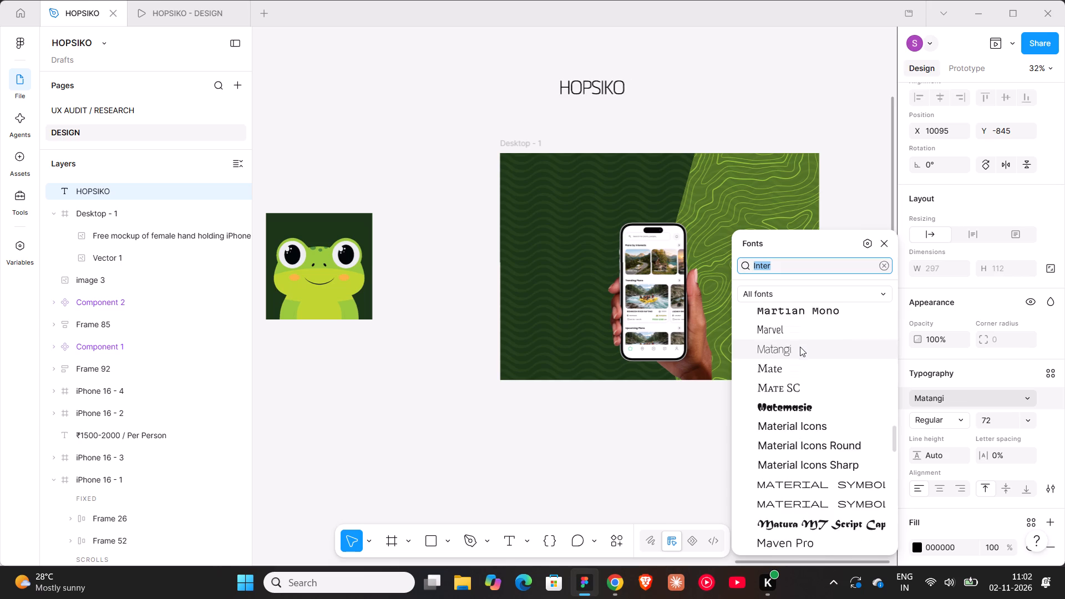
scroll(800, 347, "down", 3)
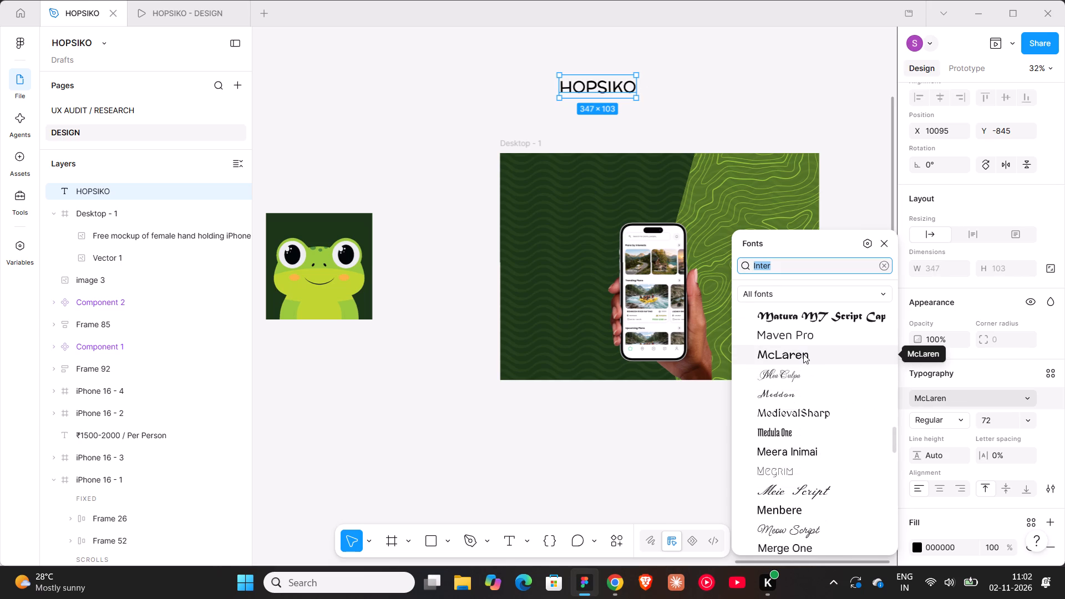
left_click(803, 354)
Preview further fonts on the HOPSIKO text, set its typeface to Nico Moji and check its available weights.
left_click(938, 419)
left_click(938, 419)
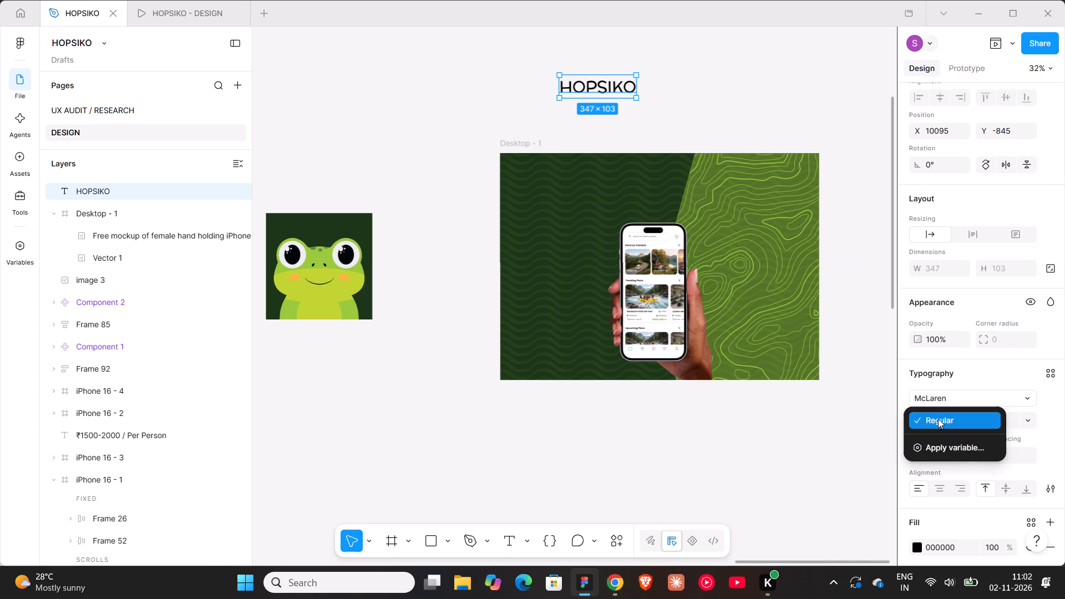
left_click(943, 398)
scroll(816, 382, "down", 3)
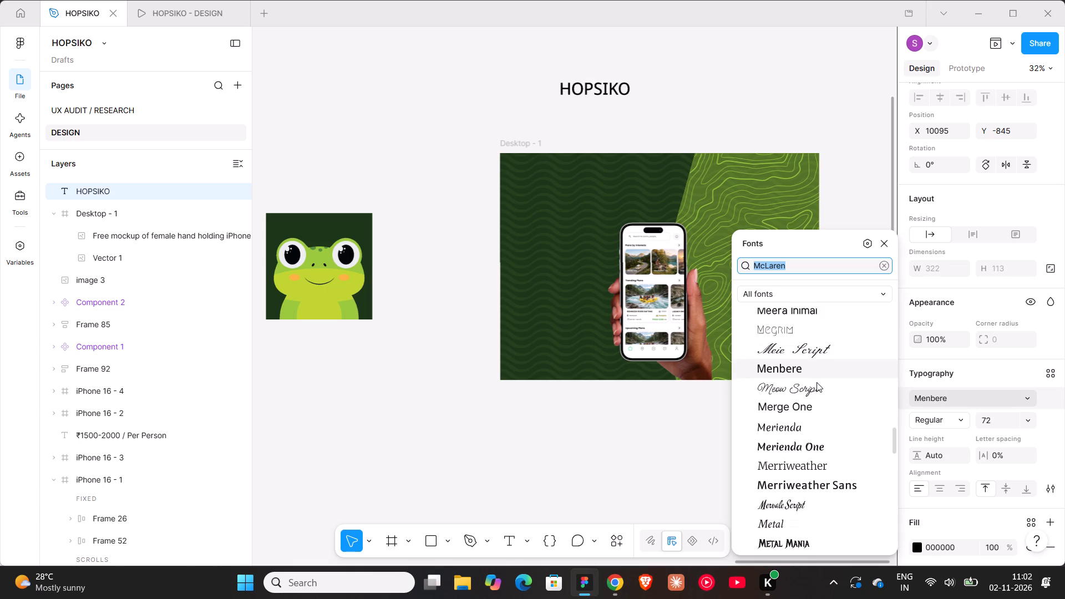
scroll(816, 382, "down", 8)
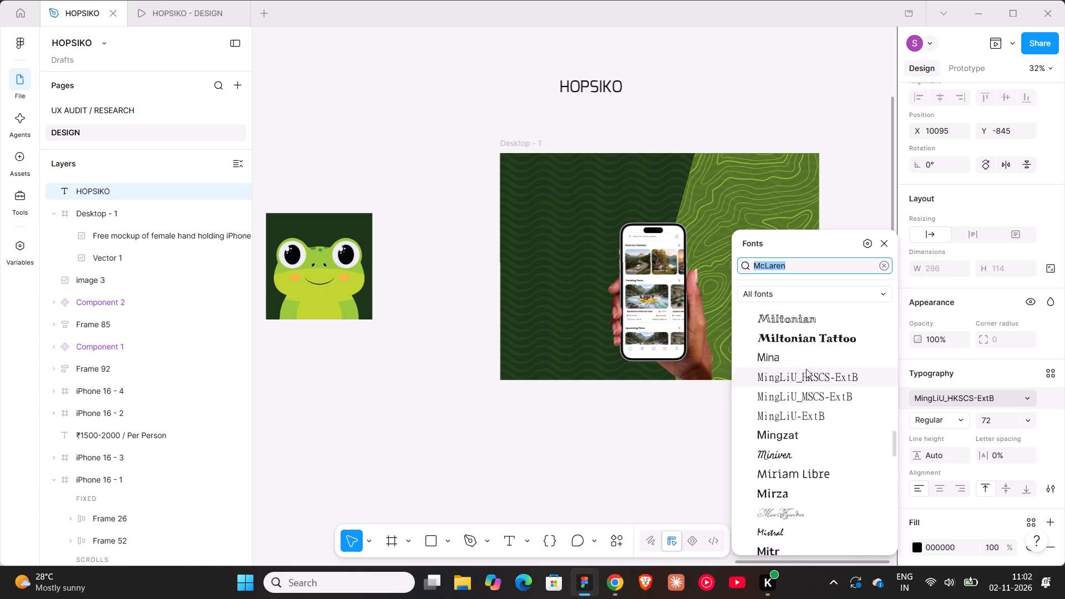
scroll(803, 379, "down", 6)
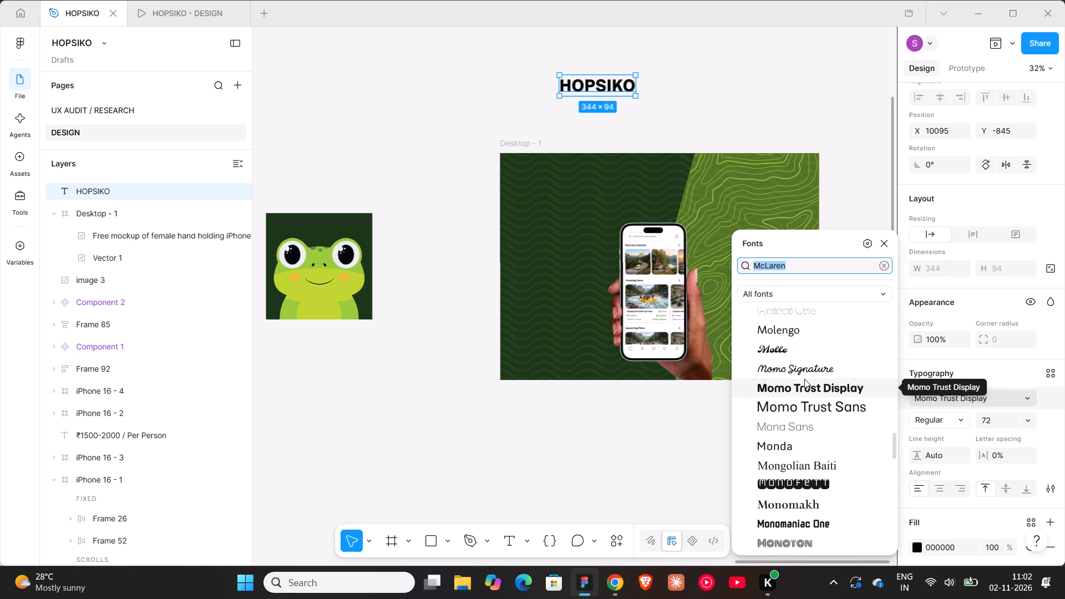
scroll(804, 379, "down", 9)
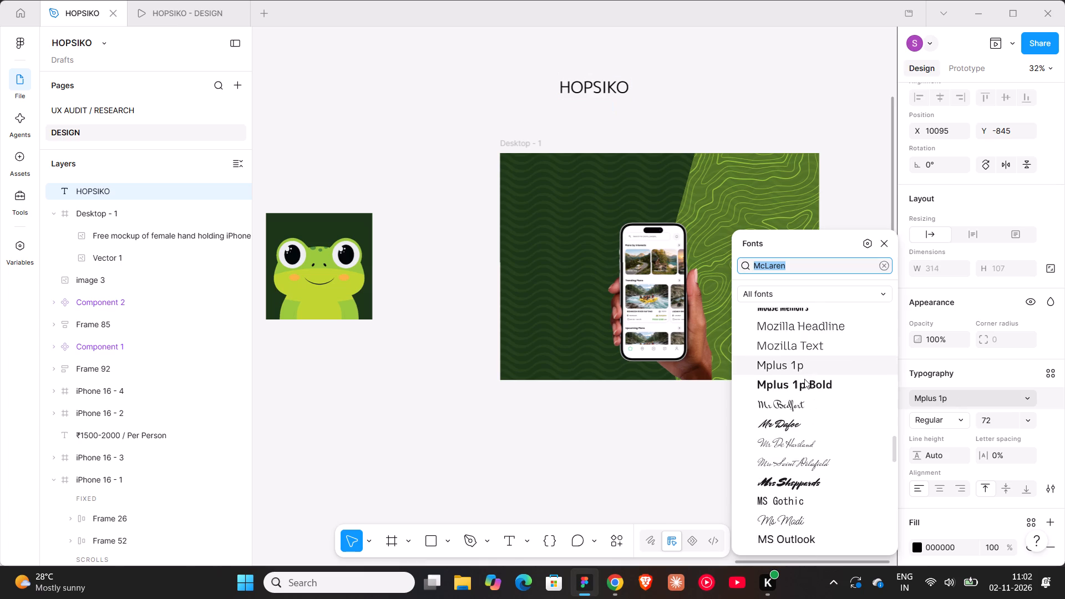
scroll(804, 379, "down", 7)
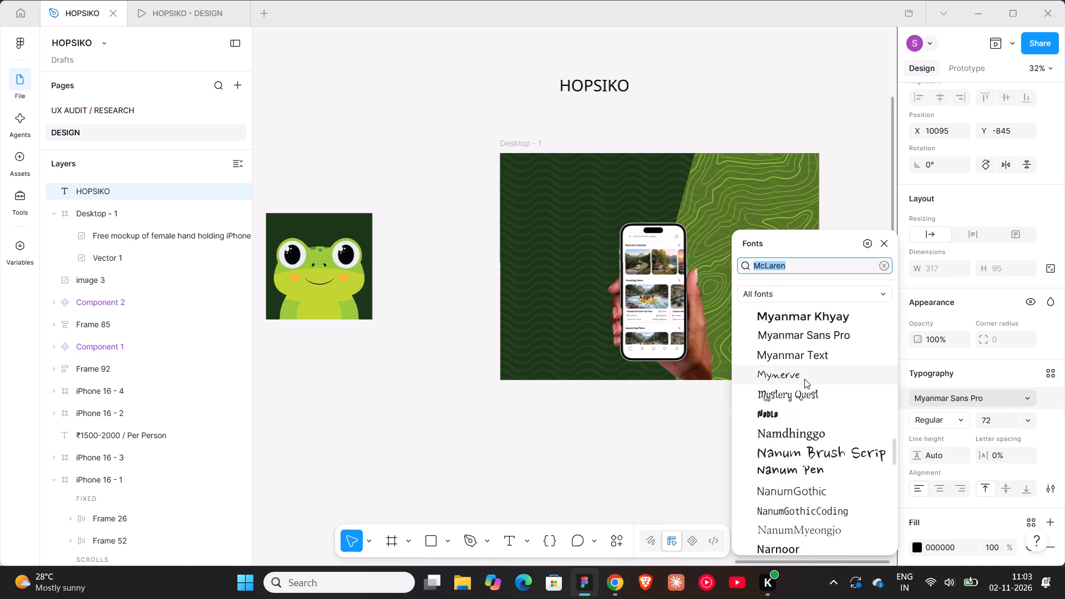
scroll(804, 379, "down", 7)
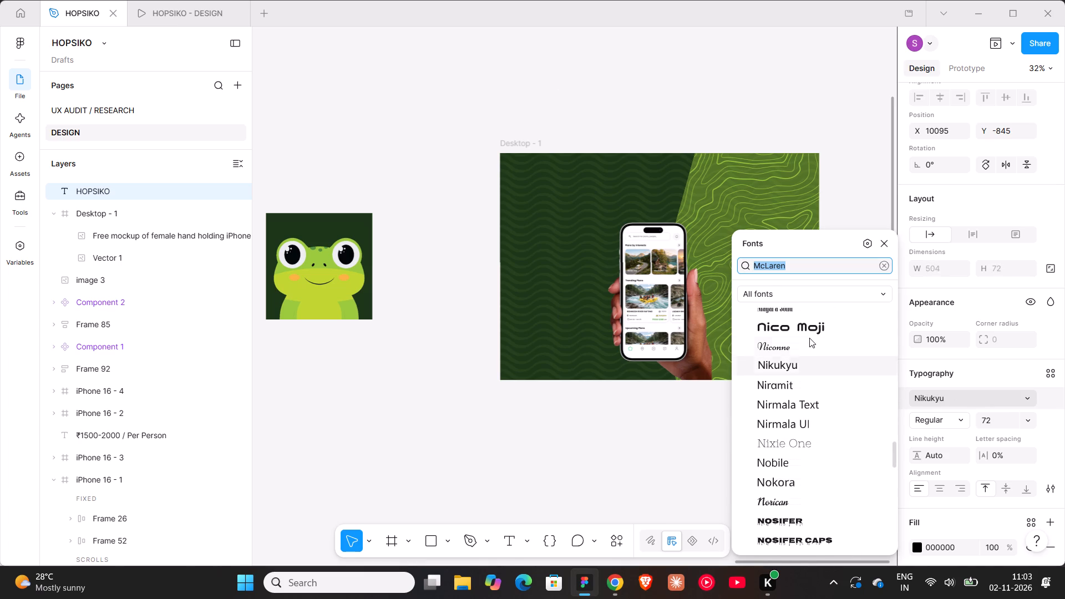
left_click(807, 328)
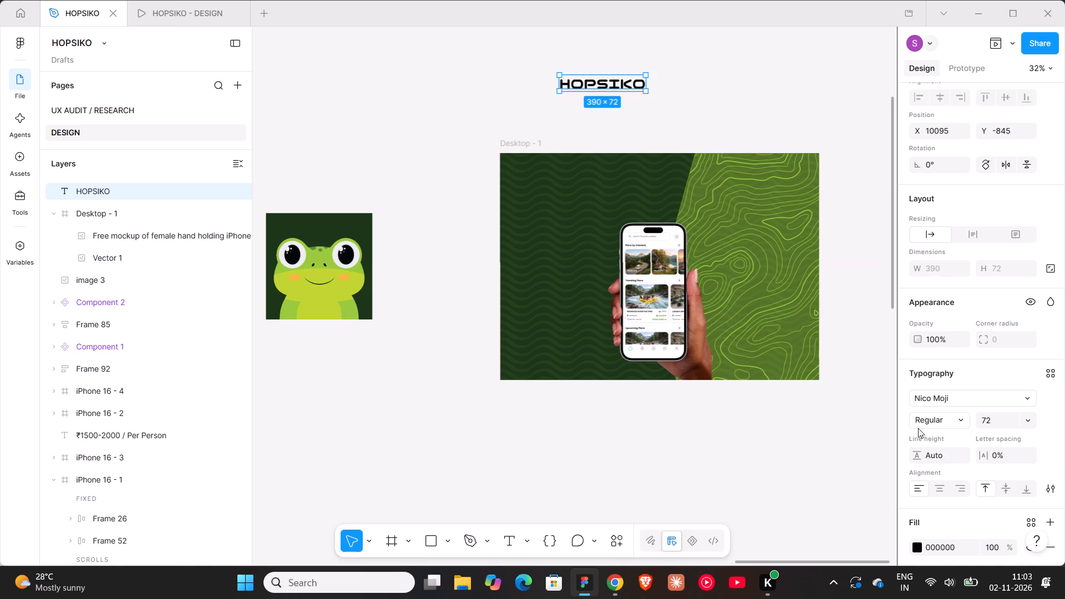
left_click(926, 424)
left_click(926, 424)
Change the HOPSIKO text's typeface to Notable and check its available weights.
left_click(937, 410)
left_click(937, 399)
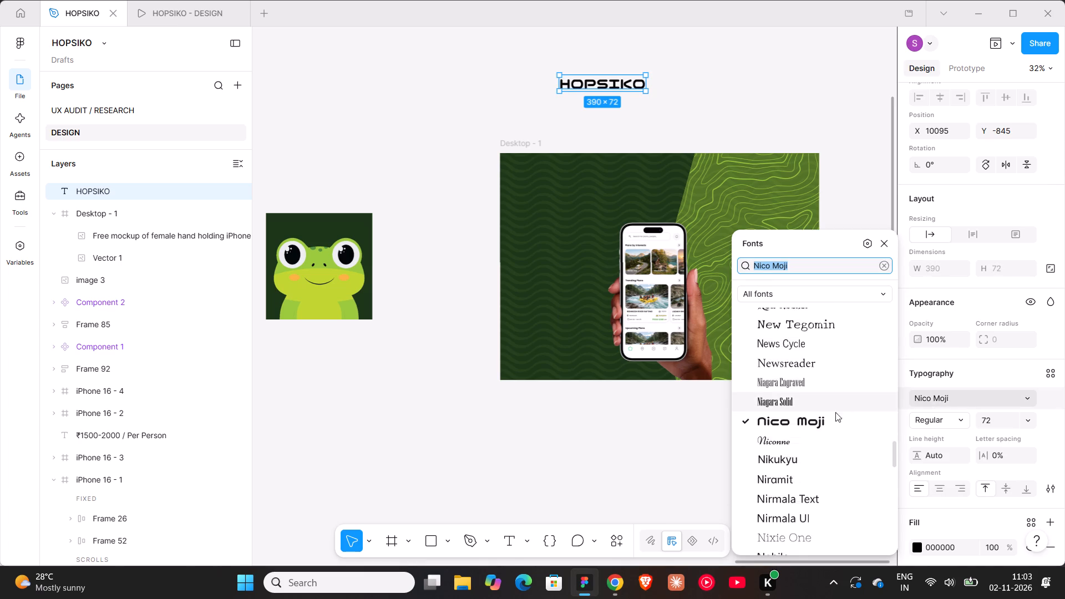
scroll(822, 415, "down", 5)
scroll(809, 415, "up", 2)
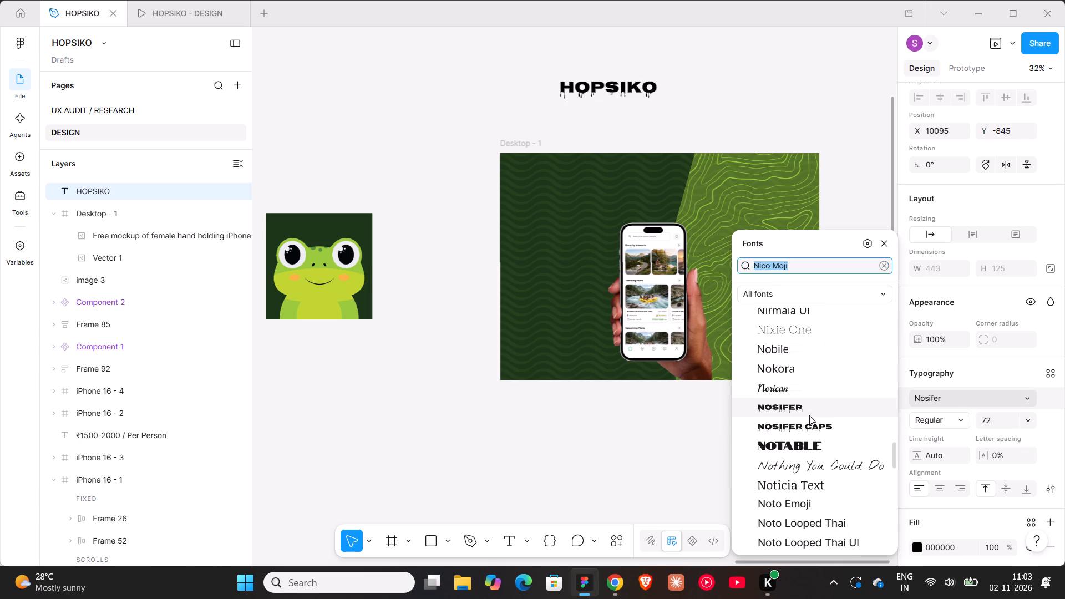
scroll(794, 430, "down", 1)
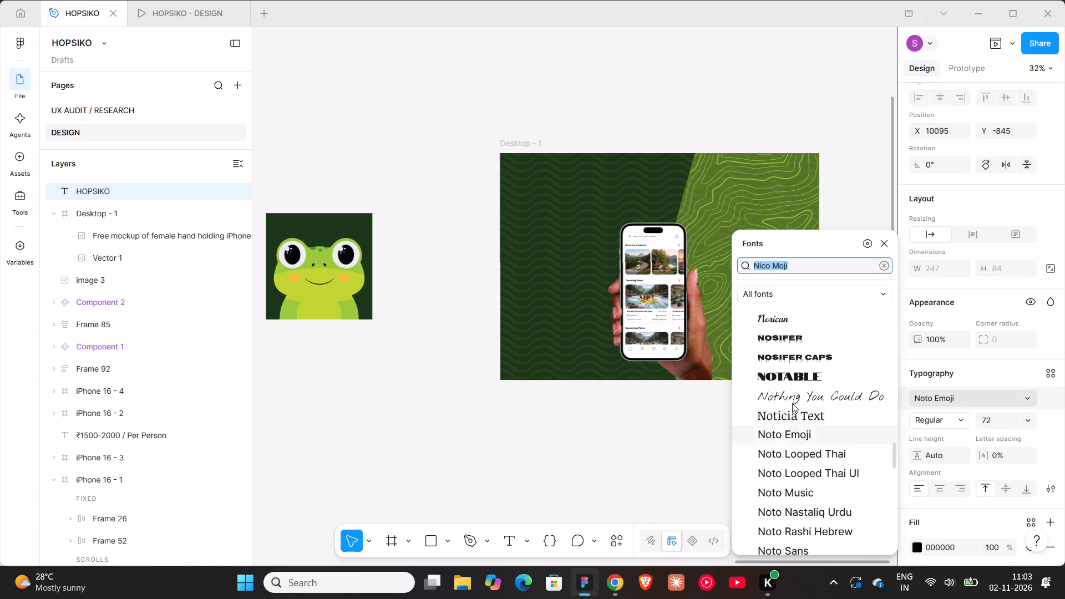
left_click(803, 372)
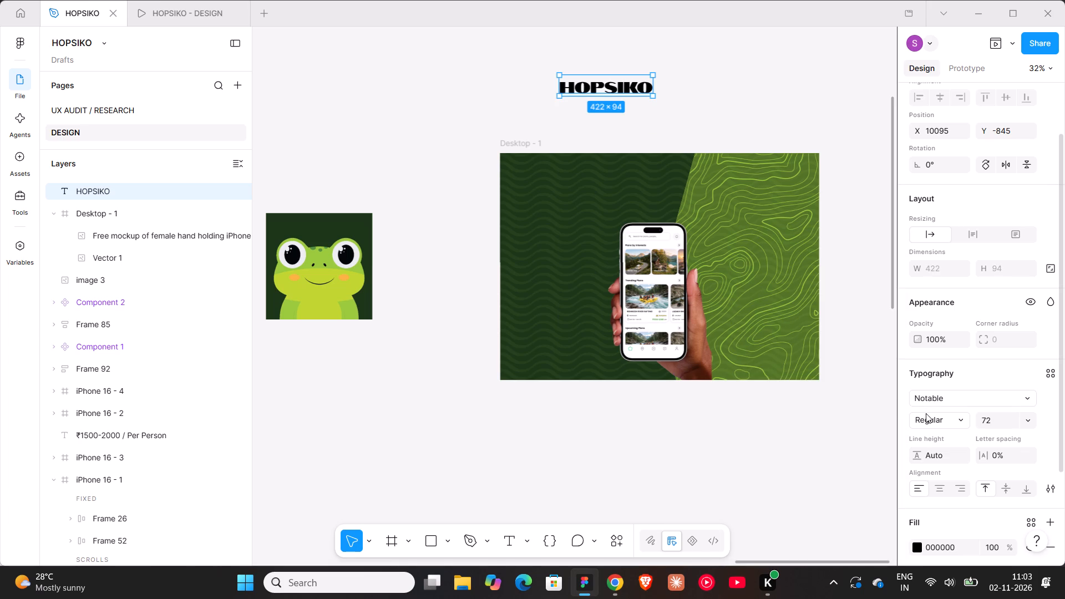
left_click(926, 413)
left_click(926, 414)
Preview the fonts listed after Notable on the HOPSIKO text, set its typeface to Prosto One and check its available weights.
left_click(936, 400)
scroll(790, 393, "down", 6)
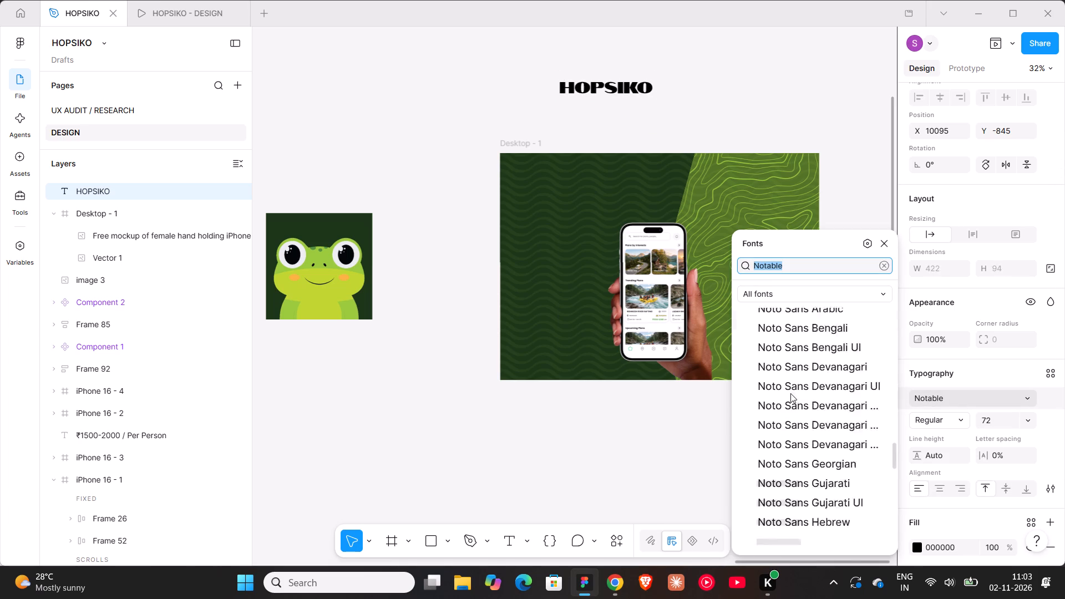
scroll(790, 393, "down", 17)
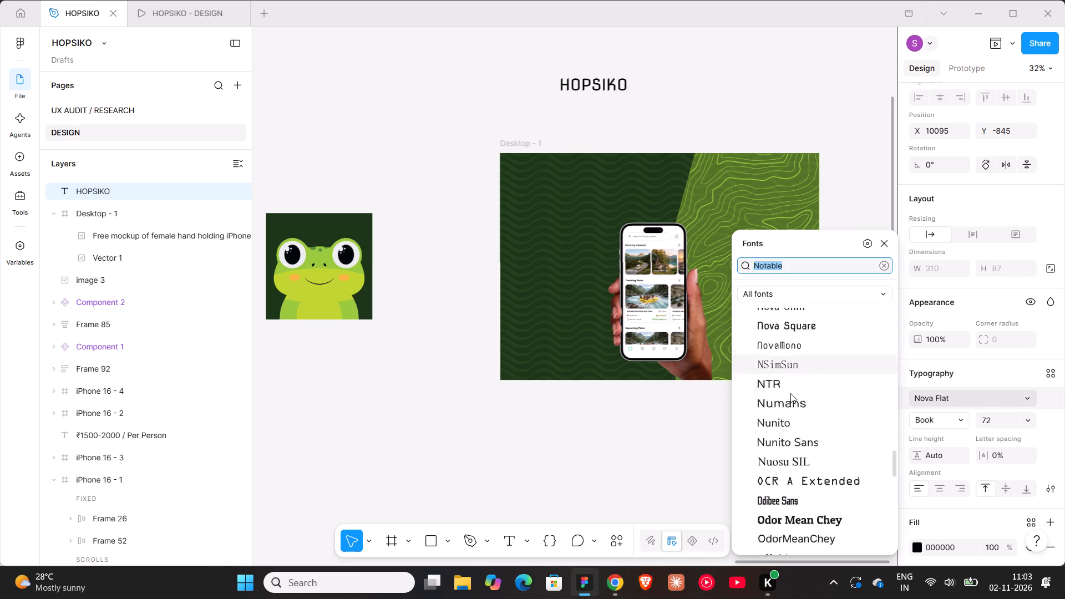
scroll(790, 393, "down", 6)
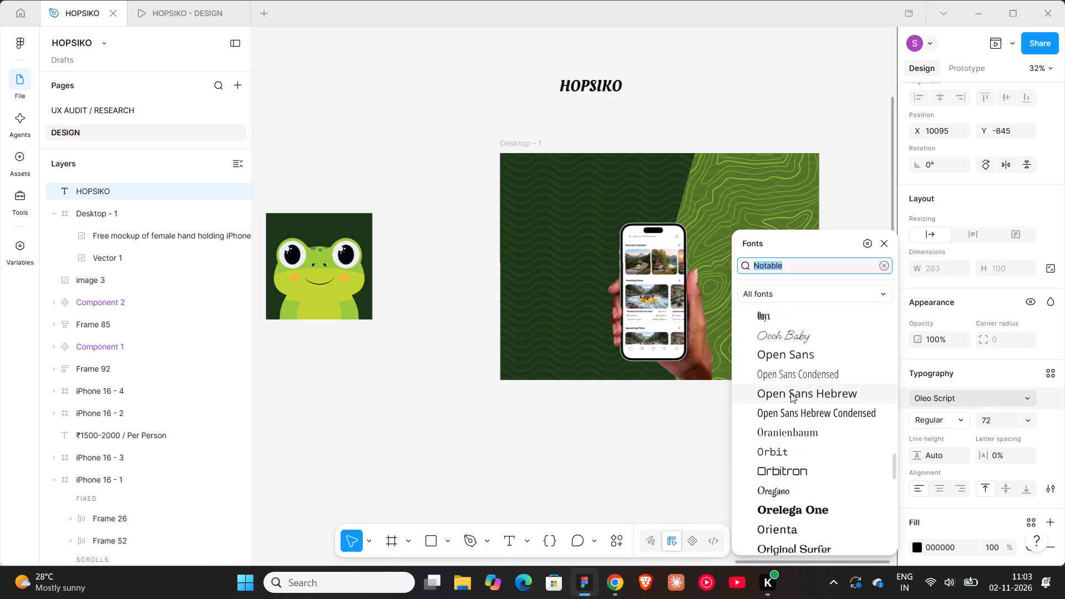
scroll(790, 393, "down", 3)
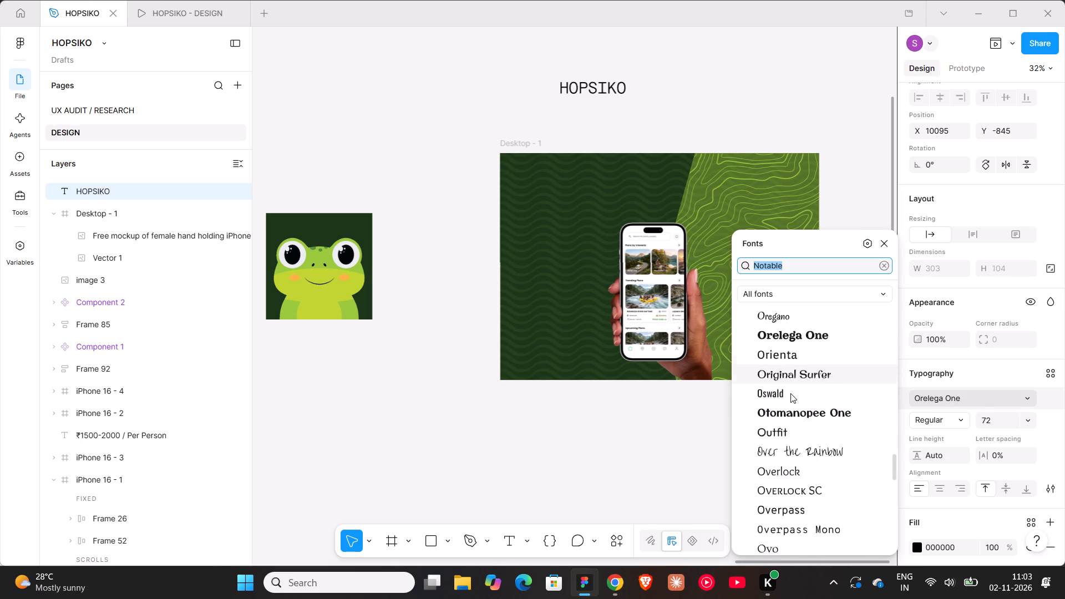
scroll(790, 393, "down", 6)
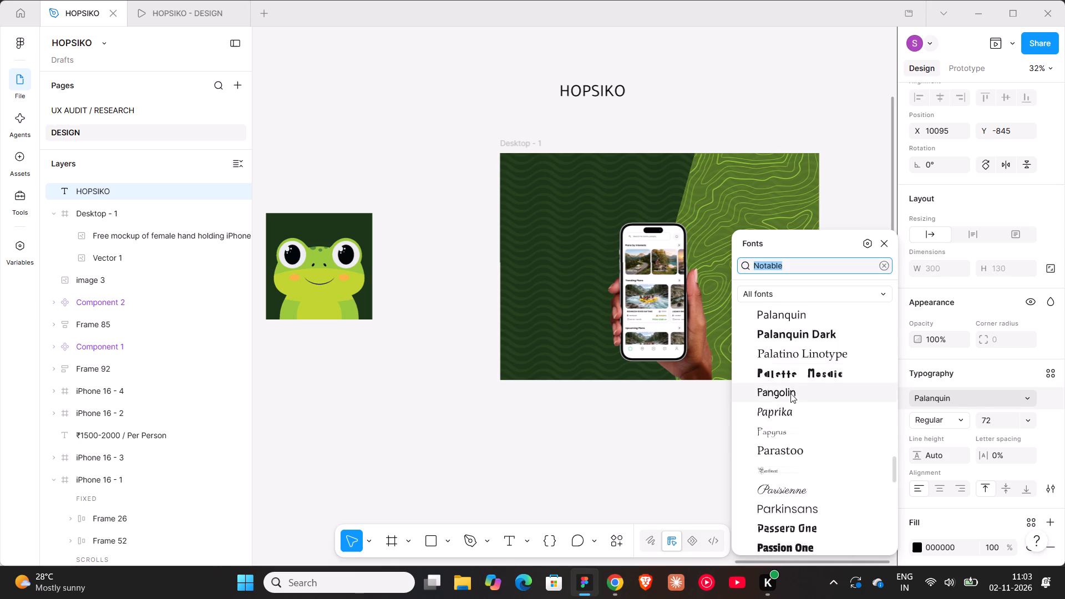
scroll(790, 393, "down", 5)
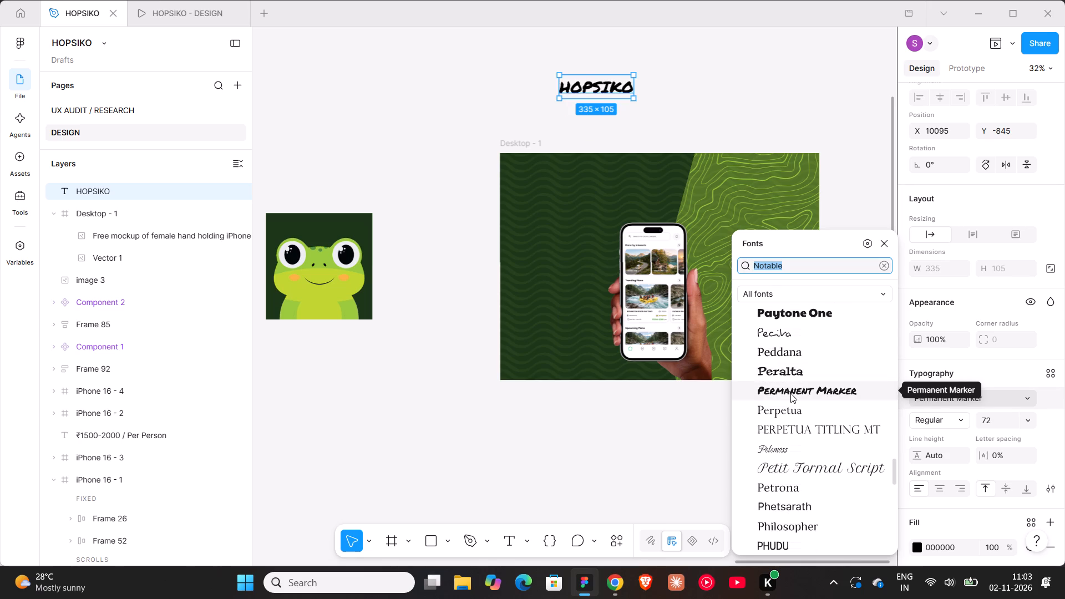
scroll(790, 393, "down", 3)
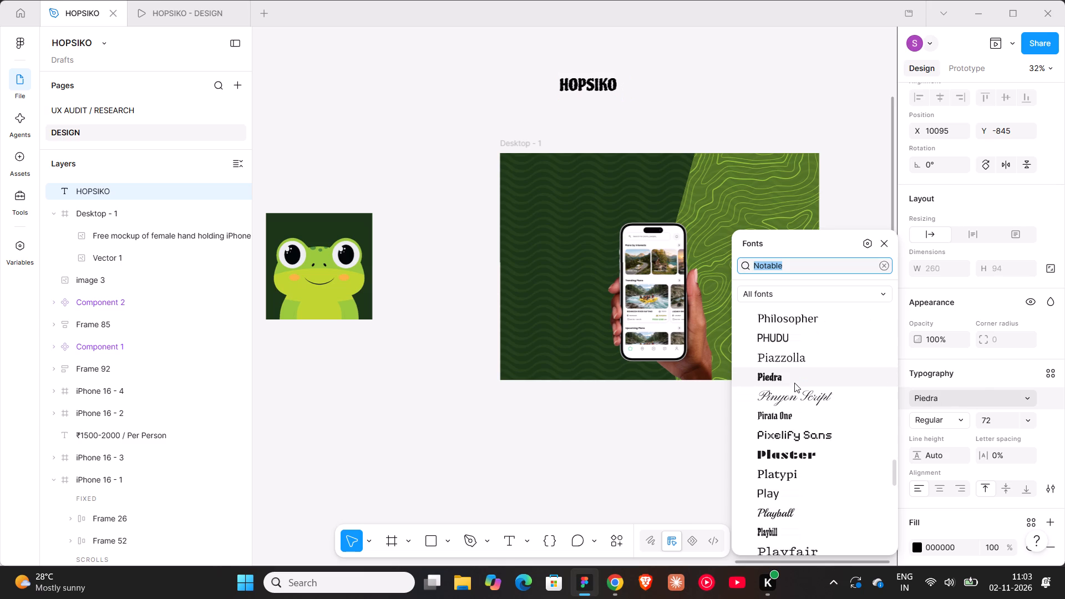
scroll(794, 383, "down", 1)
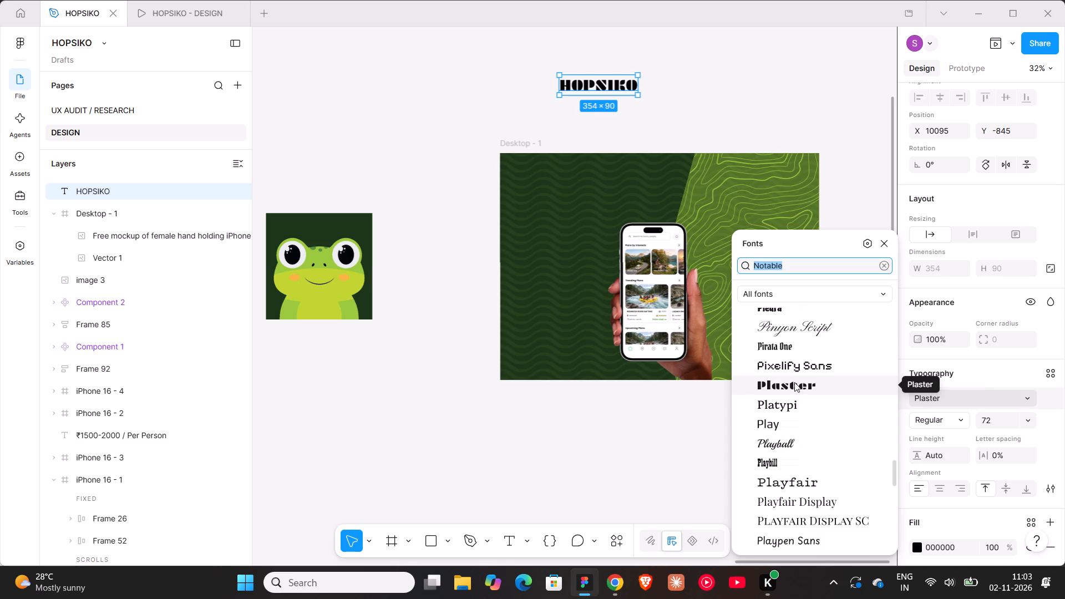
scroll(795, 390, "down", 2)
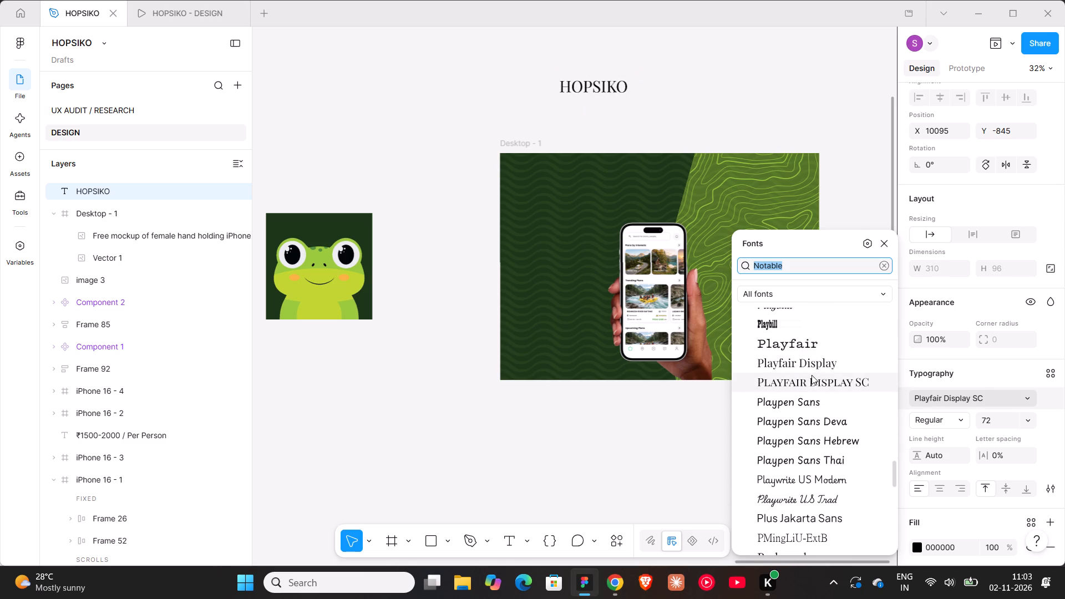
scroll(812, 385, "down", 3)
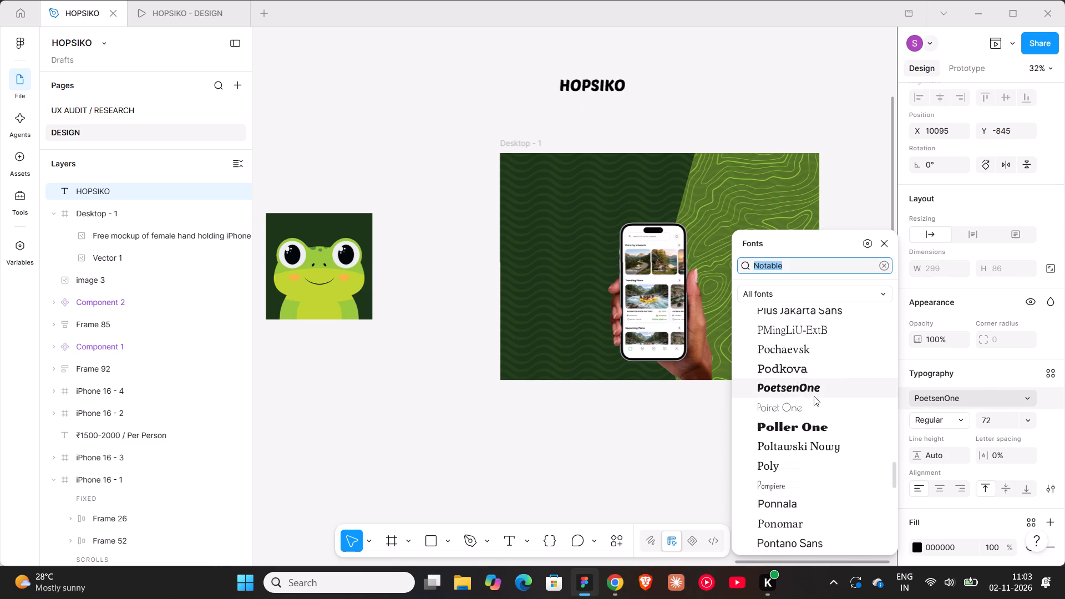
scroll(814, 398, "down", 3)
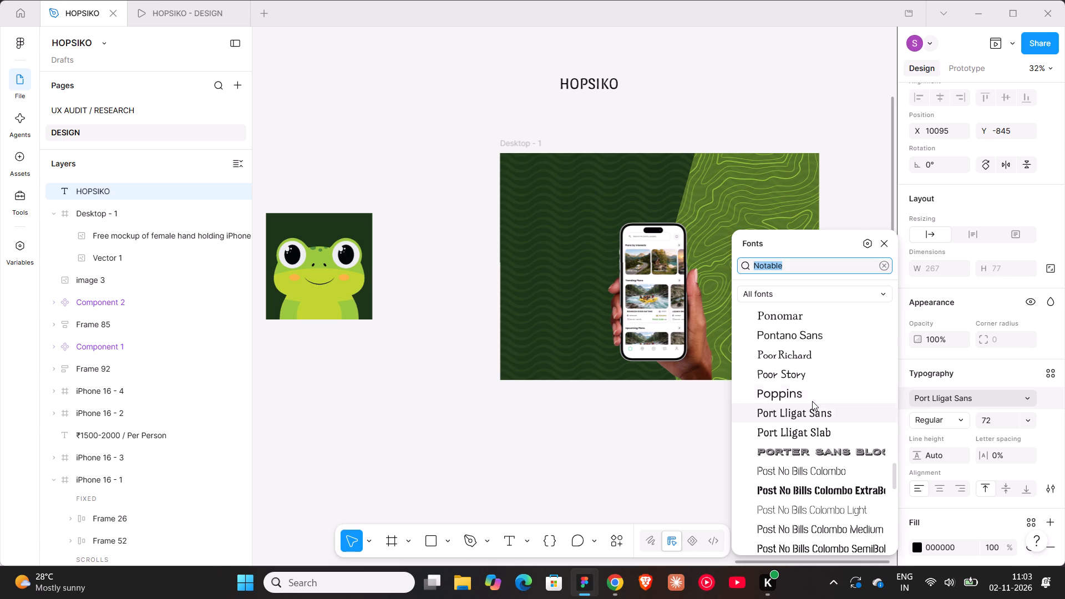
scroll(813, 399, "down", 6)
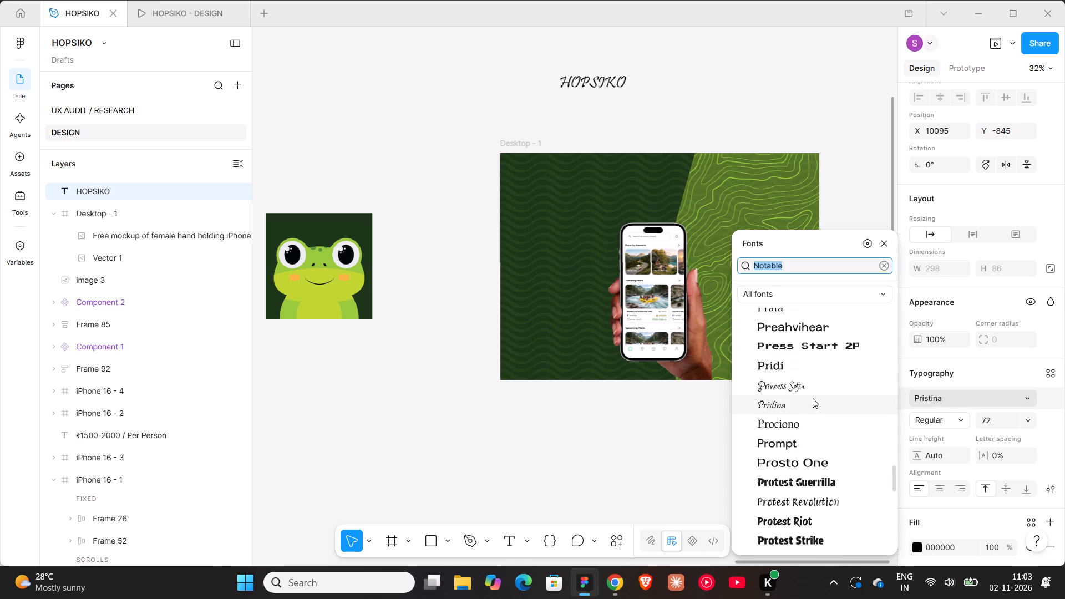
left_click(825, 464)
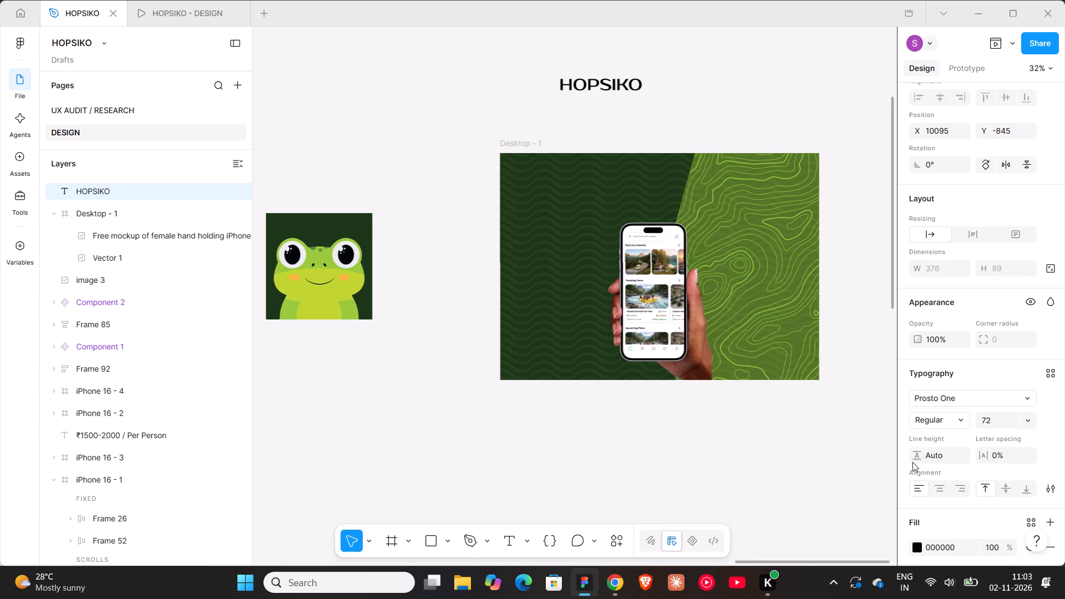
left_click(937, 414)
left_click(937, 417)
Preview the fonts listed after Prosto One on the HOPSIKO text.
left_click(936, 386)
left_click(932, 397)
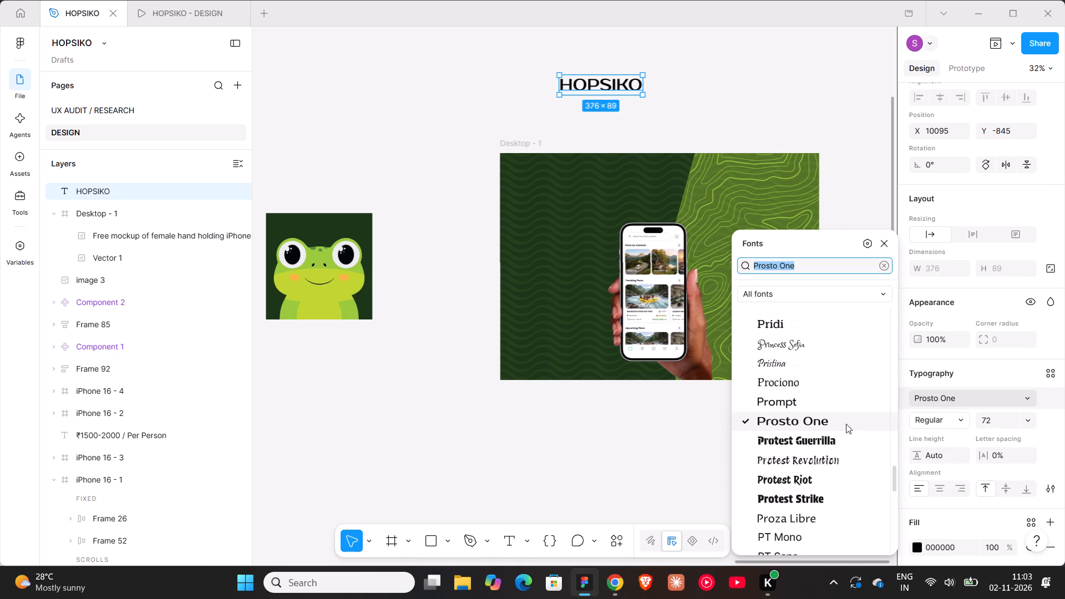
scroll(806, 426, "down", 9)
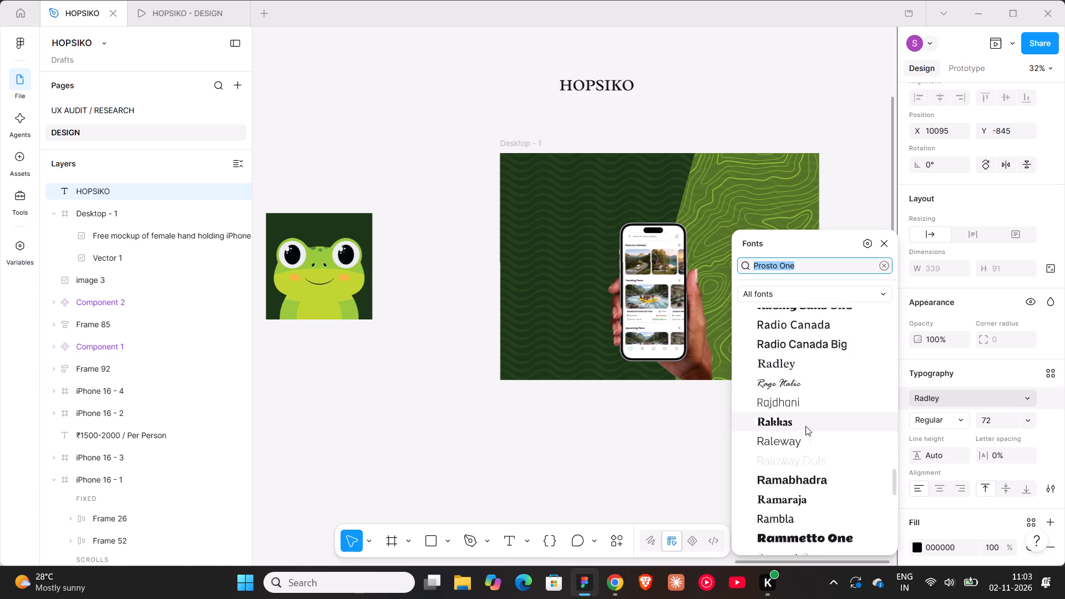
scroll(805, 426, "down", 3)
Switch to Chrome and examine the typography of the Unimart UX Audit Case Study's cover and About section on Behance.
left_click(621, 579)
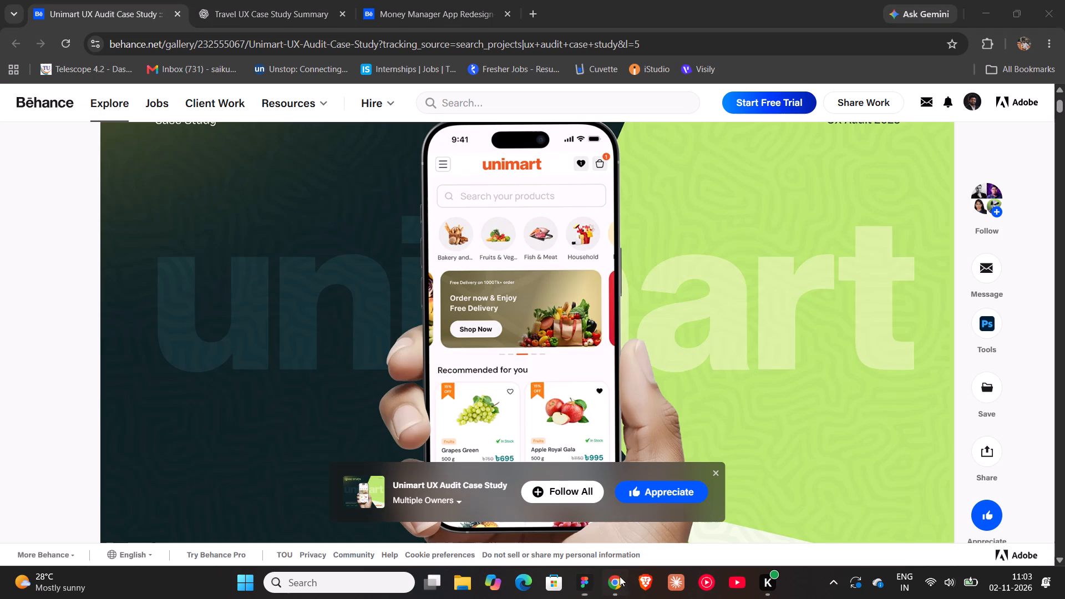
scroll(652, 417, "up", 2)
scroll(657, 394, "down", 12)
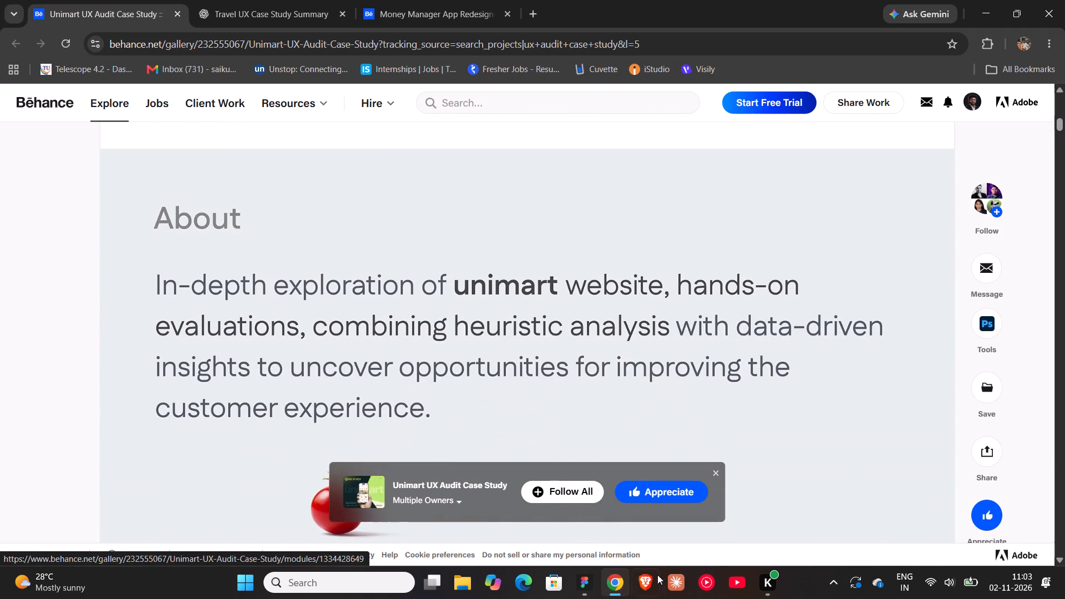
Switch to Figma, search the font list for "sans" and preview the matching typefaces on the HOPSIKO text.
left_click(585, 581)
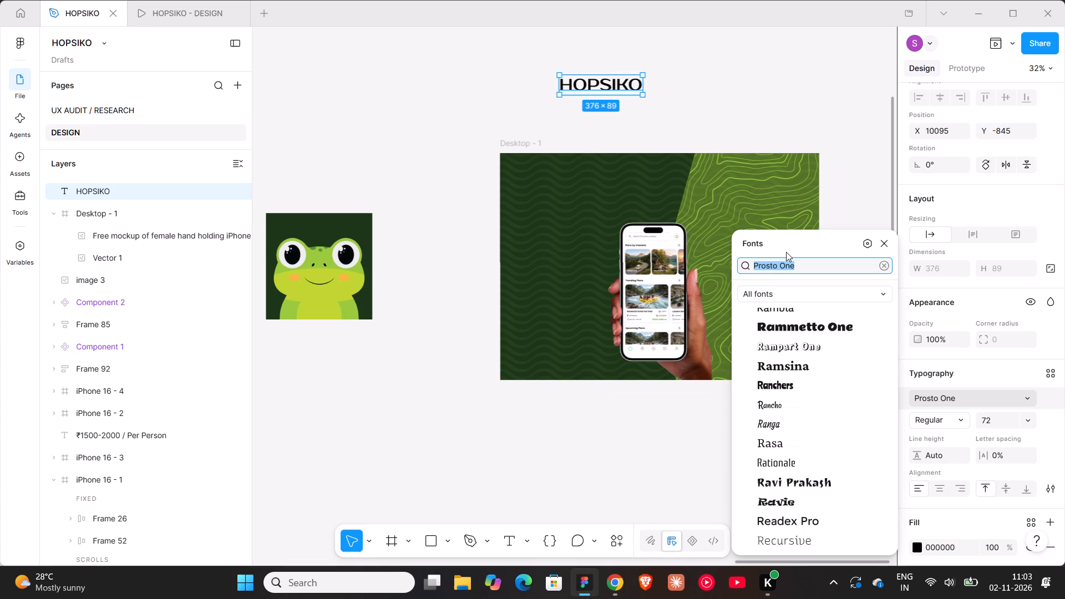
type("sans")
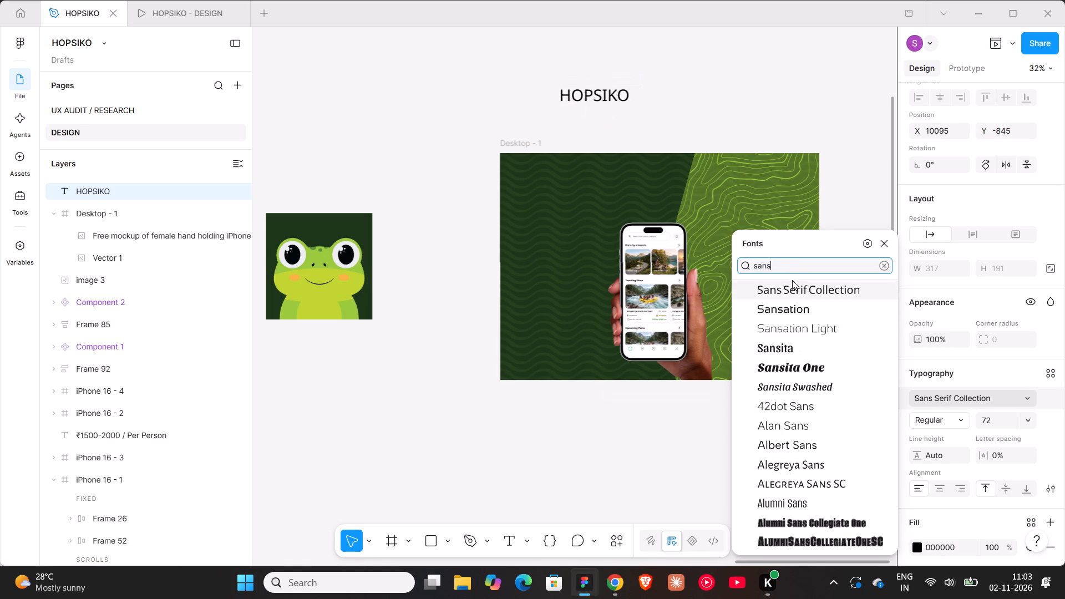
left_click(952, 422)
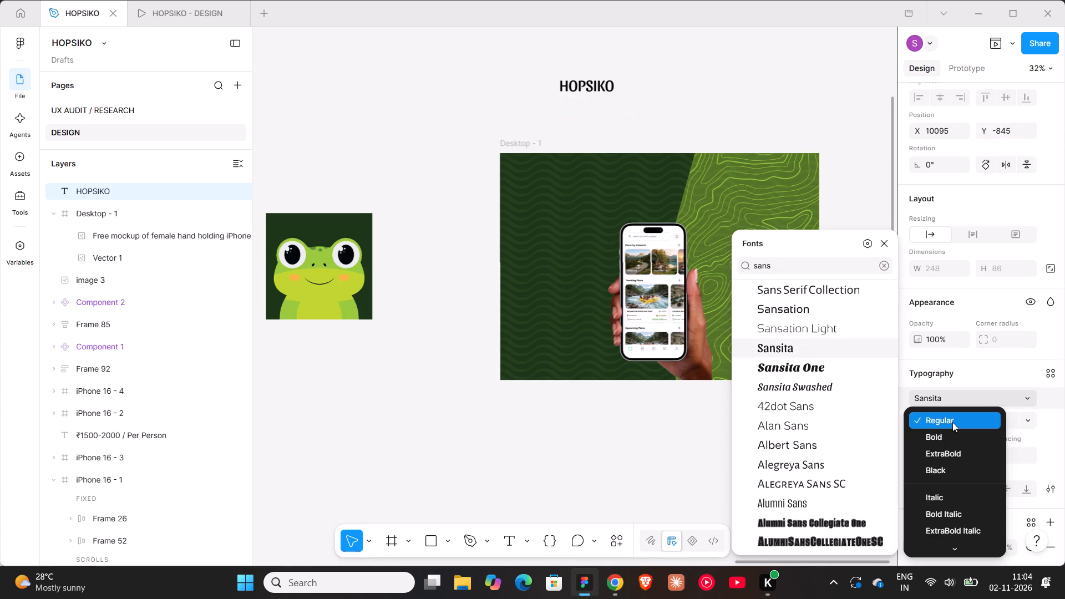
left_click(952, 422)
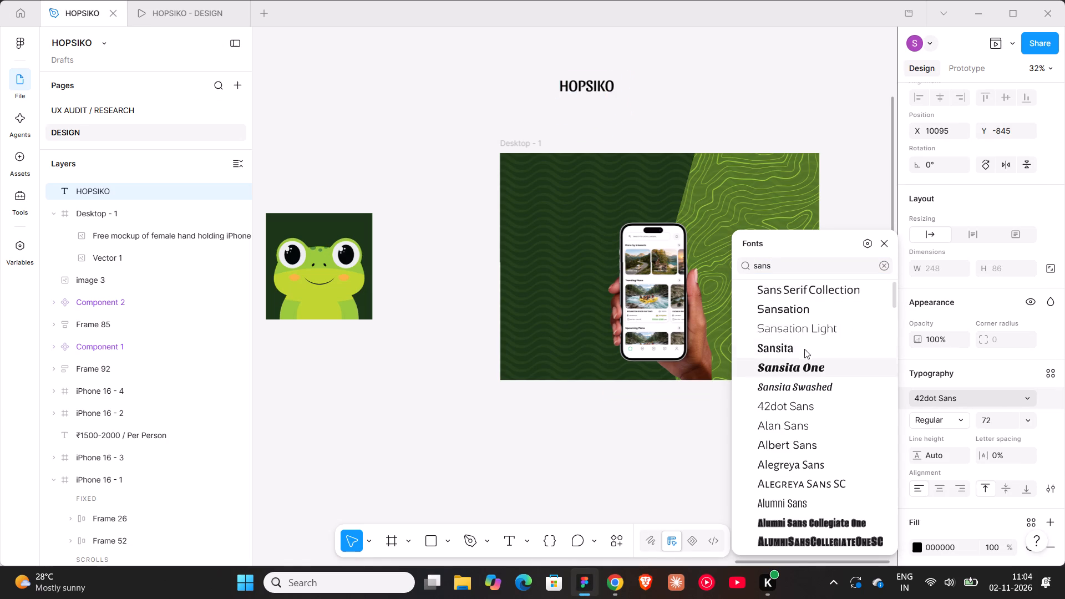
scroll(808, 390, "down", 4)
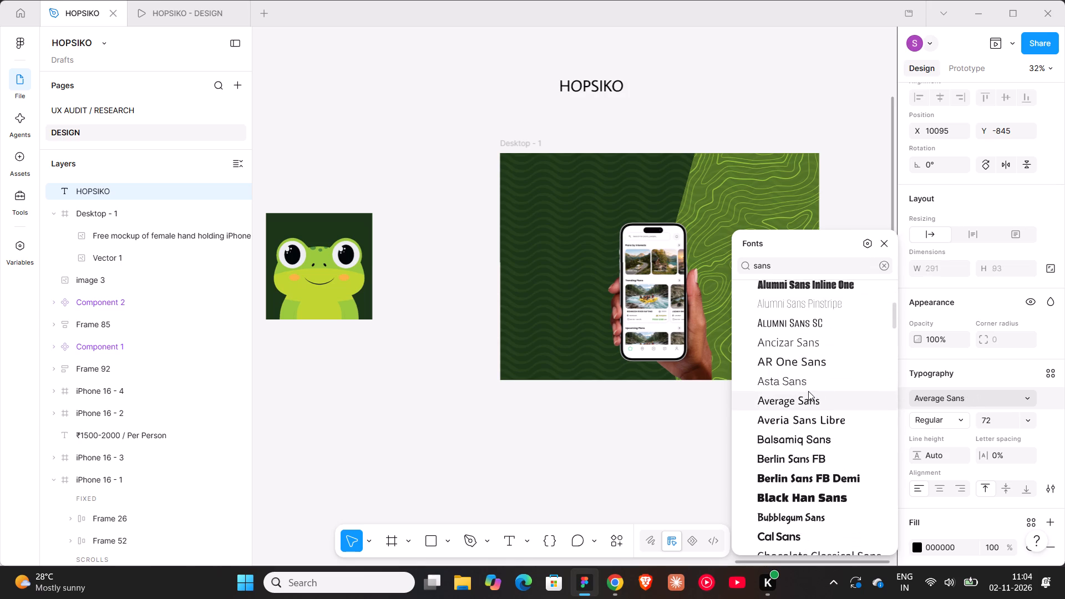
scroll(808, 391, "down", 2)
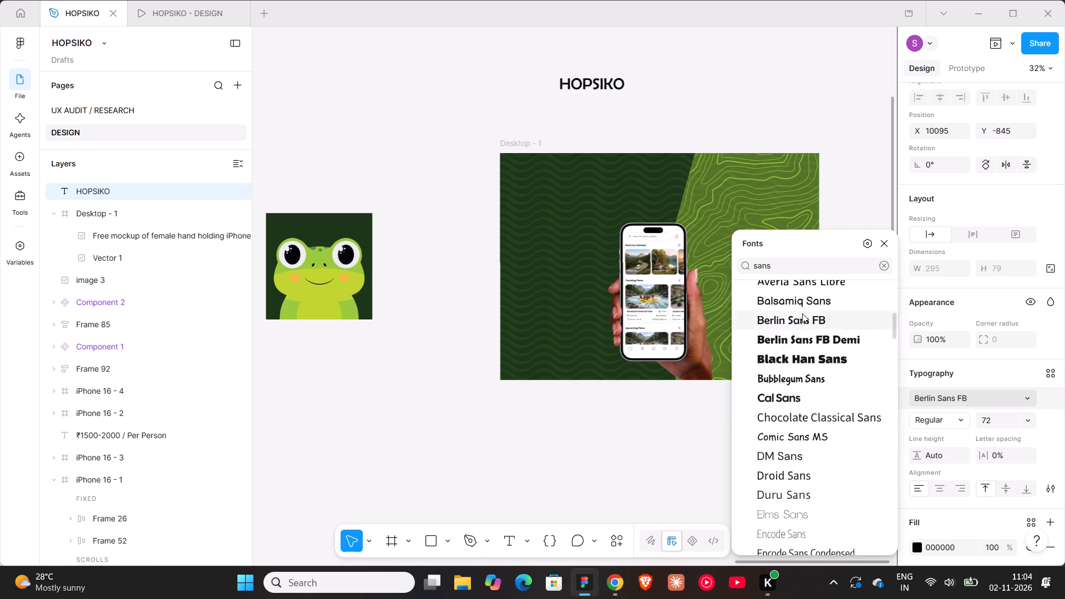
scroll(818, 436, "down", 3)
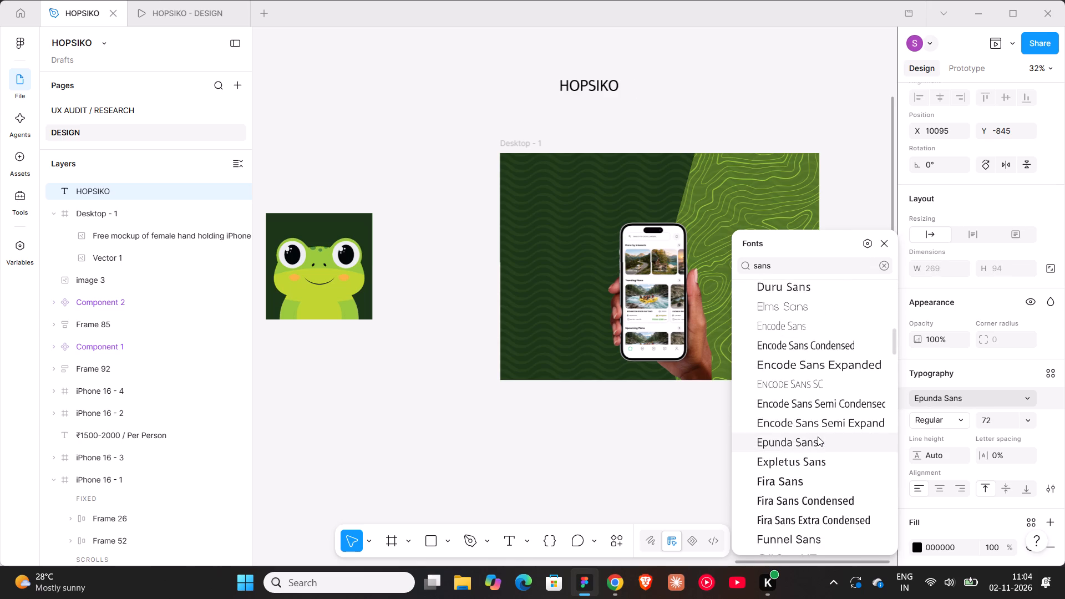
scroll(818, 436, "down", 6)
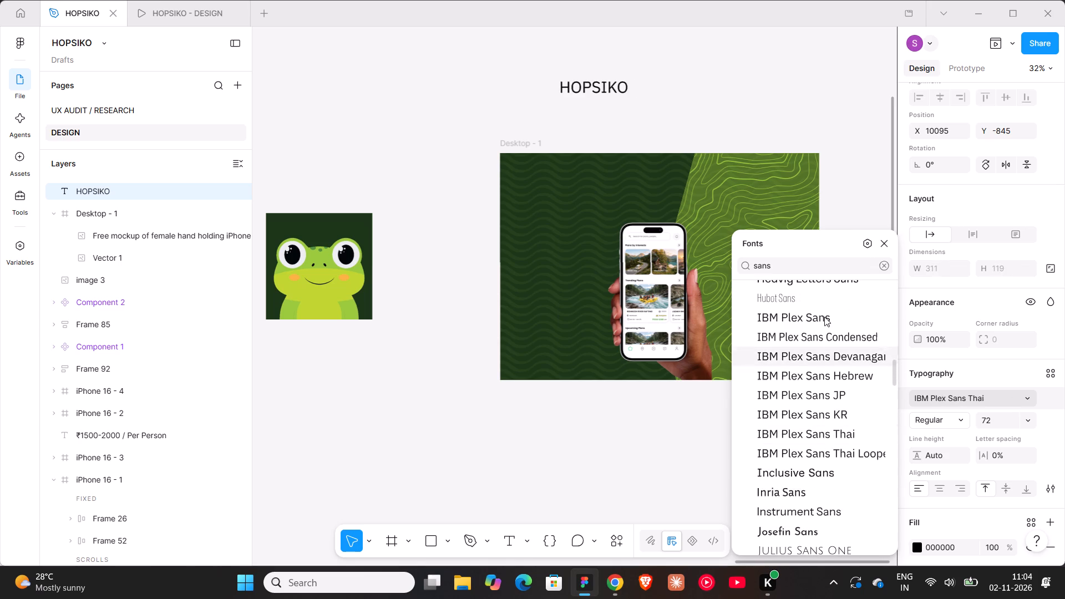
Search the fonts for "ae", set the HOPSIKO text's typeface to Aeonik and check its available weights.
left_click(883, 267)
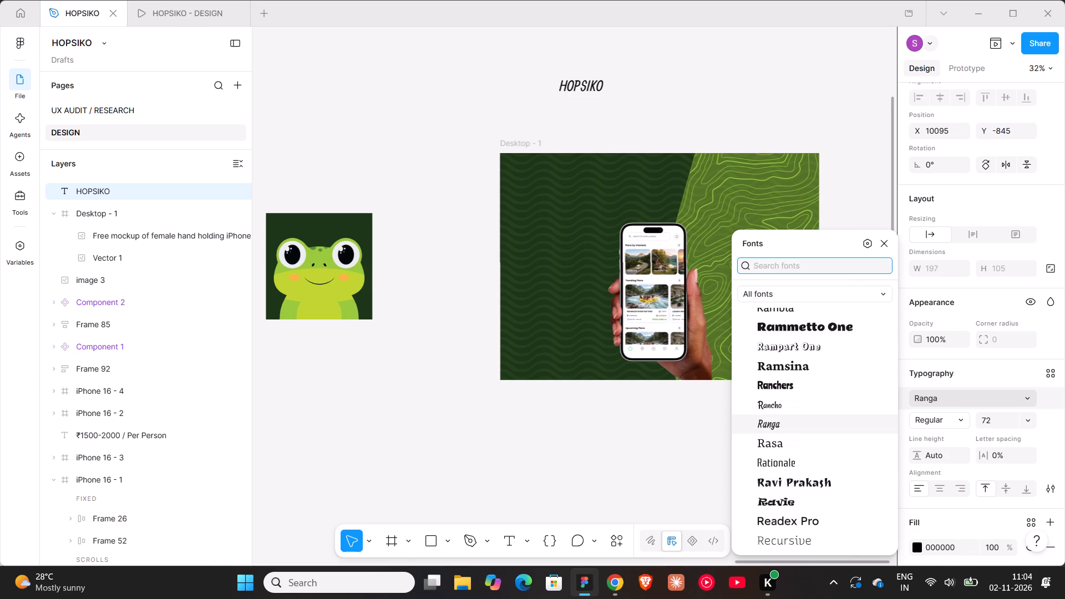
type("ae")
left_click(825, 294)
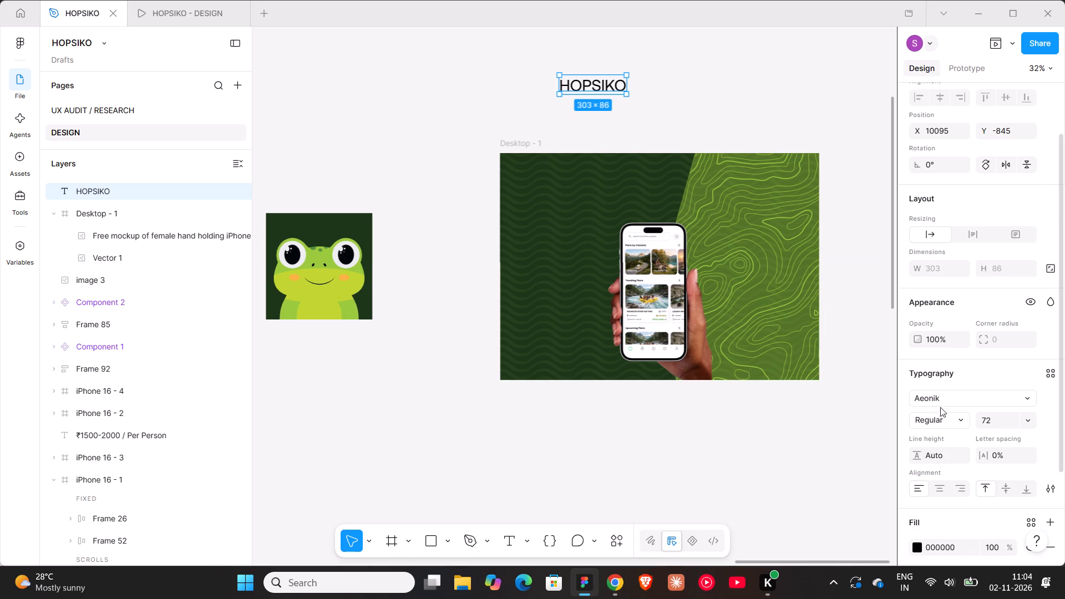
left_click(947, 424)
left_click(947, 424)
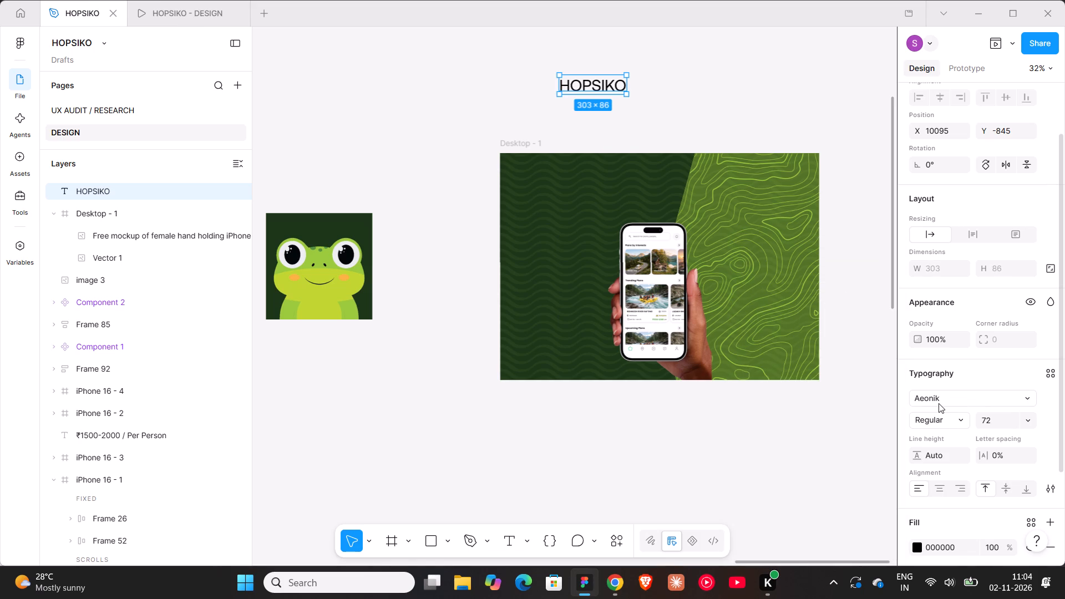
Preview the fonts listed after Aeonik on the HOPSIKO text, set its typeface to Amaranth and check its available weights.
triple_click(937, 396)
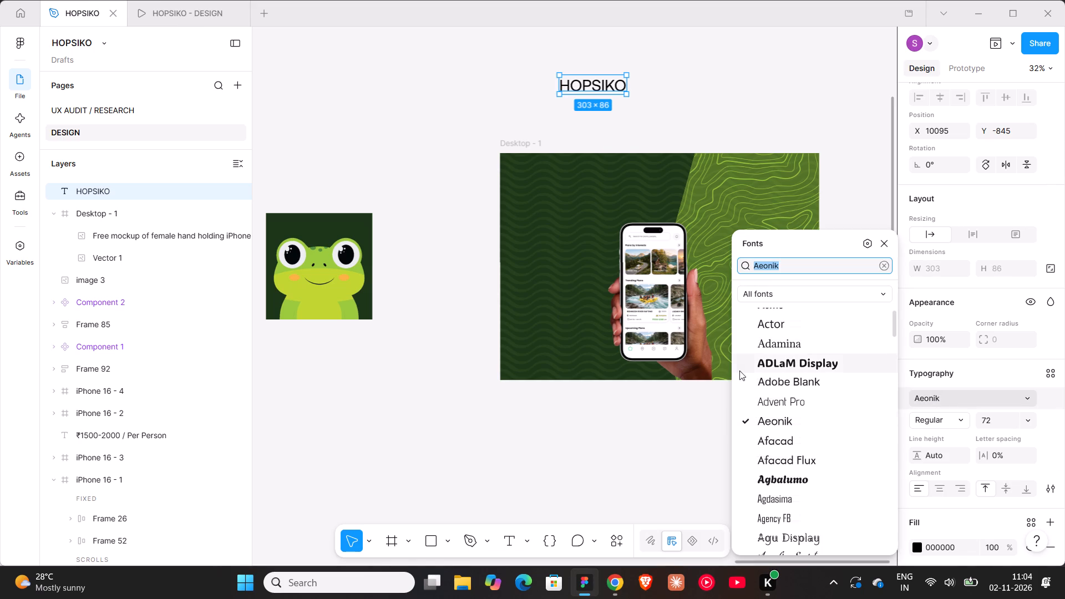
scroll(789, 377, "down", 6)
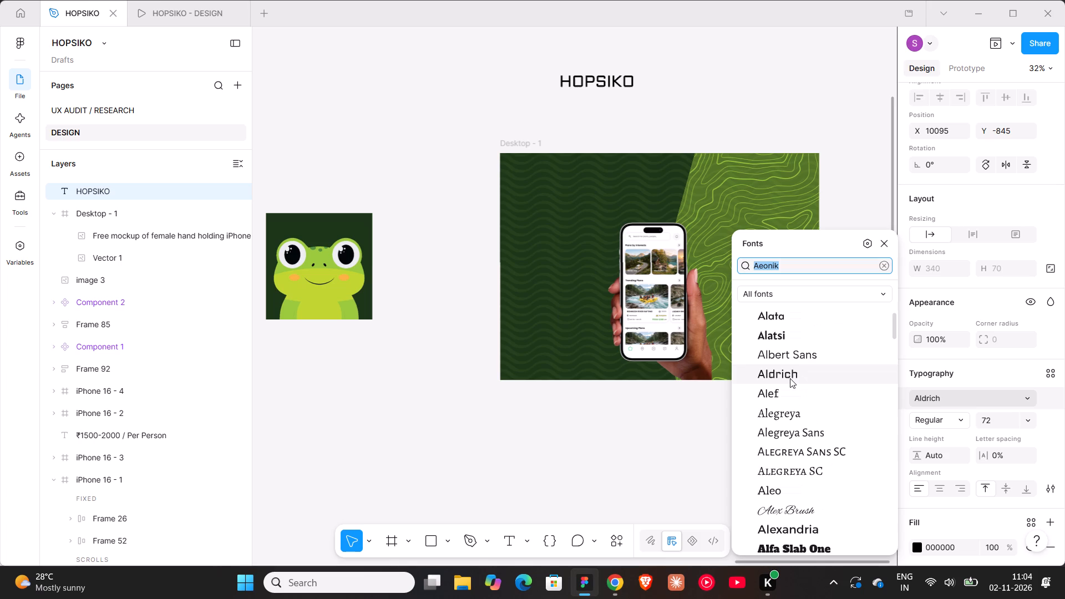
scroll(790, 378, "down", 6)
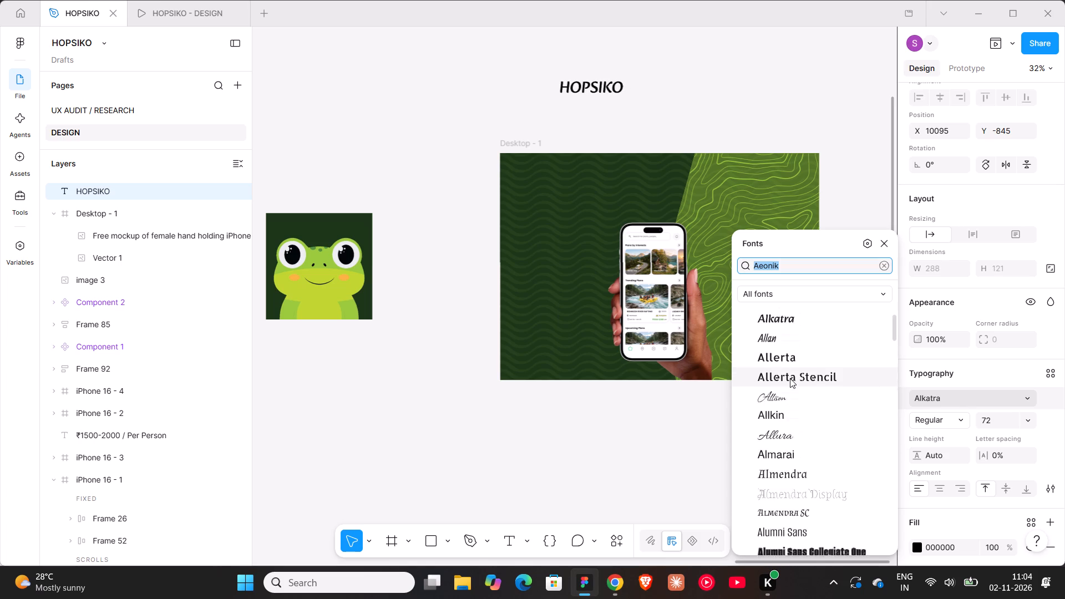
scroll(790, 378, "down", 4)
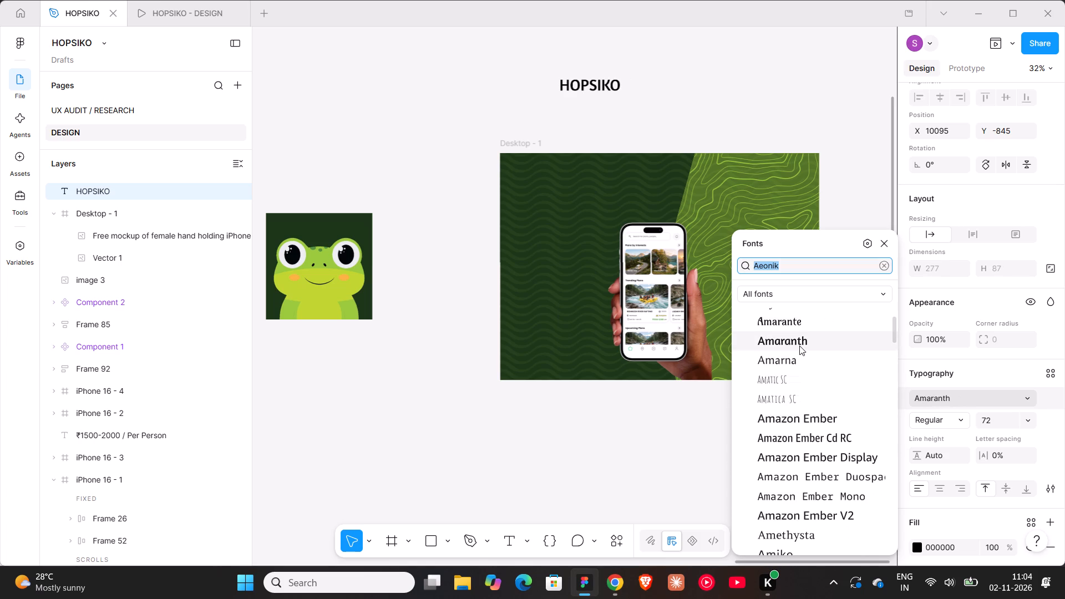
left_click(799, 346)
left_click(972, 417)
left_click(967, 419)
left_click(960, 420)
Preview the fonts listed after Amaranth on the HOPSIKO text.
left_click(954, 403)
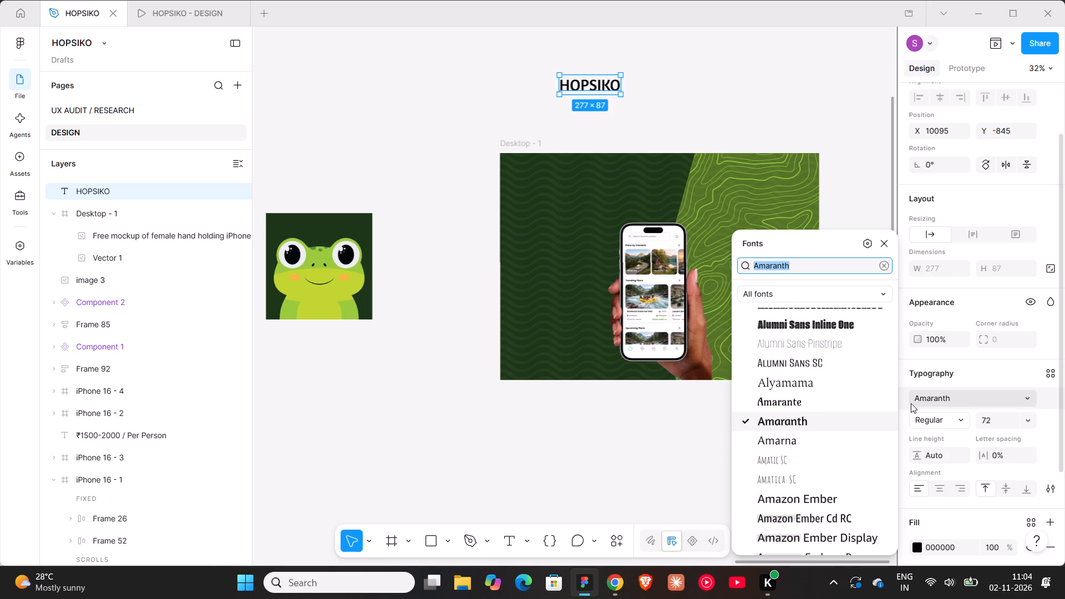
scroll(820, 403, "down", 3)
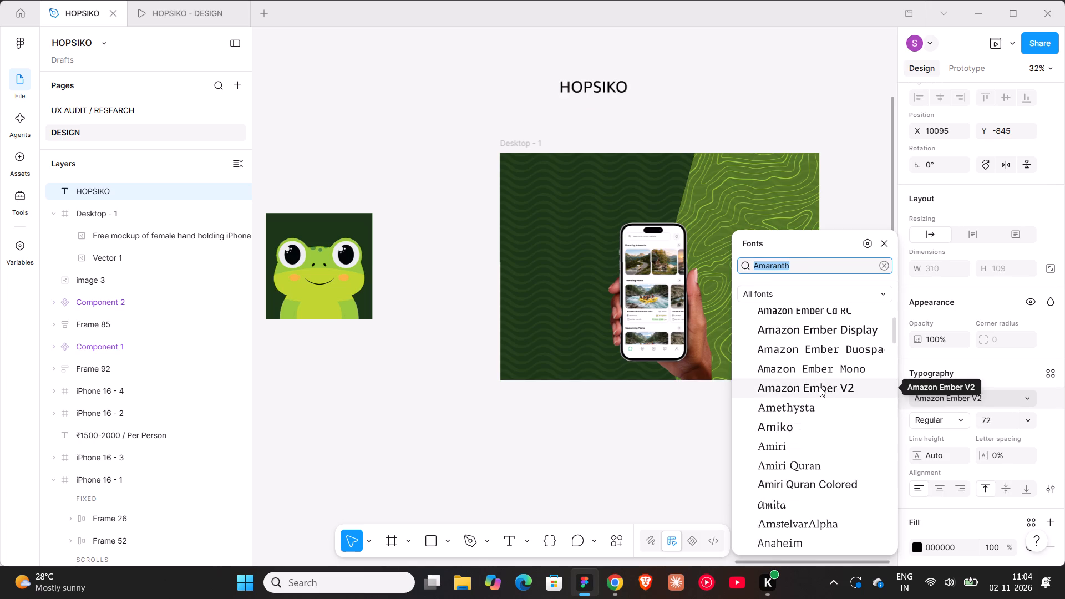
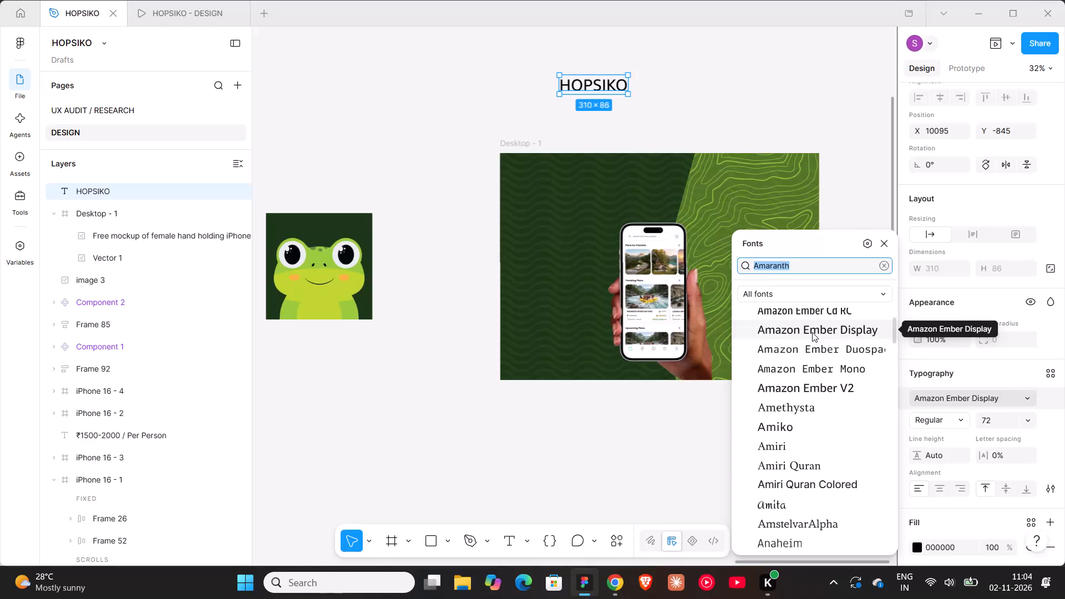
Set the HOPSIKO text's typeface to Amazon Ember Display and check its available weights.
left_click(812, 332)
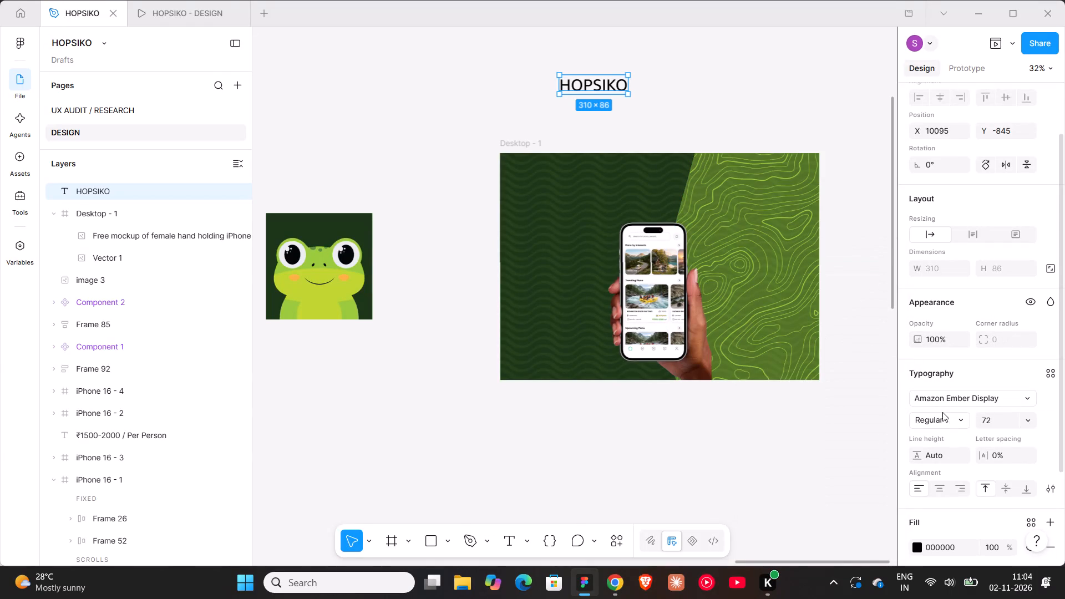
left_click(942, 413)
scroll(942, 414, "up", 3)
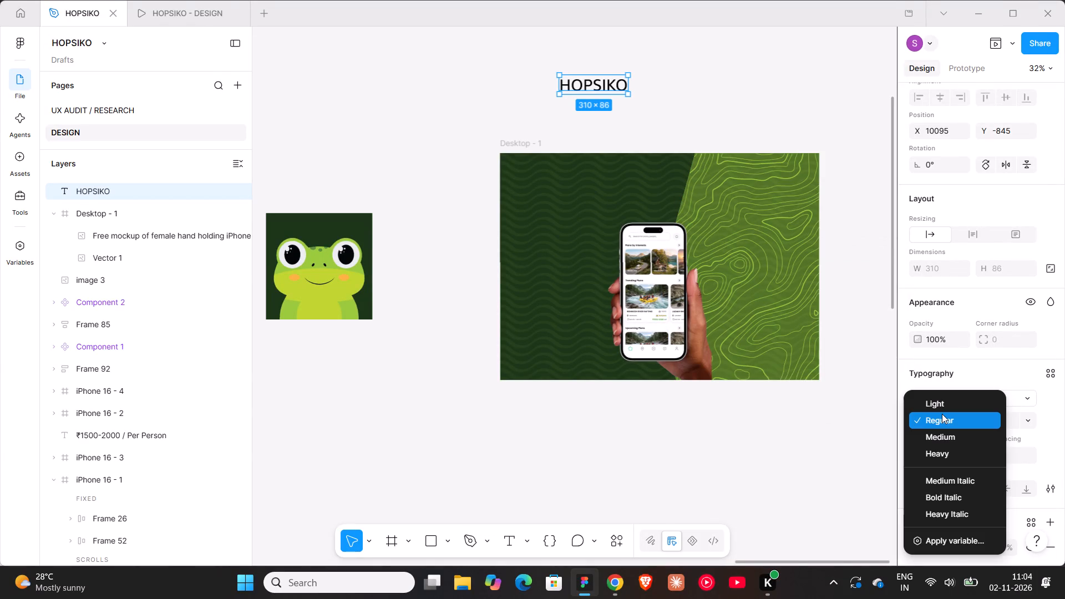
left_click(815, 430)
Set the HOPSIKO text's typeface to Amazon Ember in the Bold weight.
left_click(969, 398)
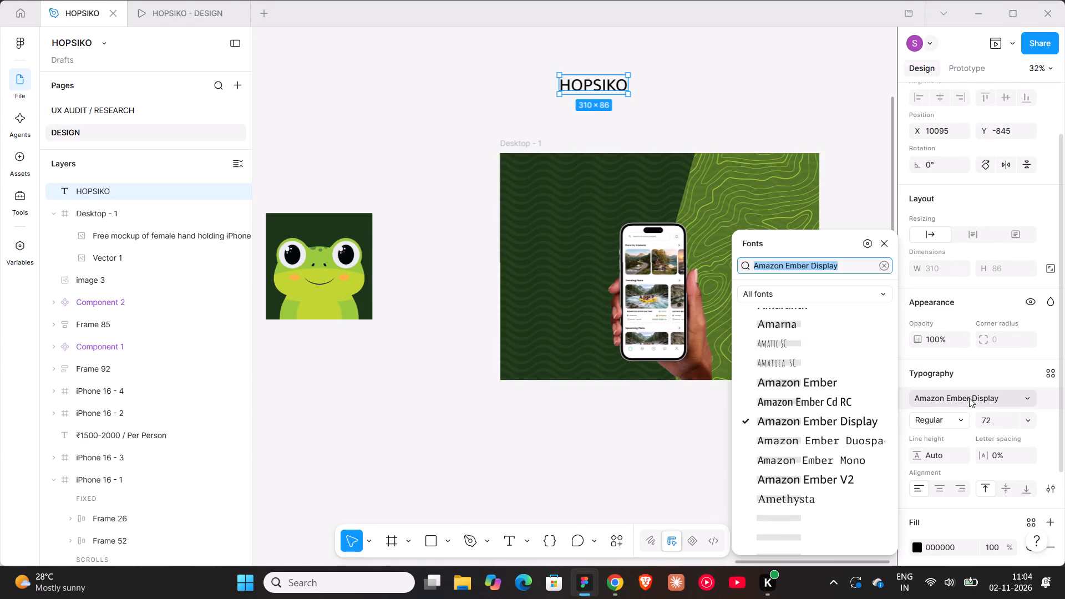
scroll(815, 396, "down", 1)
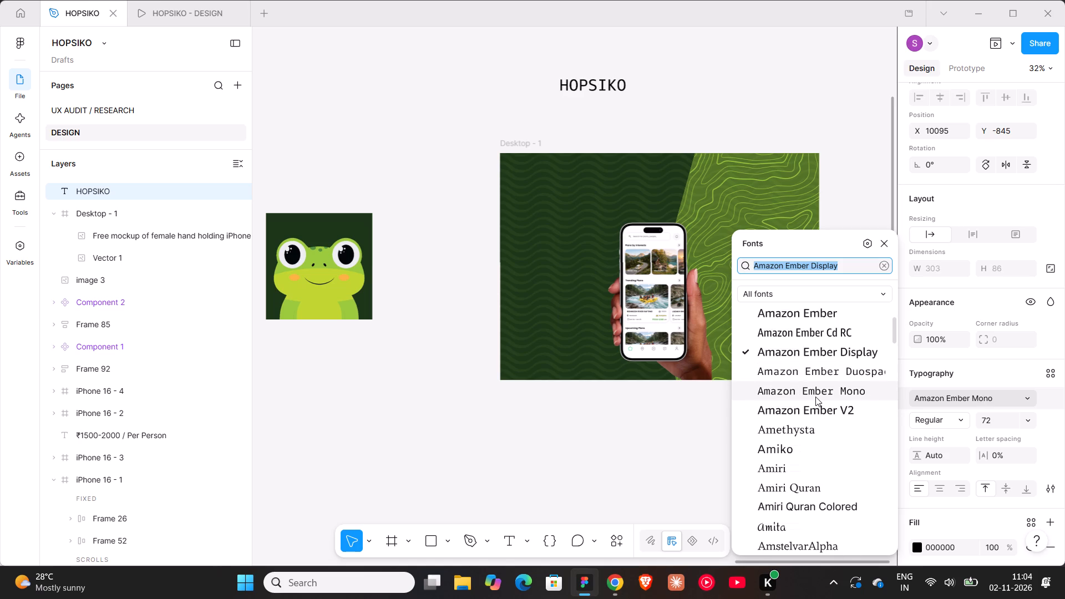
scroll(815, 398, "up", 2)
left_click(817, 449)
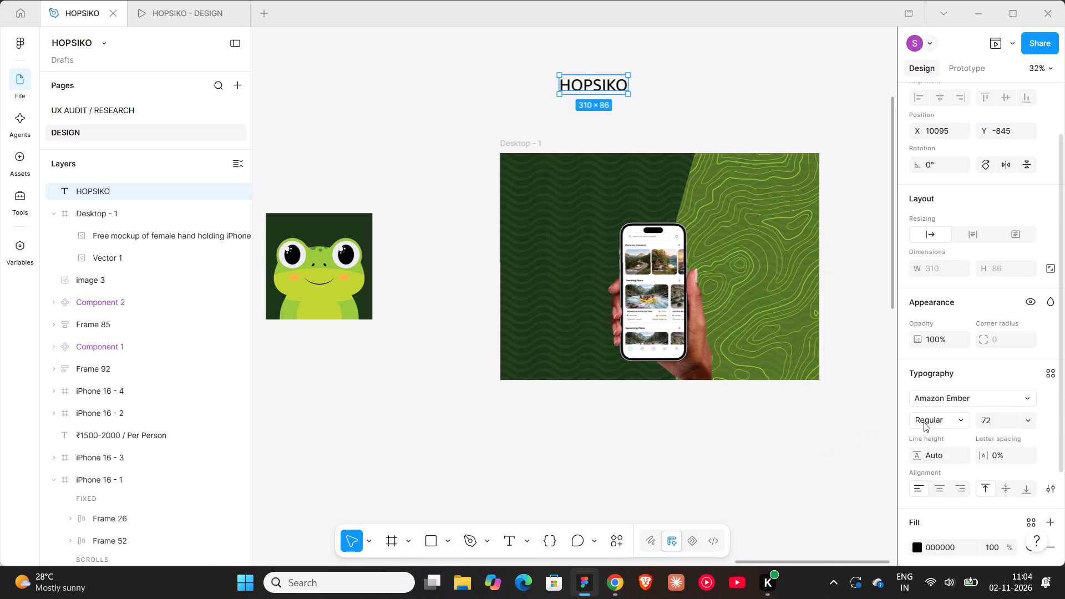
left_click(924, 422)
left_click(924, 422)
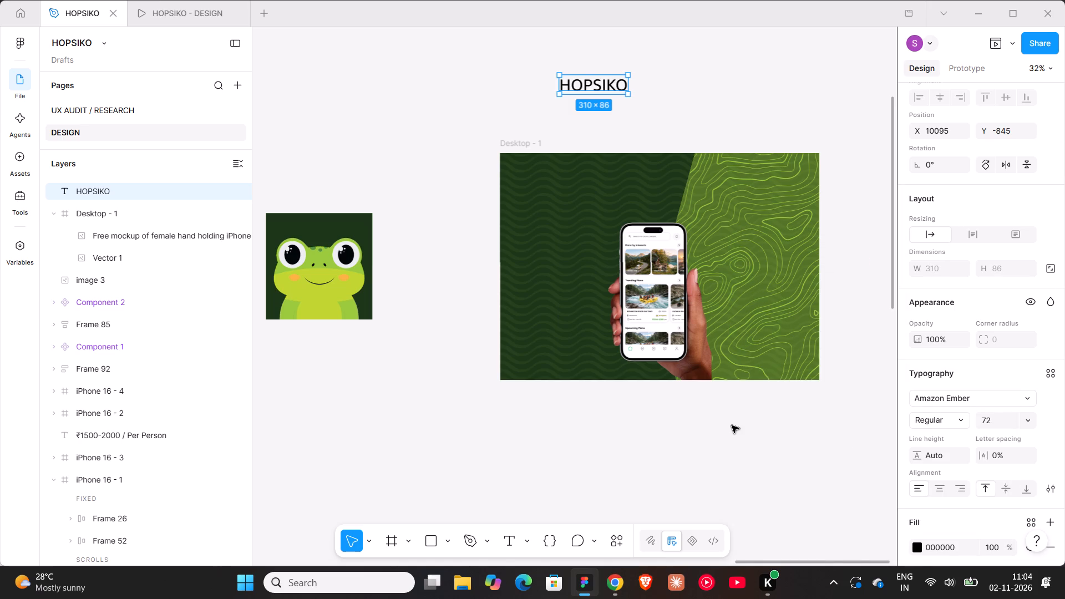
left_click(950, 425)
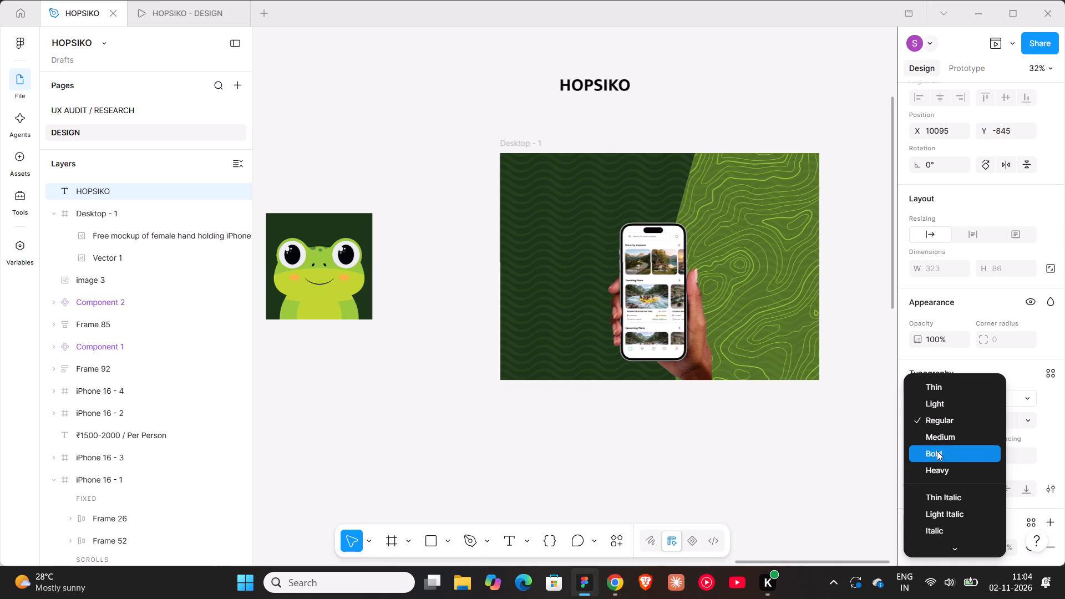
left_click(937, 451)
Switch to Chrome to examine the Unimart UX Audit cover on Behance, and return to Figma.
left_click(624, 587)
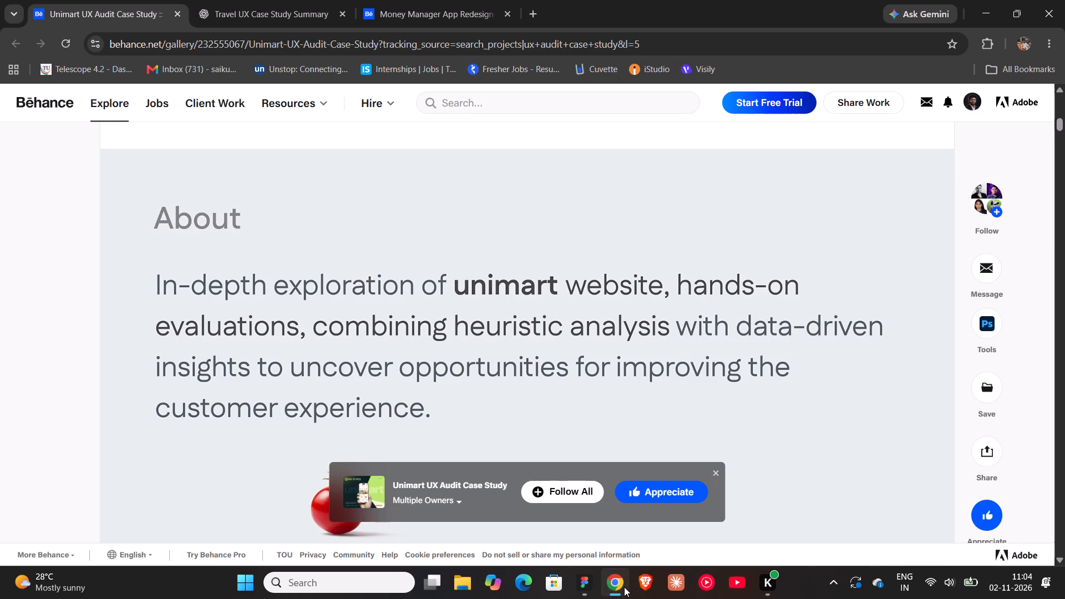
scroll(519, 408, "up", 13)
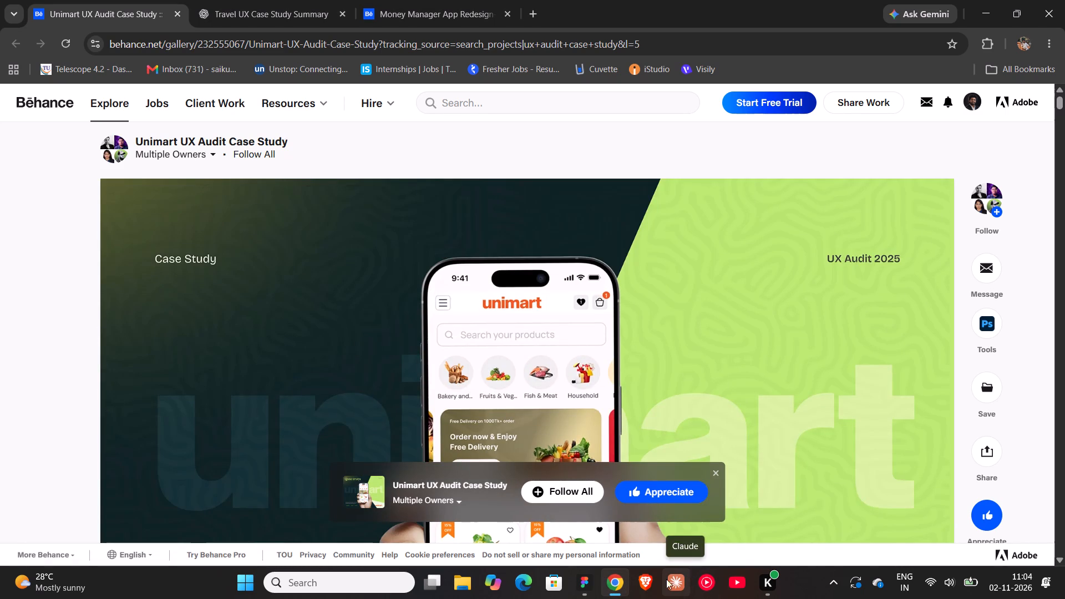
left_click(592, 588)
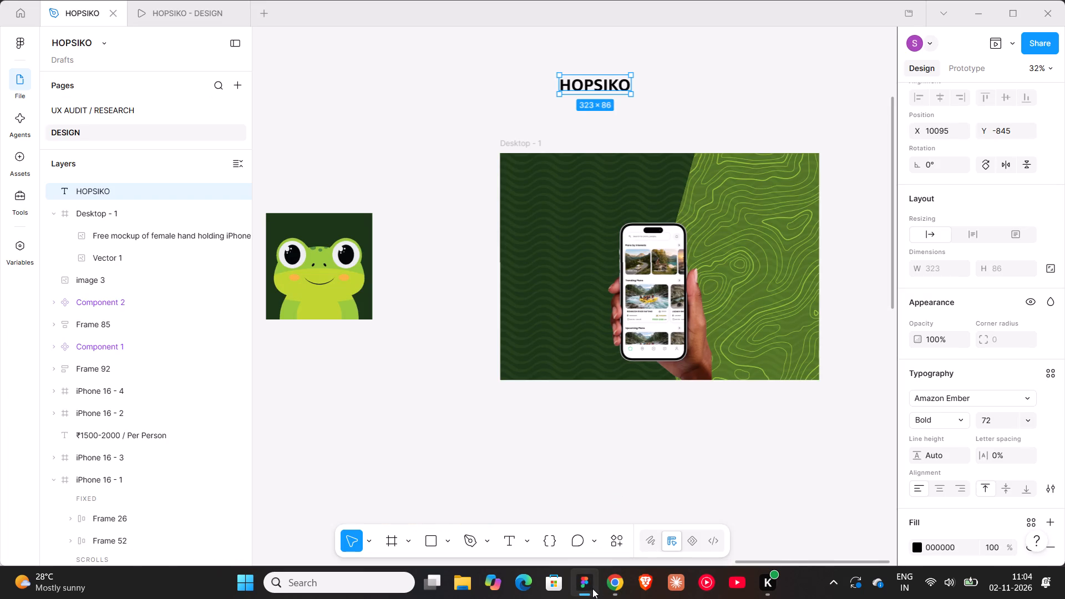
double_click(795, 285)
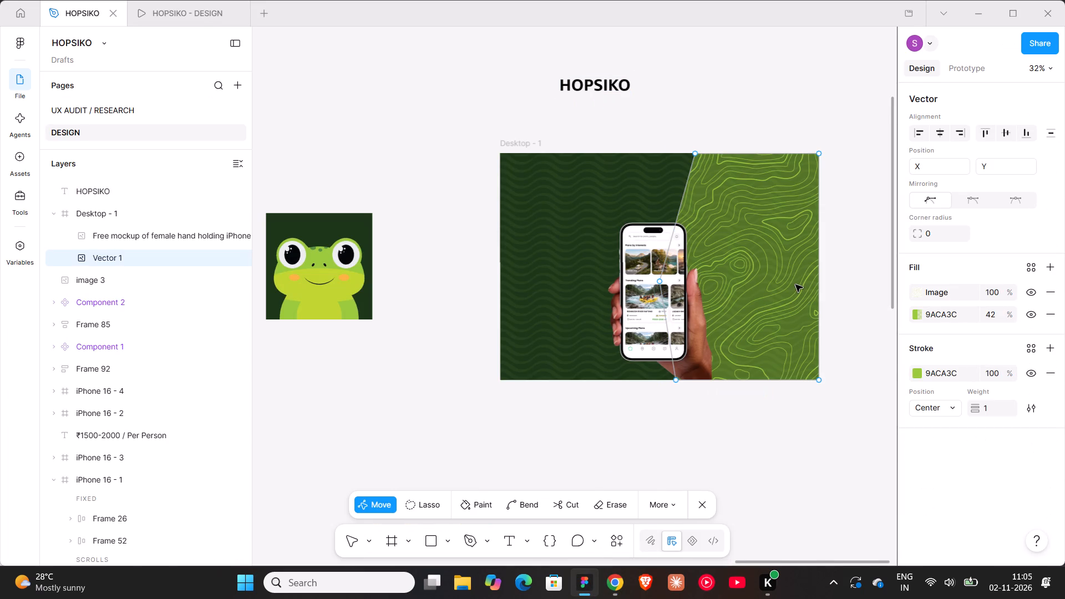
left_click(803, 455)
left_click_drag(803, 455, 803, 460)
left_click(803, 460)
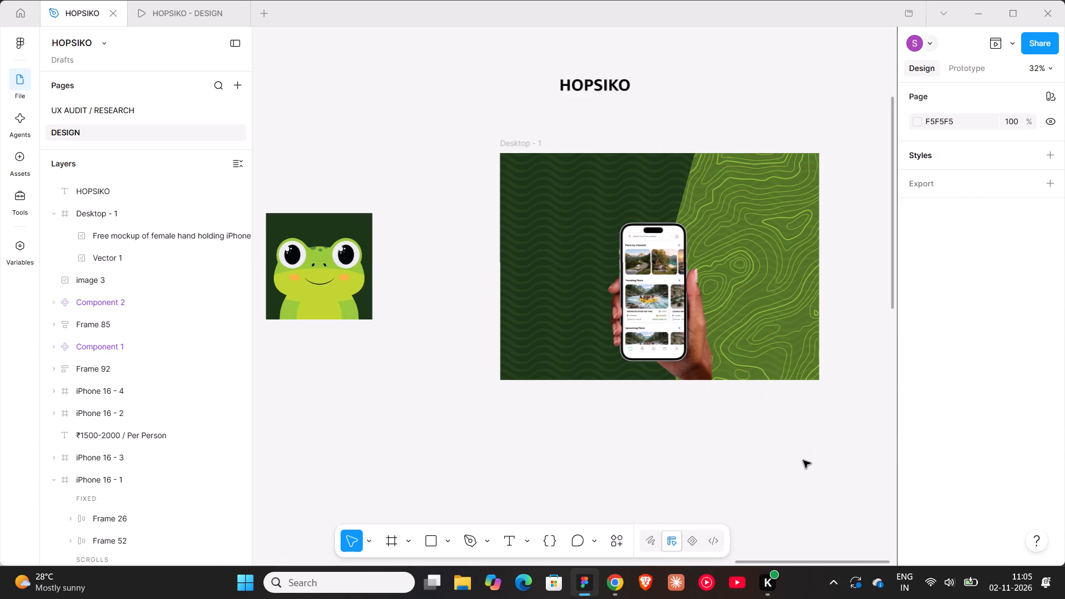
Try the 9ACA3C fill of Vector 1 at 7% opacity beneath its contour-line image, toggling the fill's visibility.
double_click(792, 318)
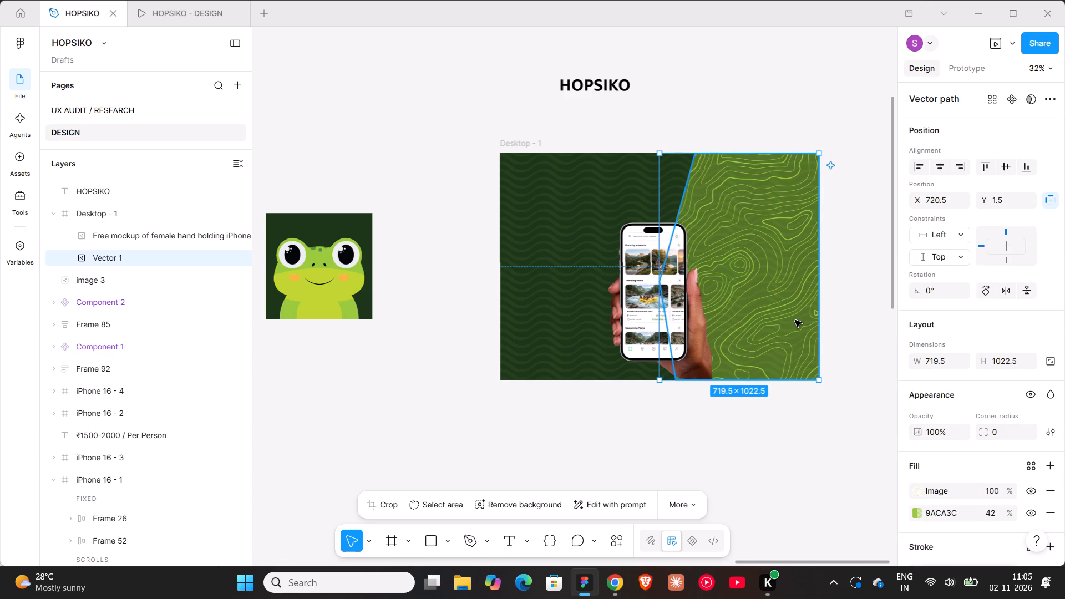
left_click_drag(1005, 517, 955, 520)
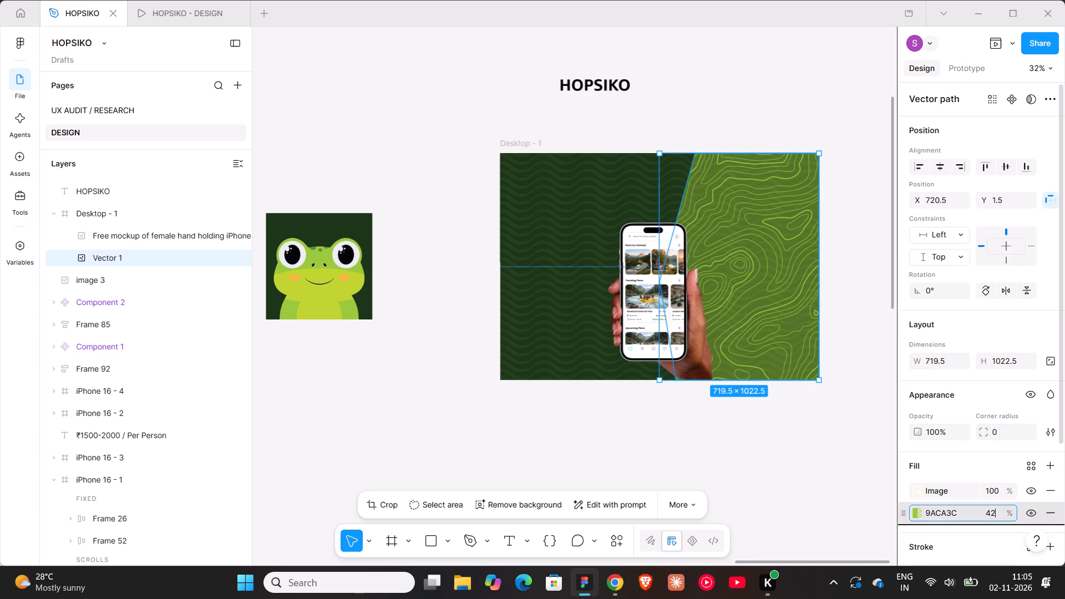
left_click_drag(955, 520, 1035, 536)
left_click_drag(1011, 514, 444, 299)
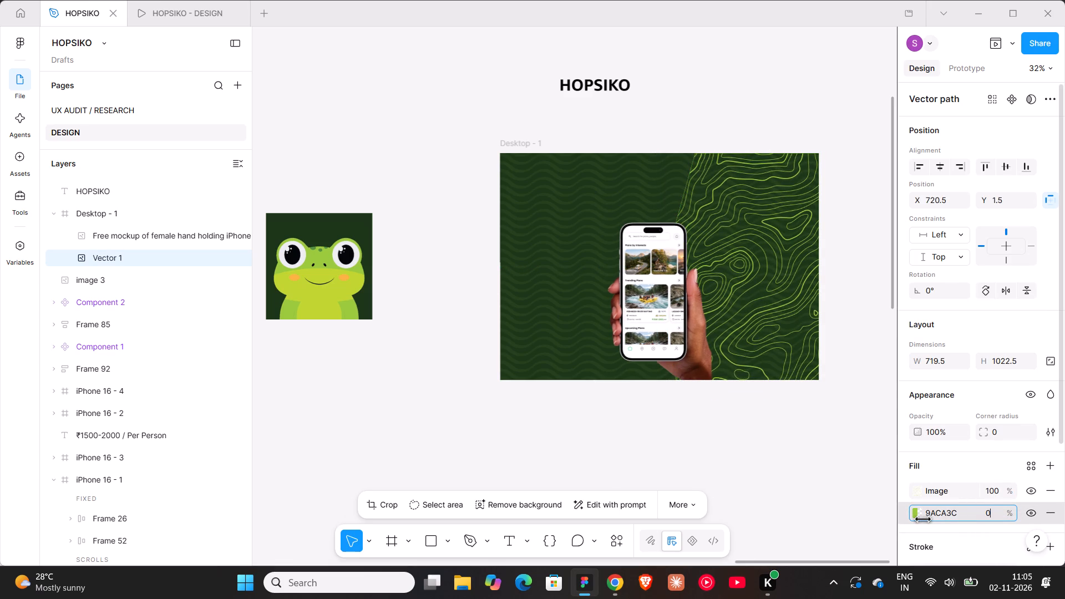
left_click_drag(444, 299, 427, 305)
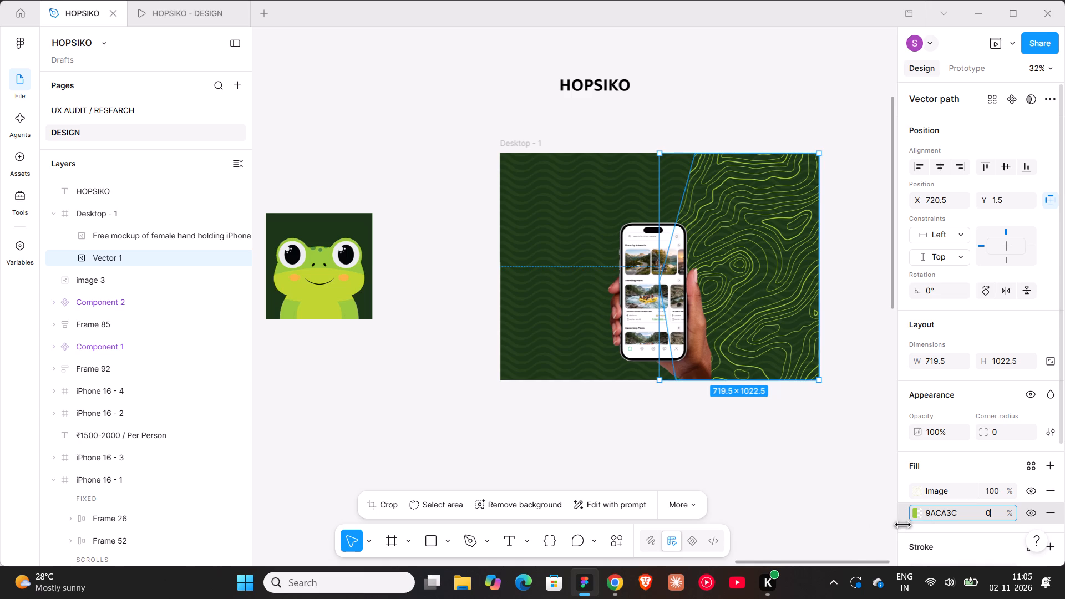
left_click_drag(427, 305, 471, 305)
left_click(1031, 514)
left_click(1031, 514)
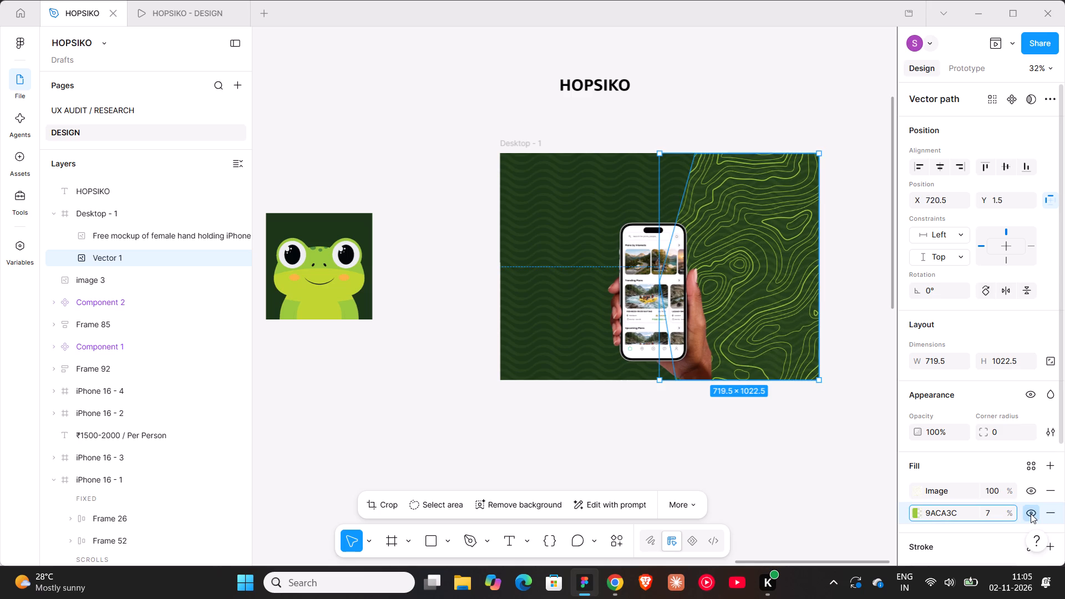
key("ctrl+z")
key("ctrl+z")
Remove the contour-line image fill from Vector 1 and set its 9ACA3C fill's opacity to 69%.
left_click(1027, 484, "ctrl")
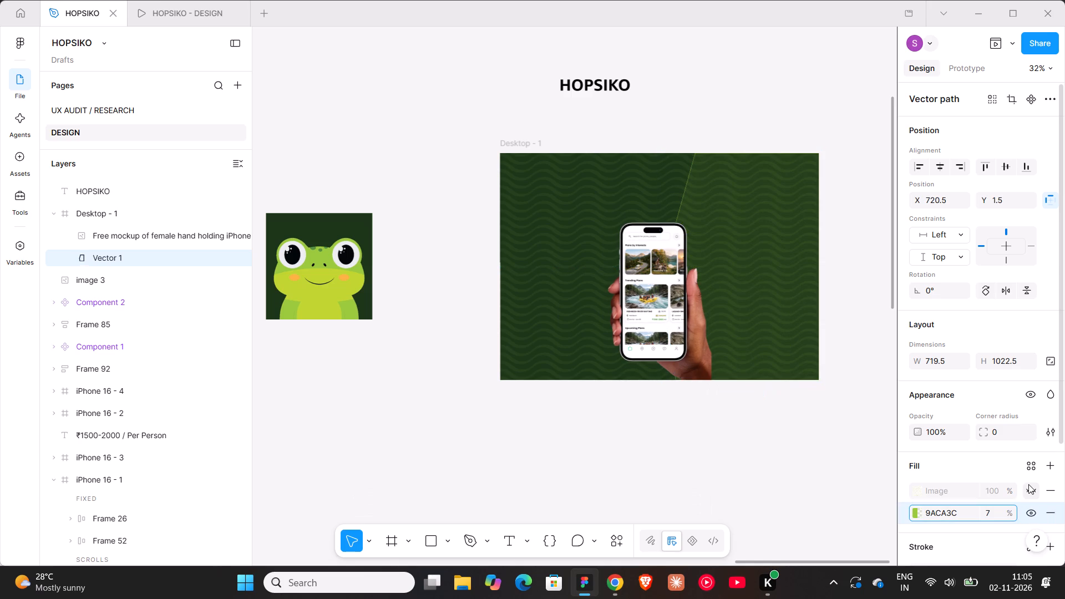
left_click_drag(1007, 513, 552, 303)
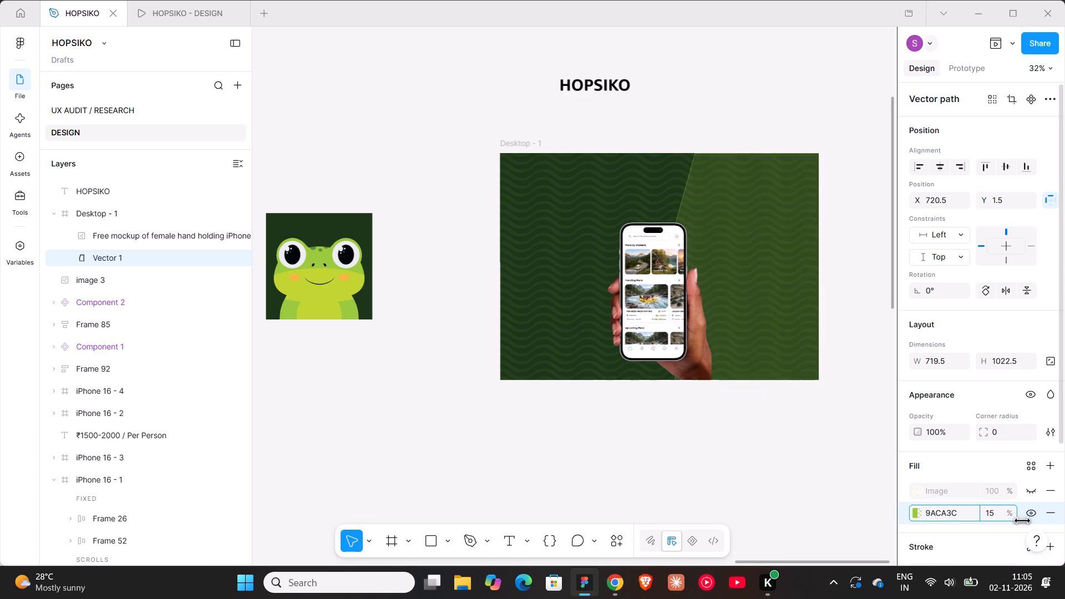
left_click_drag(552, 303, 649, 306)
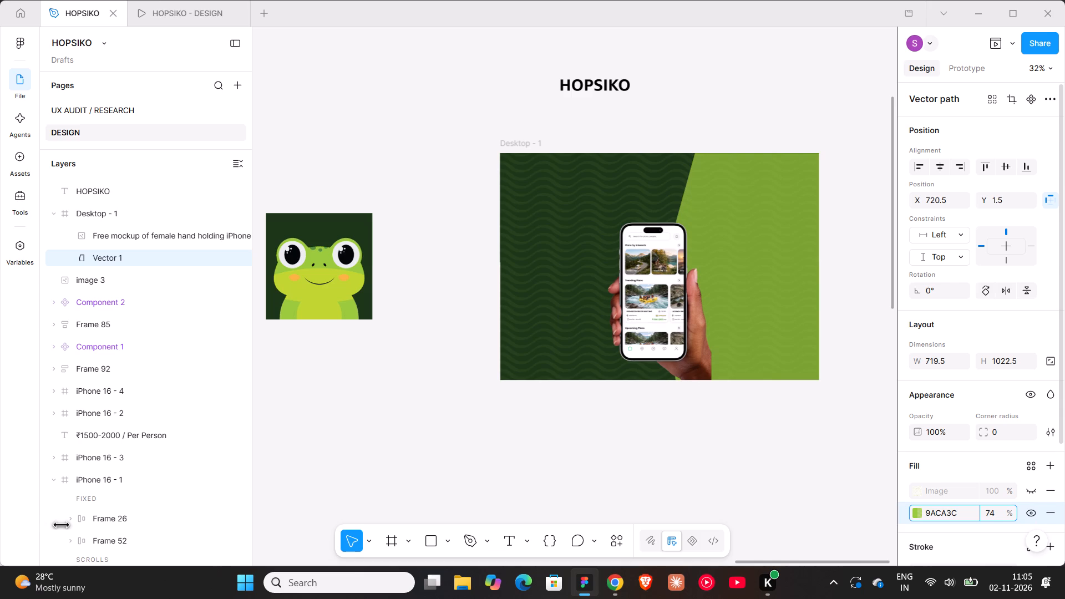
left_click_drag(649, 306, 640, 306)
left_click(1047, 494)
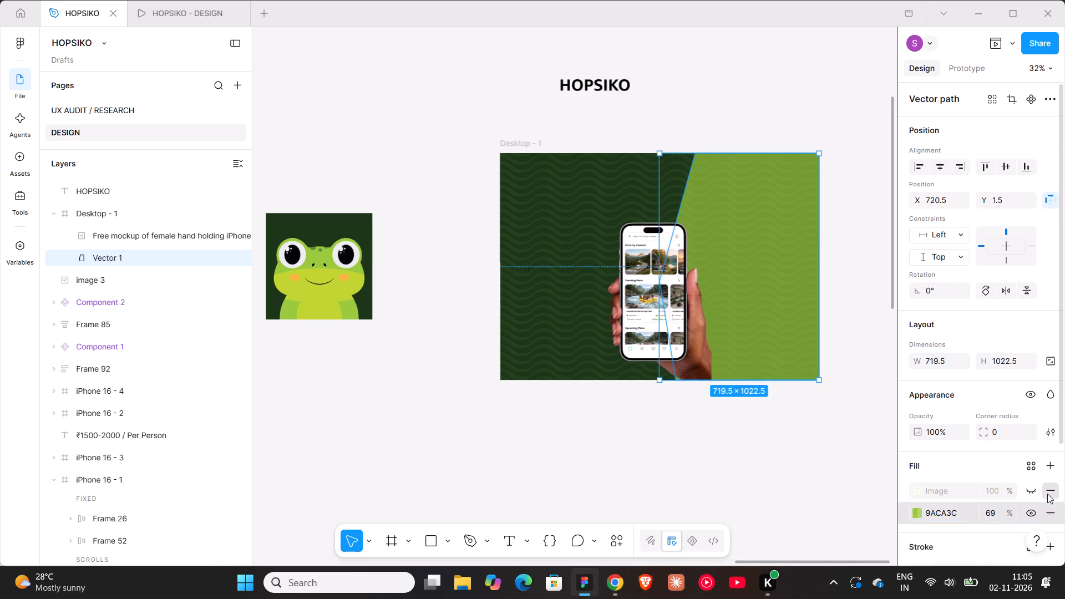
left_click(754, 445)
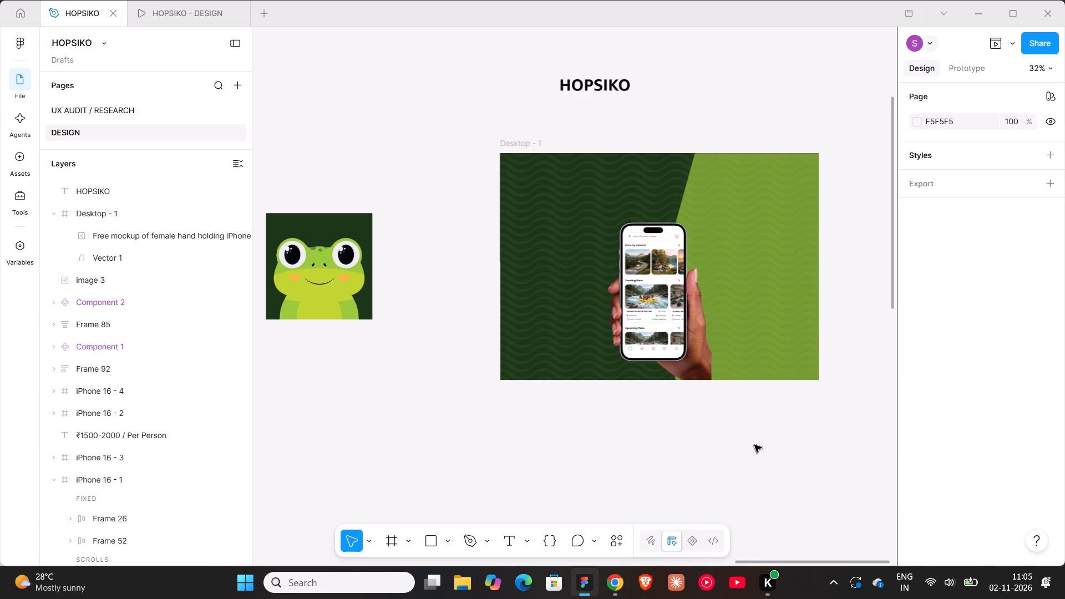
Try the HOPSIKO text on the cover above the phone, and place it just above the Desktop - 1 frame.
left_click(609, 89)
left_click_drag(597, 84, 646, 190)
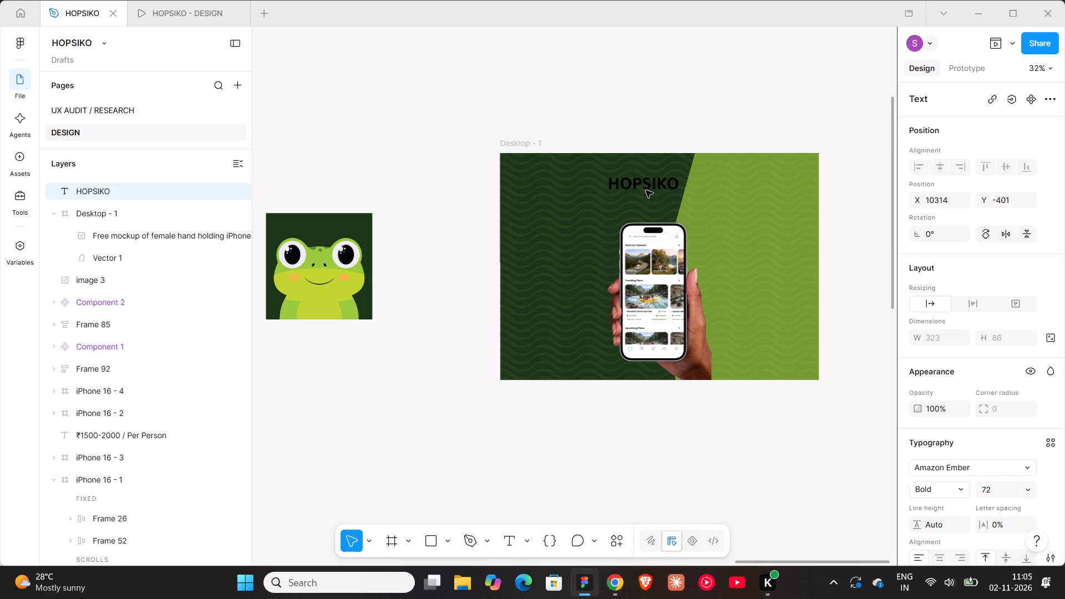
left_click_drag(646, 190, 636, 133)
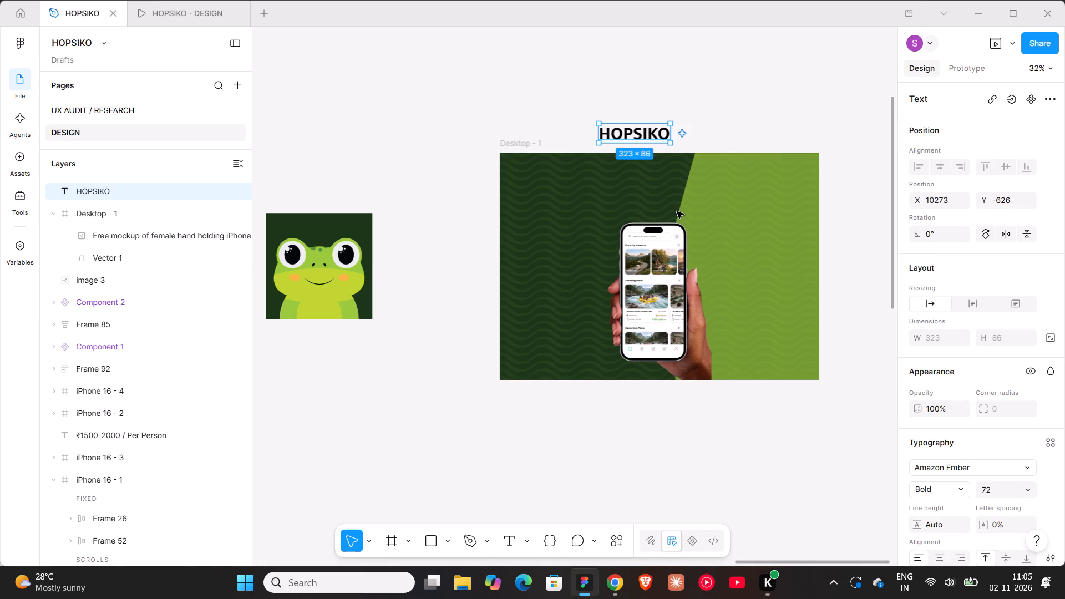
Reshape Vector 1 by moving the middle anchor point of its angled edge up and outwards to the phone's left edge.
left_click(690, 216)
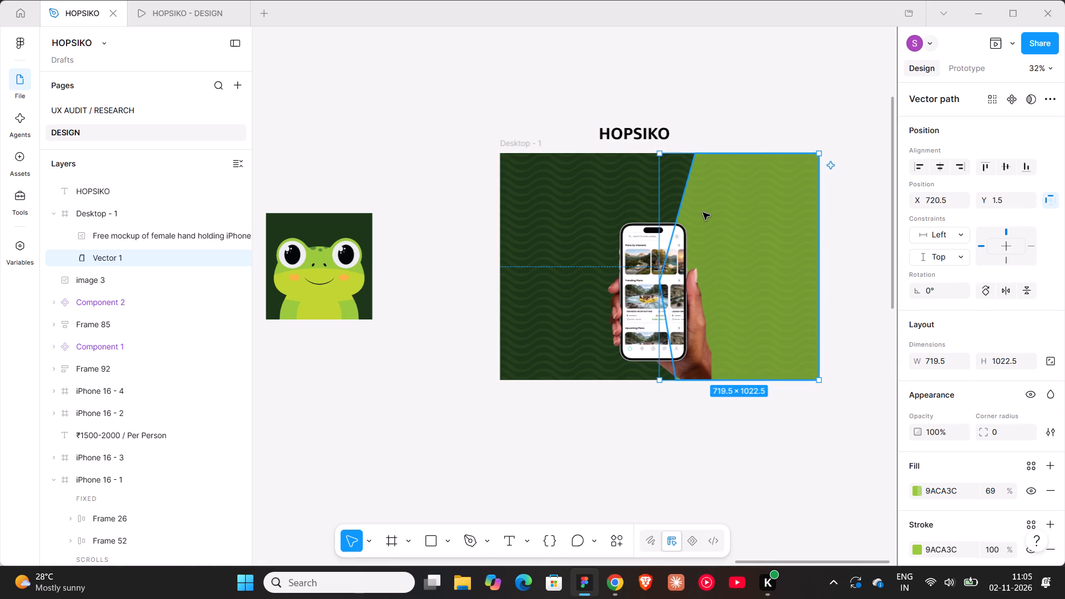
double_click(703, 212)
left_click_drag(658, 280, 656, 276)
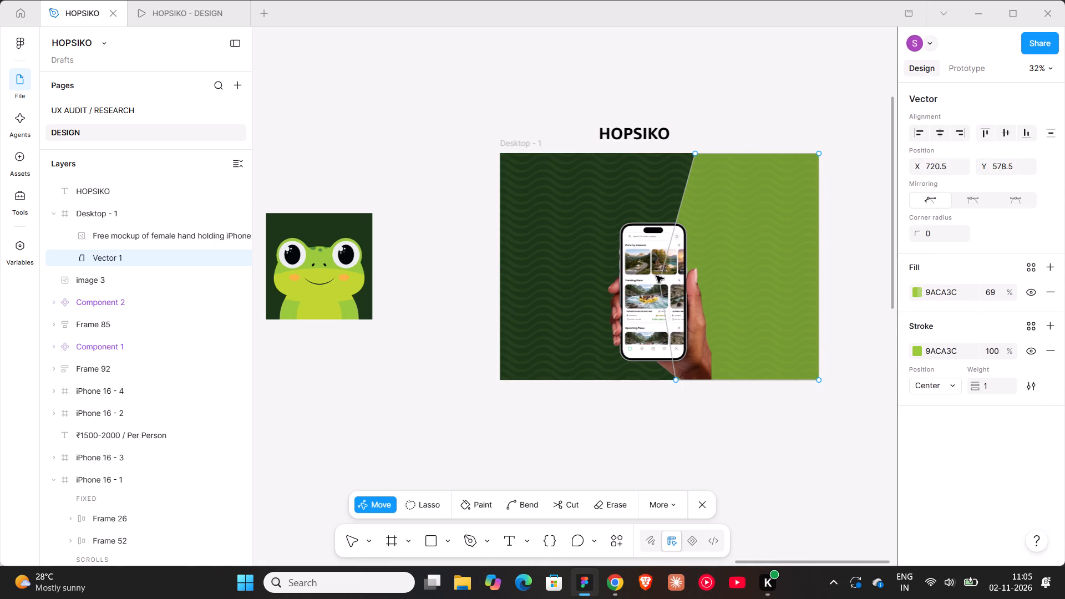
left_click_drag(656, 276, 628, 257)
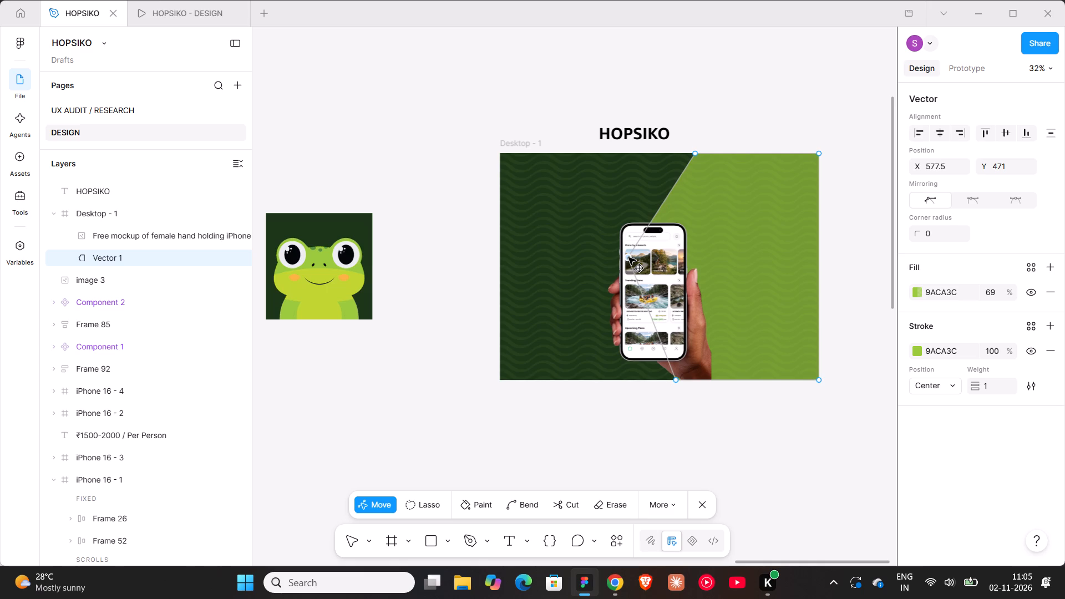
left_click_drag(628, 257, 623, 262)
left_click(788, 101)
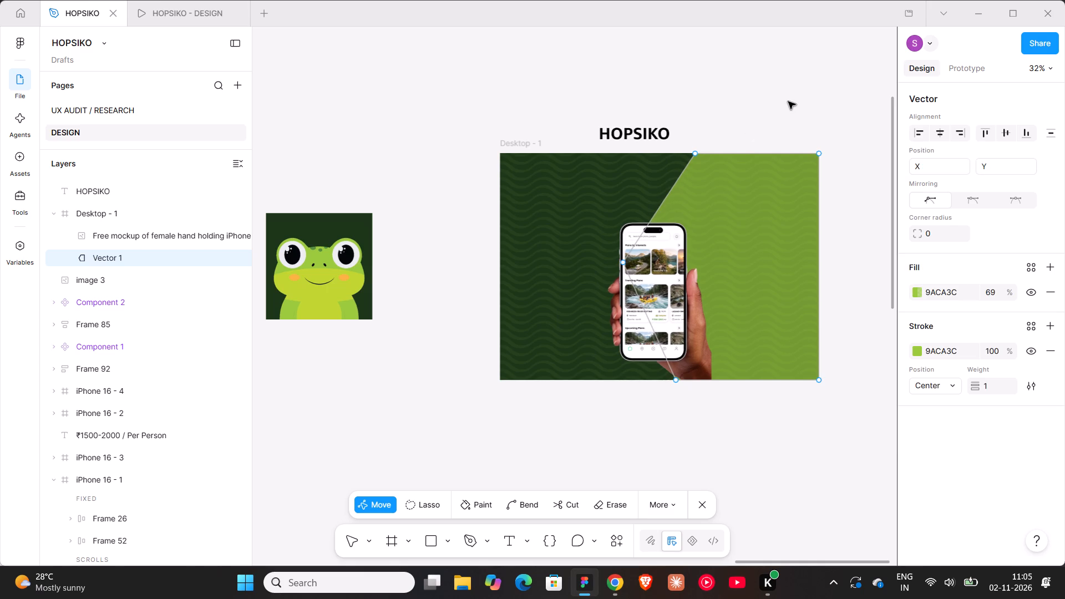
left_click(788, 101)
left_click(788, 101)
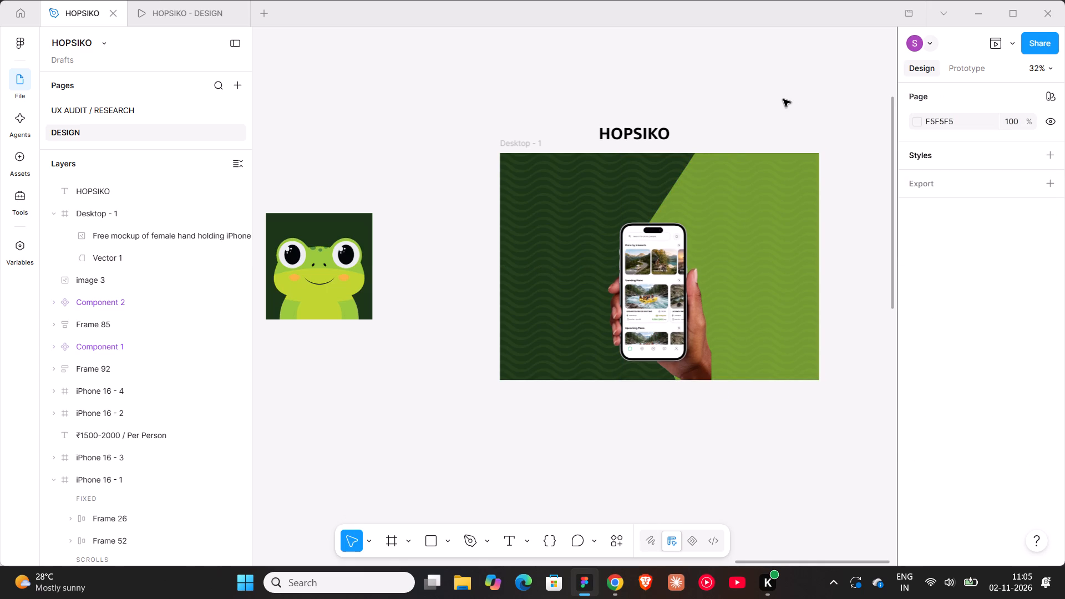
Set the HOPSIKO text's font size to 128.
left_click(648, 135)
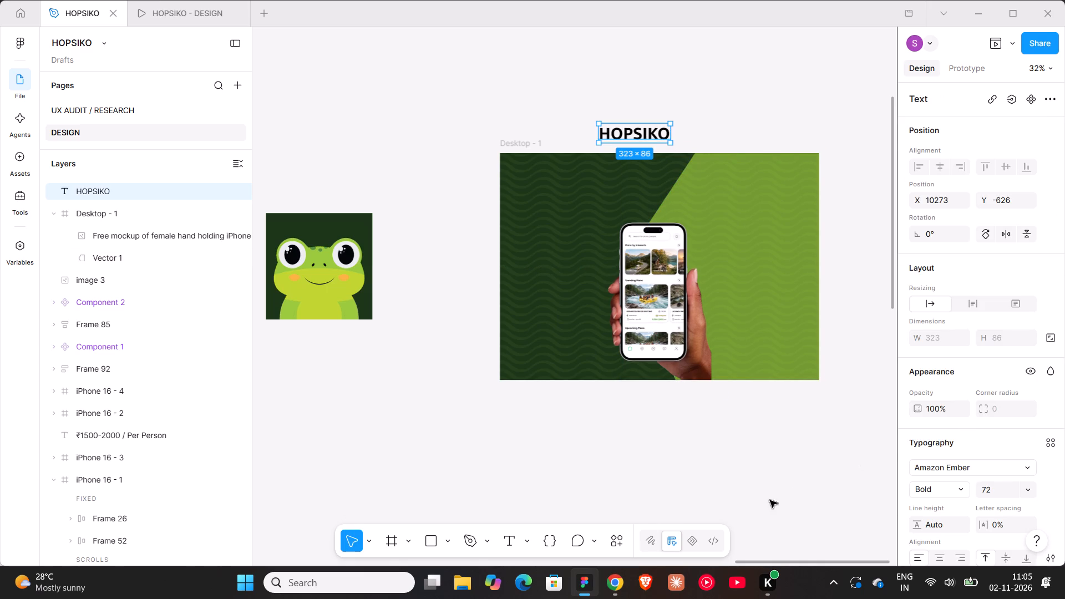
left_click(1028, 492)
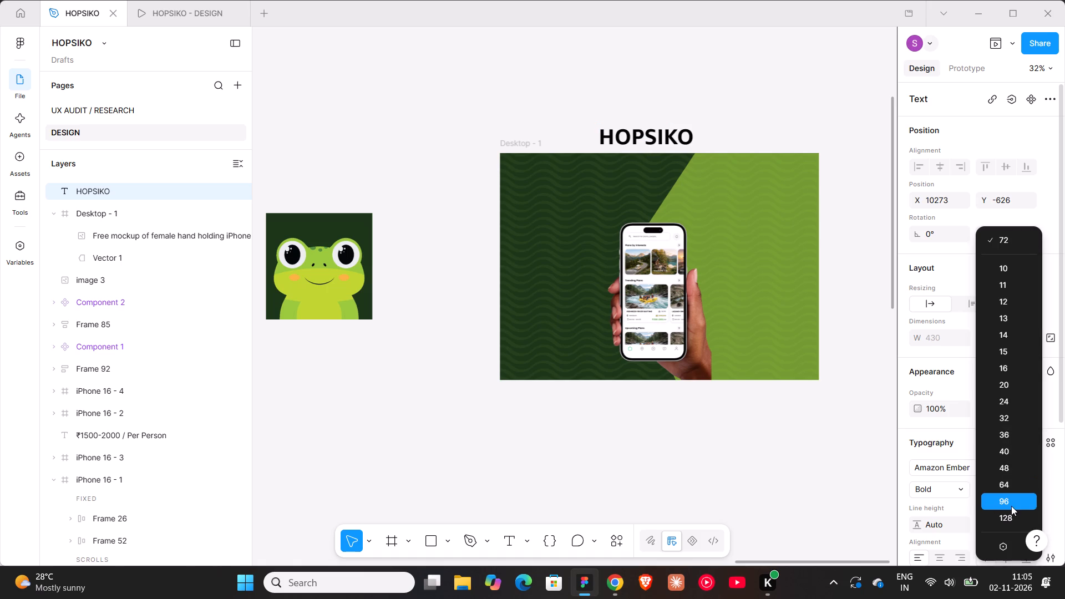
left_click(1010, 515)
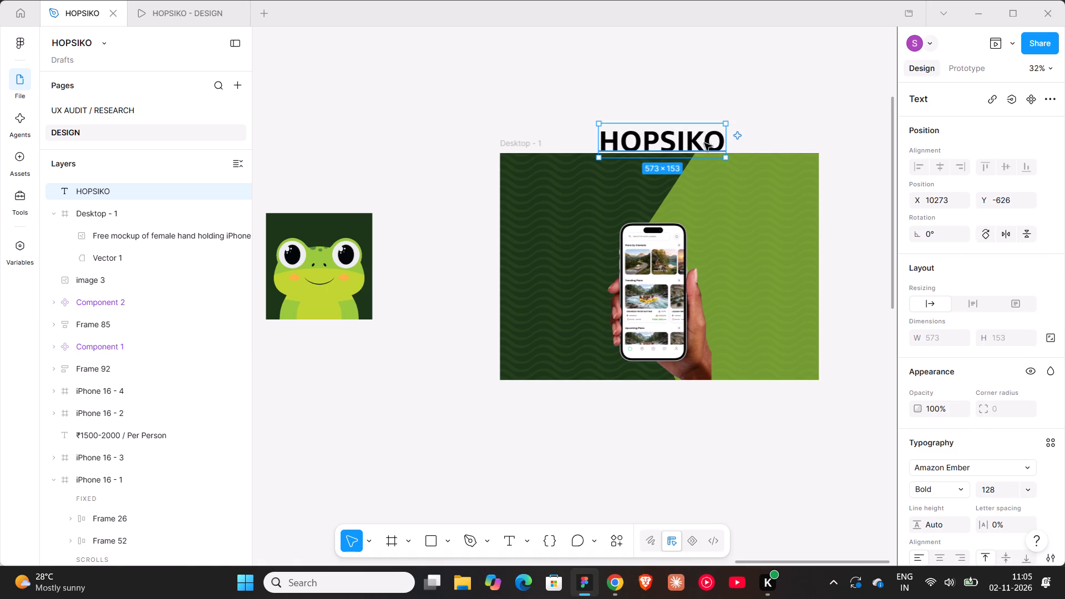
Switch to Chrome to check the title on the Unimart cover, and return to Figma.
left_click(613, 585)
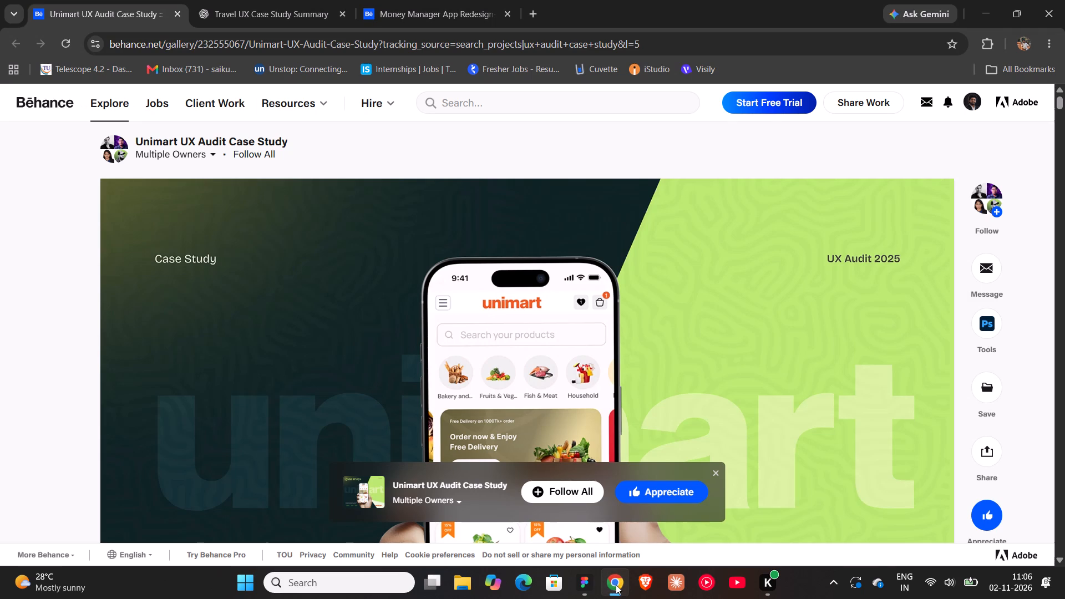
left_click(590, 585)
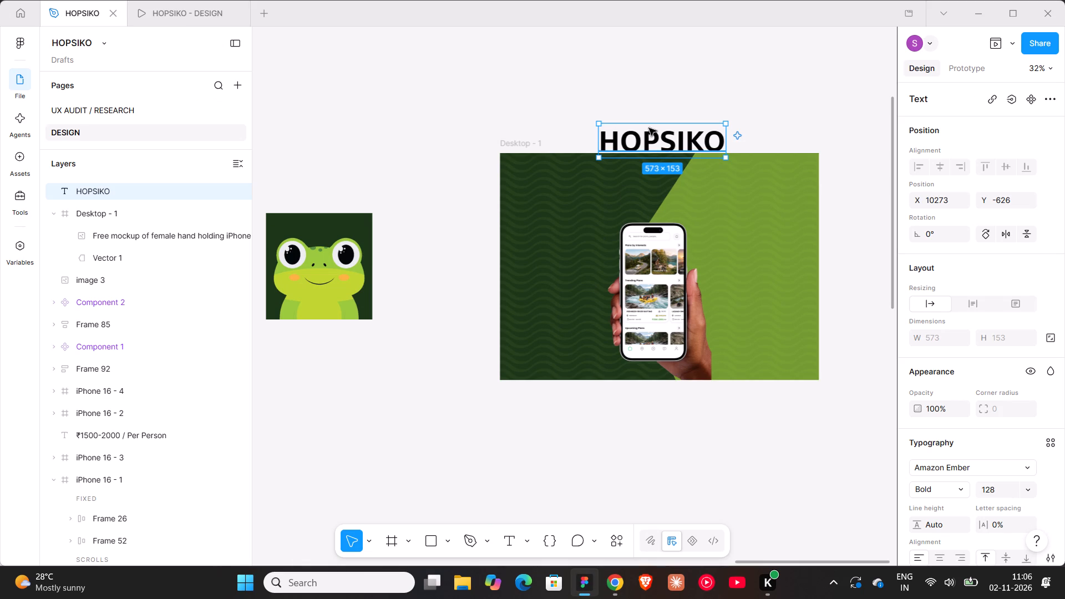
Change the HOPSIKO text's fill colour to white, FFFFFF.
scroll(948, 500, "down", 2)
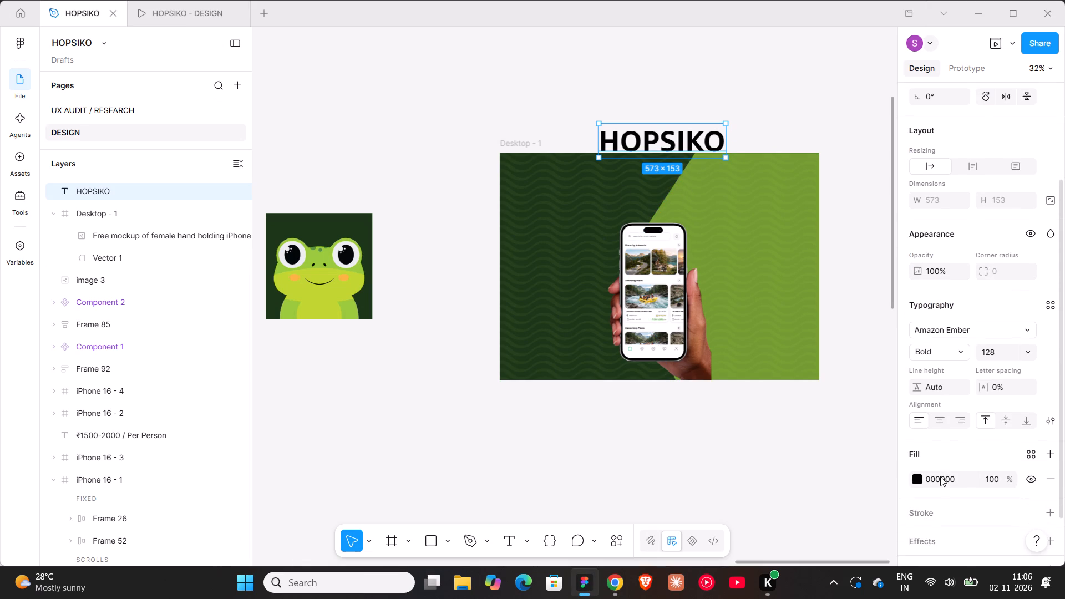
left_click(940, 476)
key("f")
key("Return")
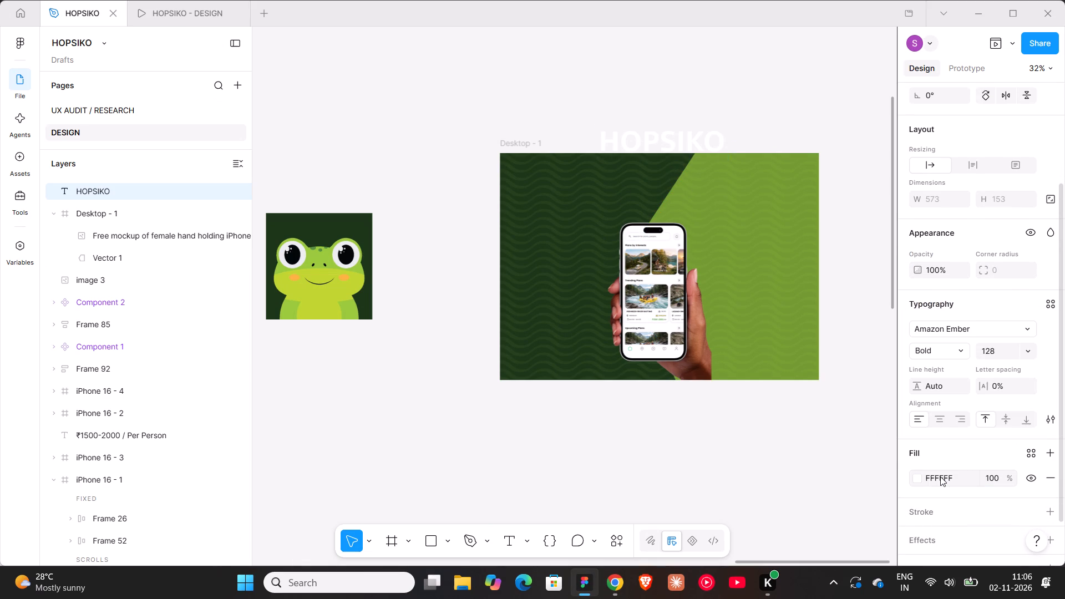
Move the HOPSIKO text into the Desktop - 1 frame, directly above the phone.
left_click_drag(660, 133, 649, 201)
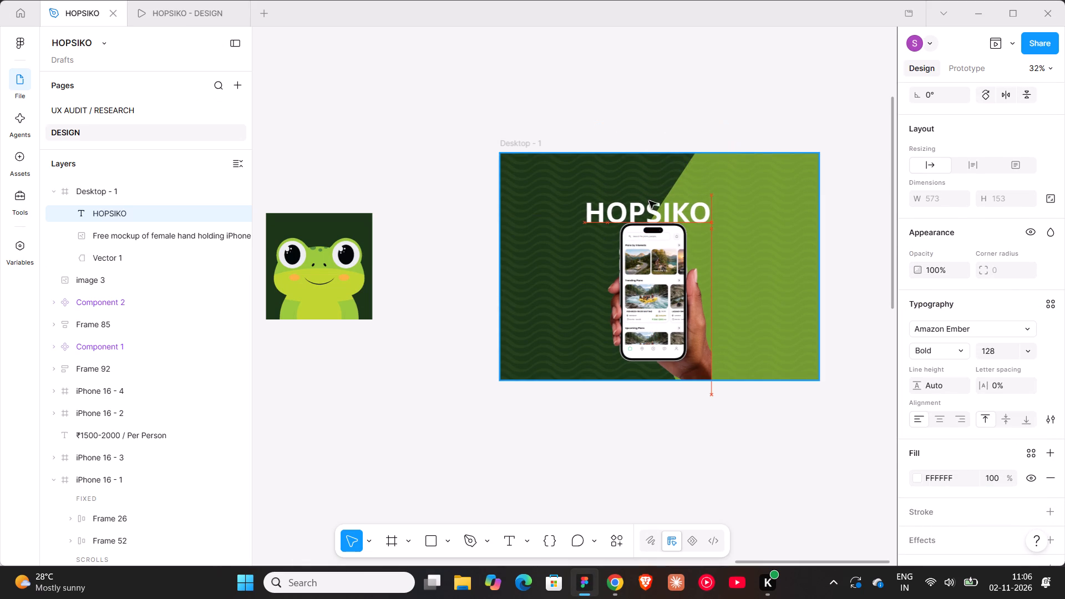
left_click_drag(649, 201, 652, 201)
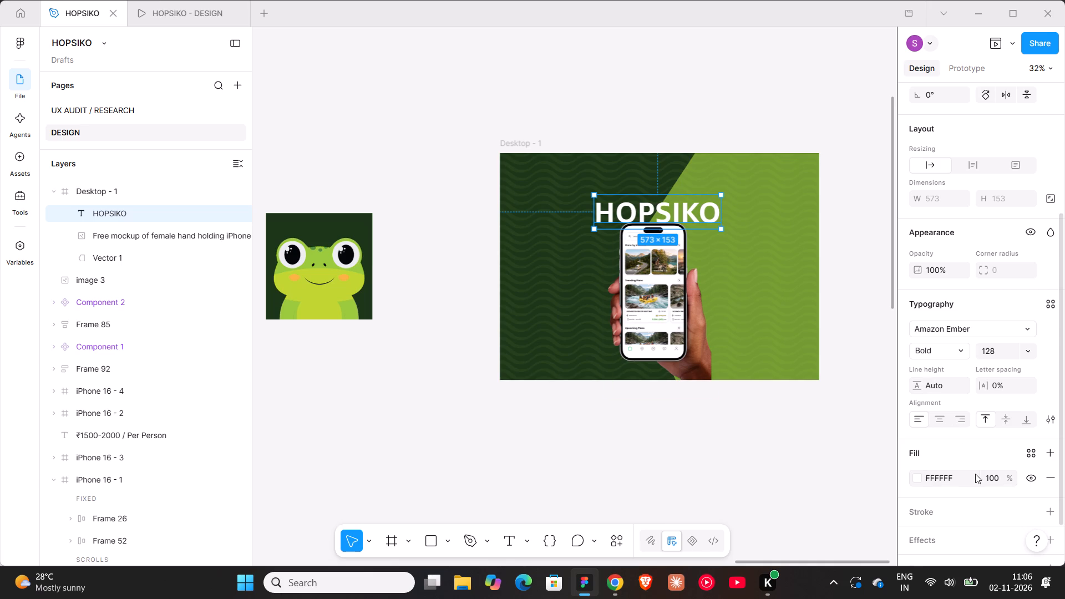
Lower the HOPSIKO text's fill opacity to 67%.
left_click_drag(1010, 478, 429, 298)
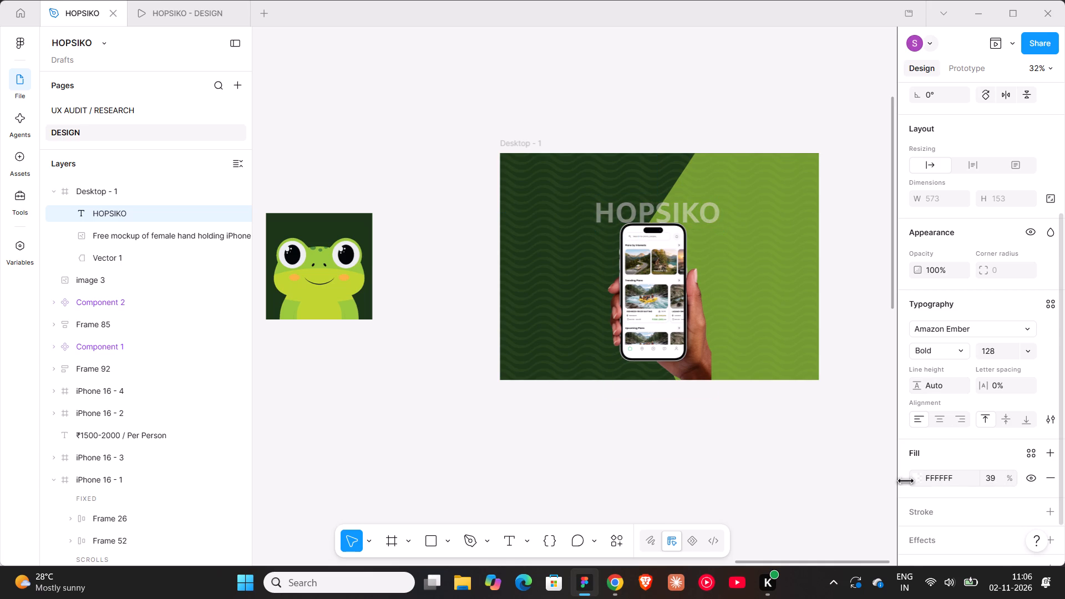
left_click_drag(429, 298, 475, 308)
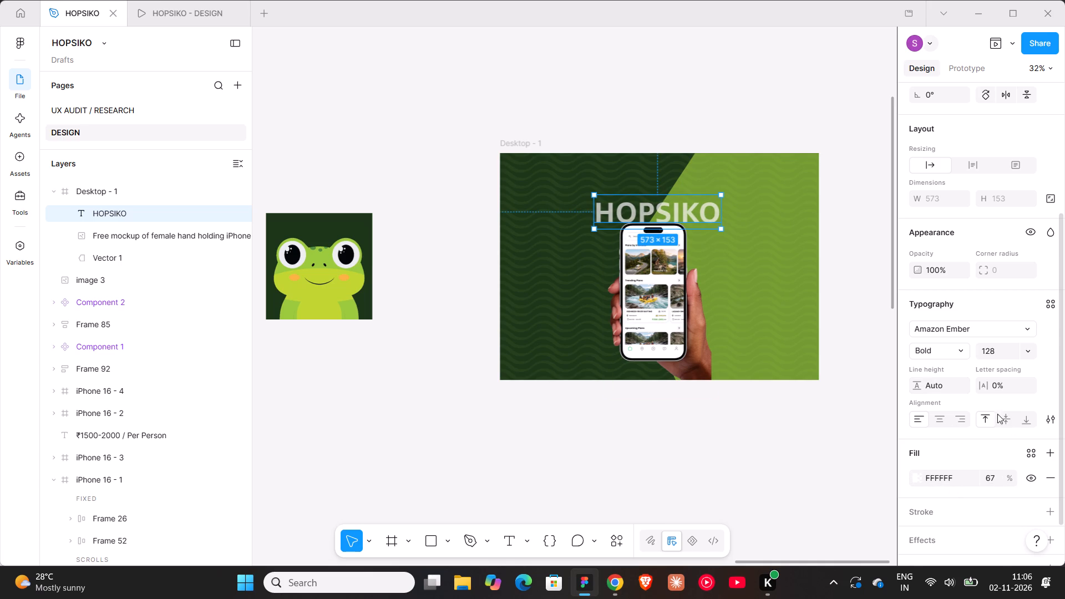
Check the cover in the HOPSIKO - DESIGN prototype preview and return to the design file.
left_click(171, 14)
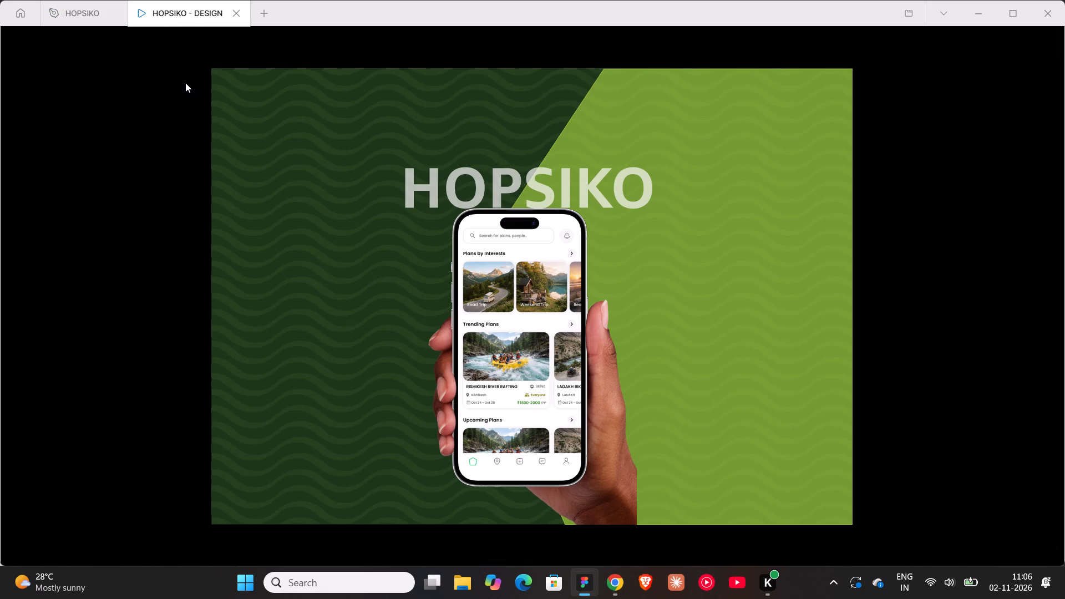
left_click(90, 13)
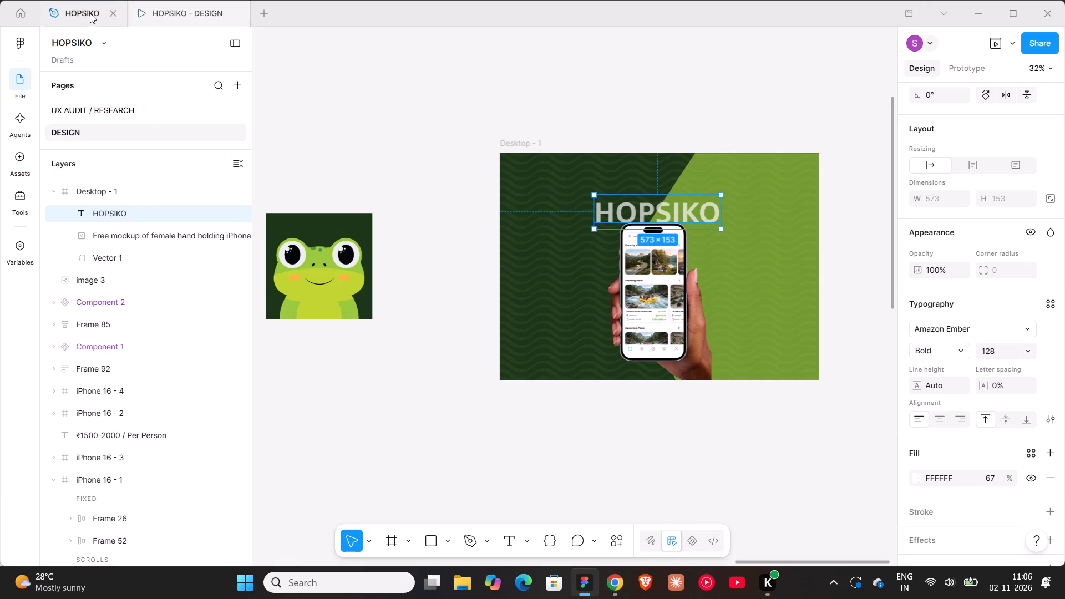
Set the HOPSIKO text's font size to 152 and centre it horizontally in the Desktop - 1 frame.
left_click(1006, 352)
type("152")
key("Return")
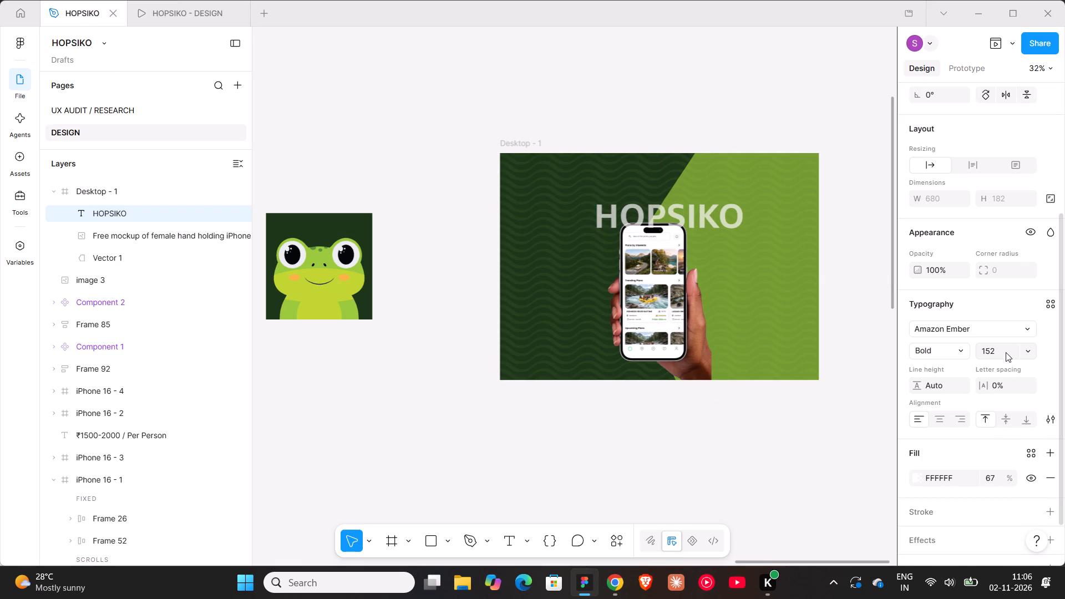
scroll(954, 199, "up", 6)
left_click(941, 168)
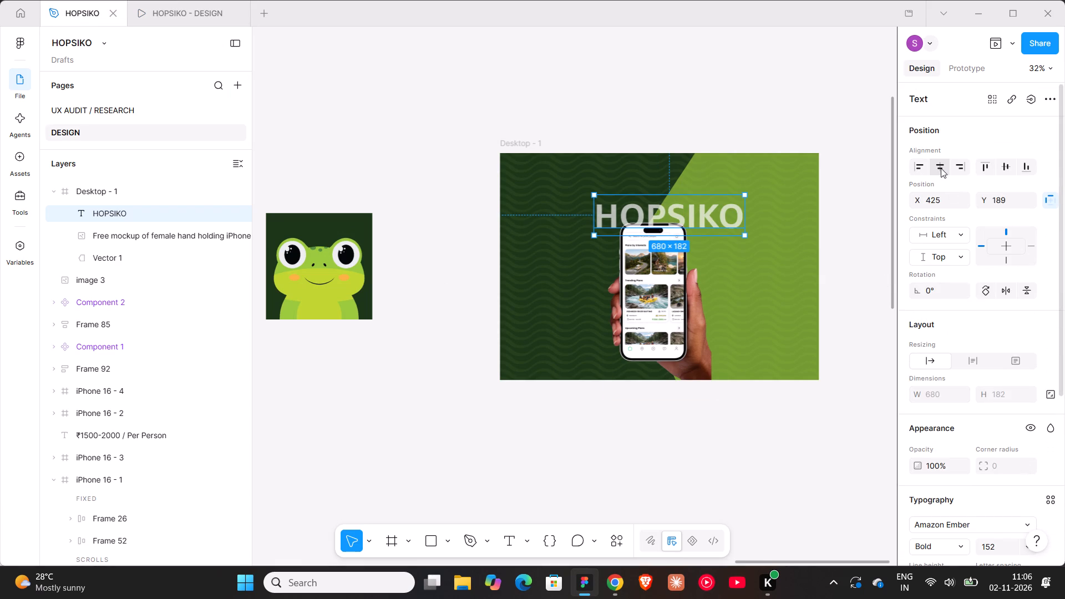
left_click(652, 212)
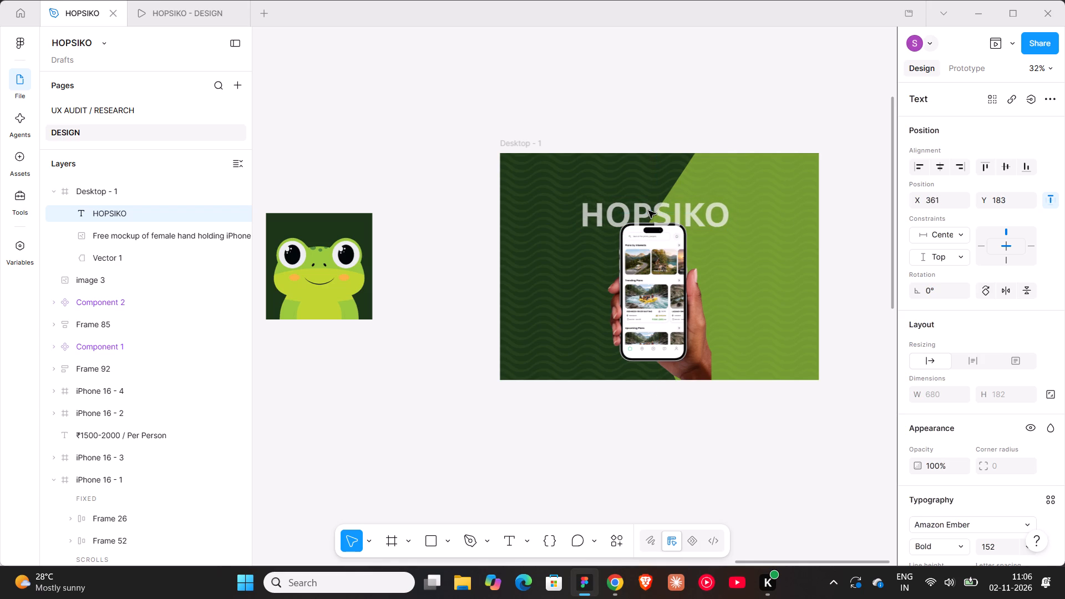
left_click(943, 167)
Send the HOPSIKO text to the back of the cover, behind the phone mockup and Vector 1.
key("bracketleft")
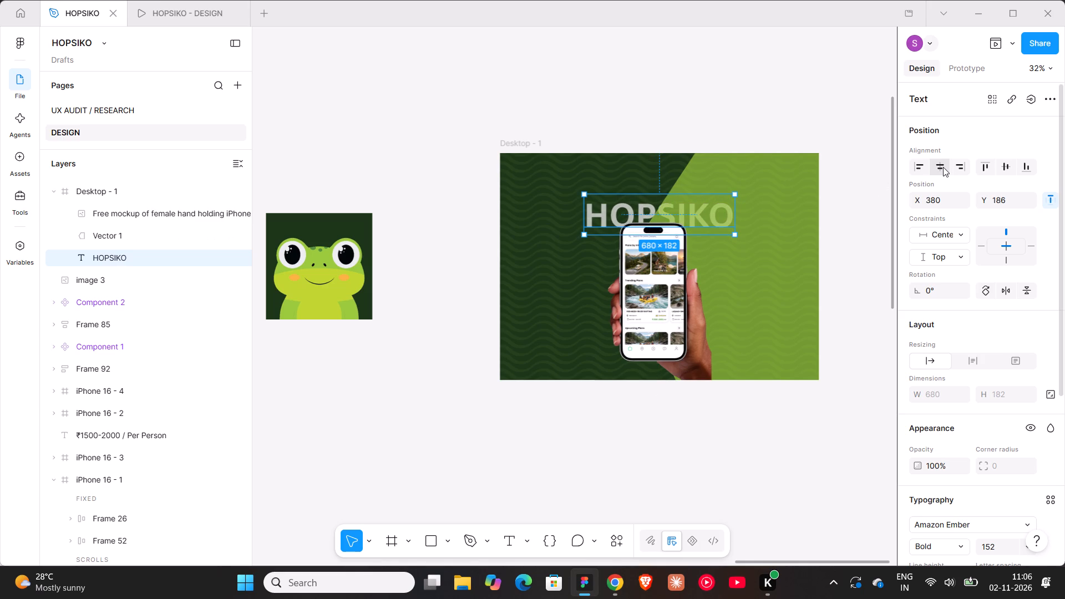
left_click(719, 95)
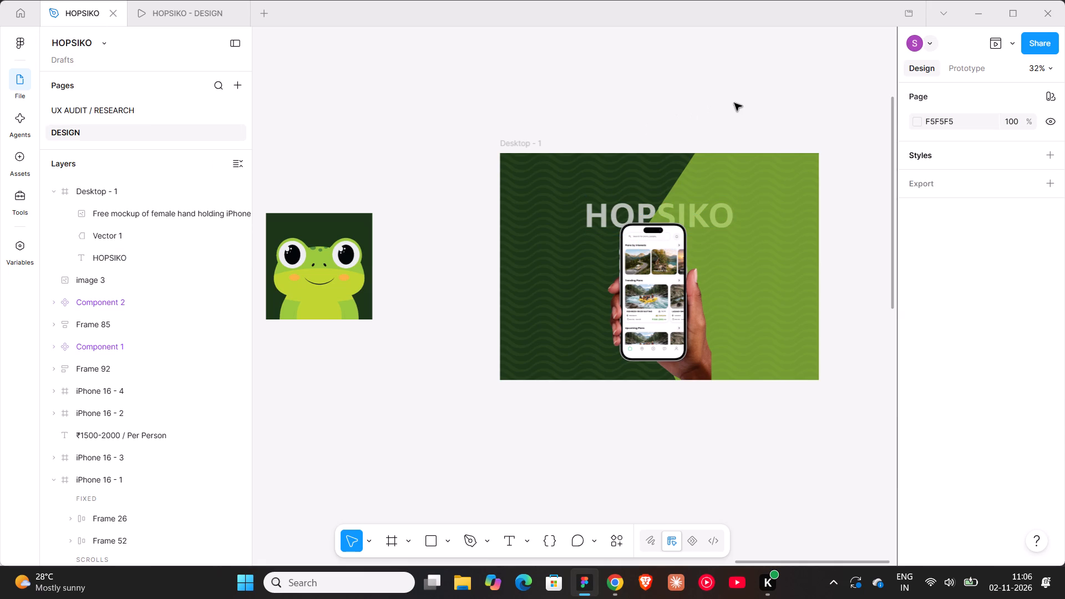
Remove the dark green background from the frog image beside the cover.
left_click(325, 275)
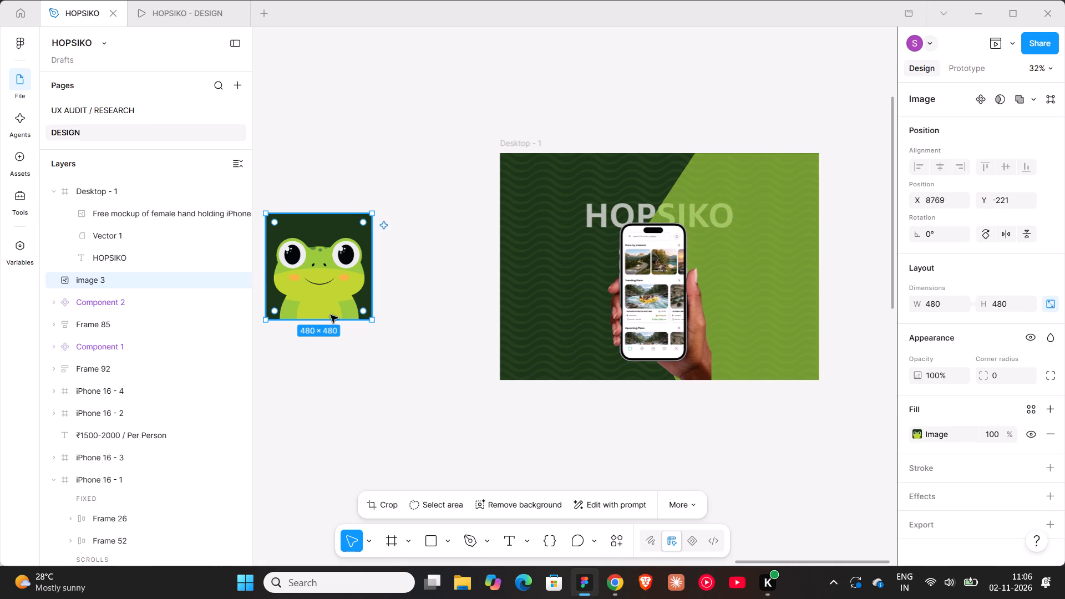
left_click(527, 509)
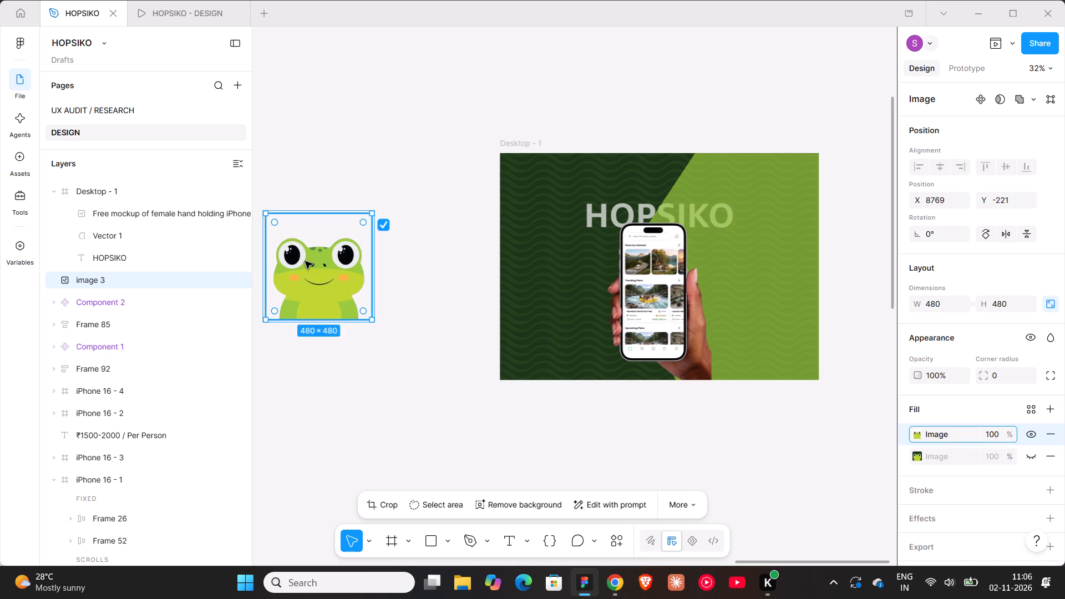
Move the frog image onto the cover, scale it to 100 × 100, and place it centrally above the HOPSIKO title.
left_click_drag(305, 261, 744, 213)
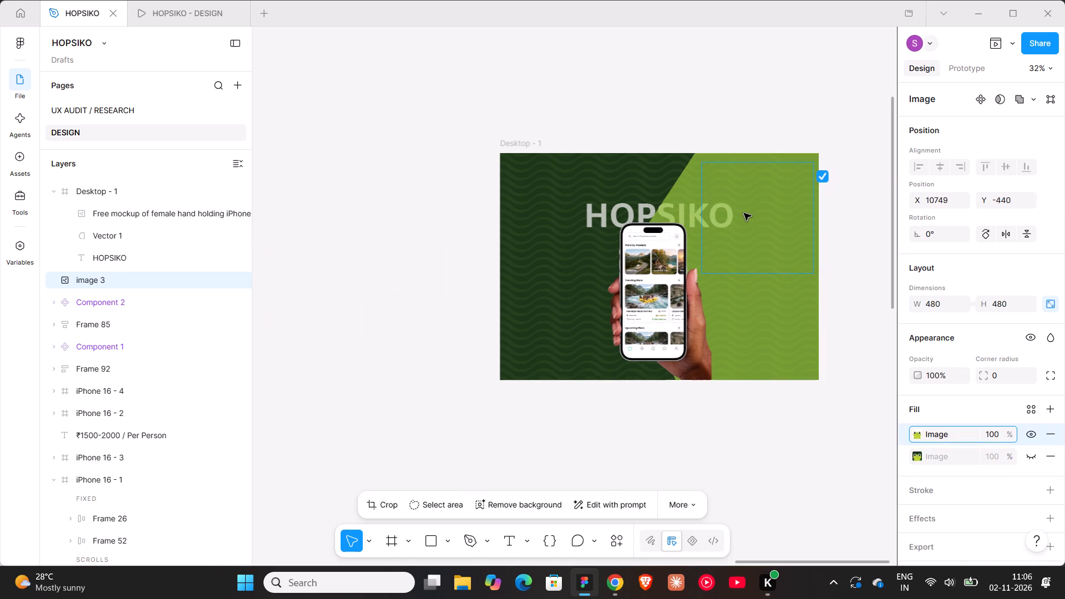
left_click_drag(744, 213, 729, 271)
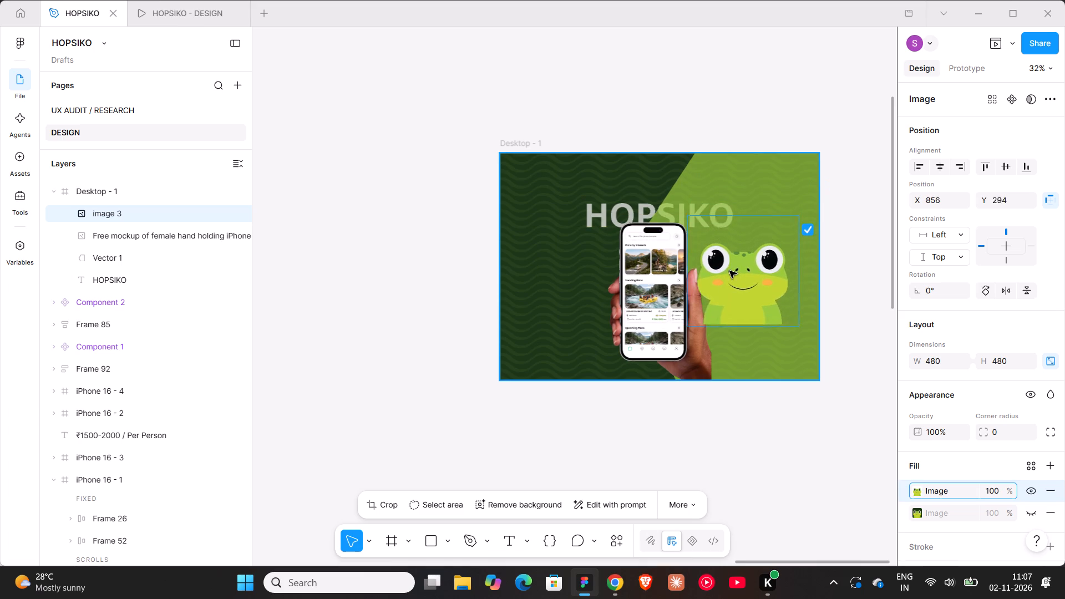
left_click_drag(729, 271, 740, 291)
left_click(941, 368)
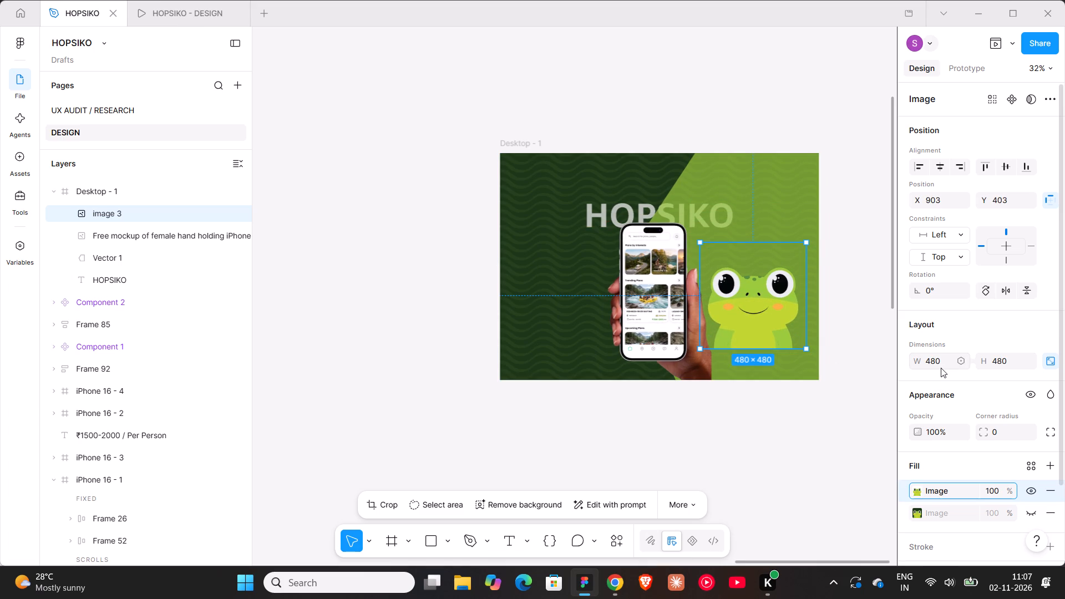
type("100")
key("Return")
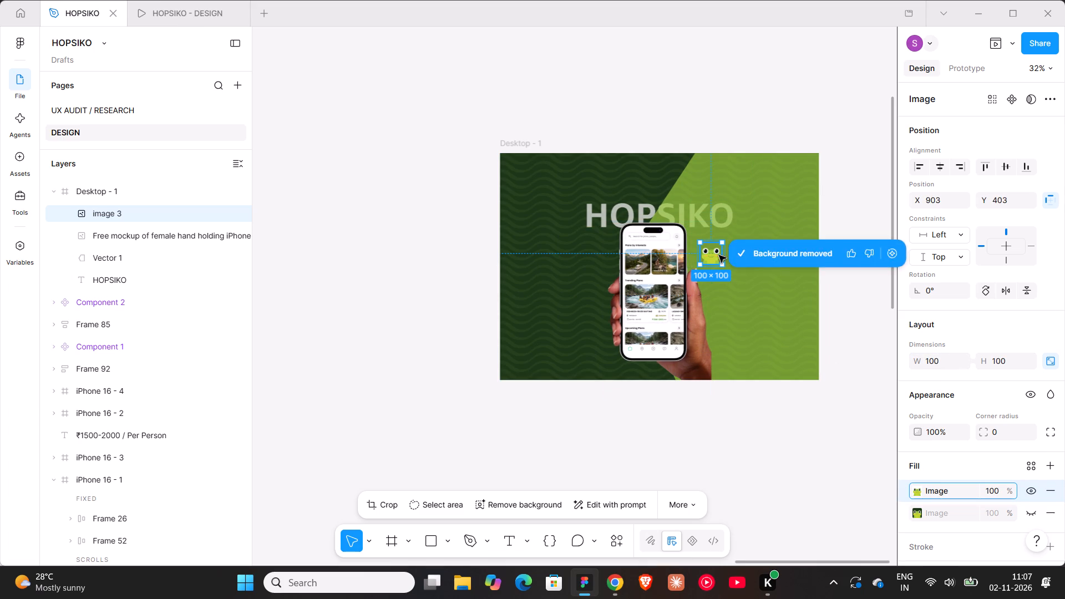
scroll(719, 255, "up", 11, "ctrl")
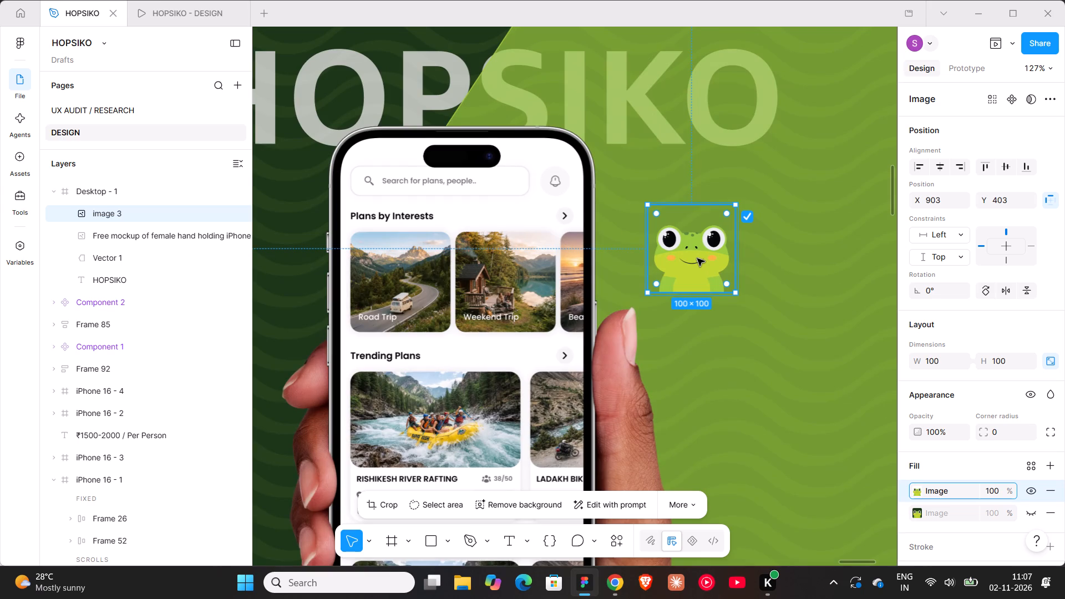
scroll(697, 258, "down", 7, "ctrl")
left_click_drag(697, 258, 601, 143)
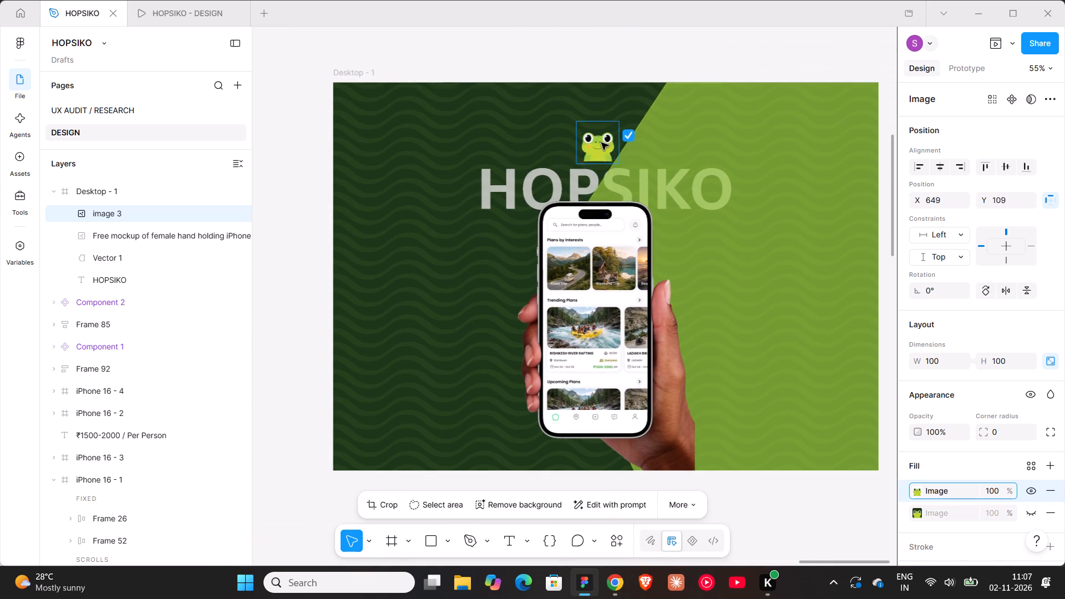
left_click_drag(601, 143, 609, 139)
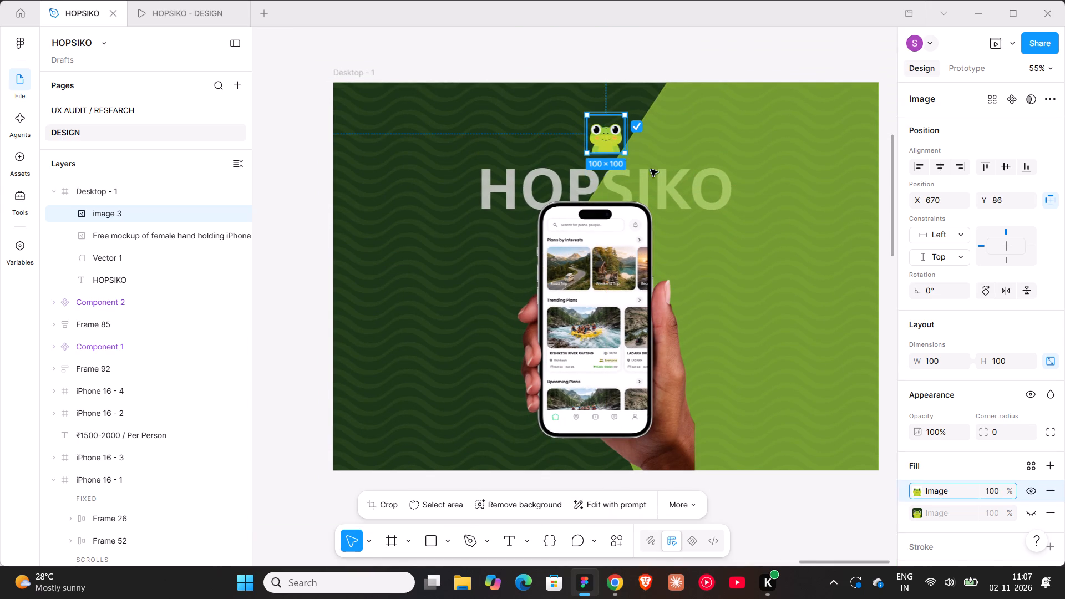
Resize the frog image to 200 × 200 and centre it horizontally in the cover.
left_click(932, 362)
type("200")
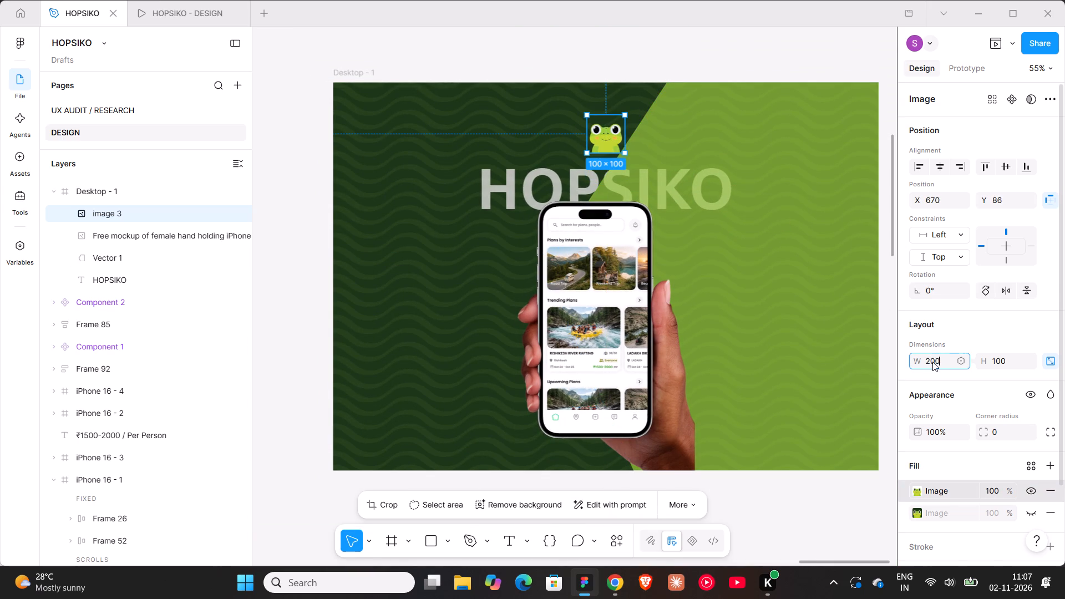
key("Return")
left_click(942, 167)
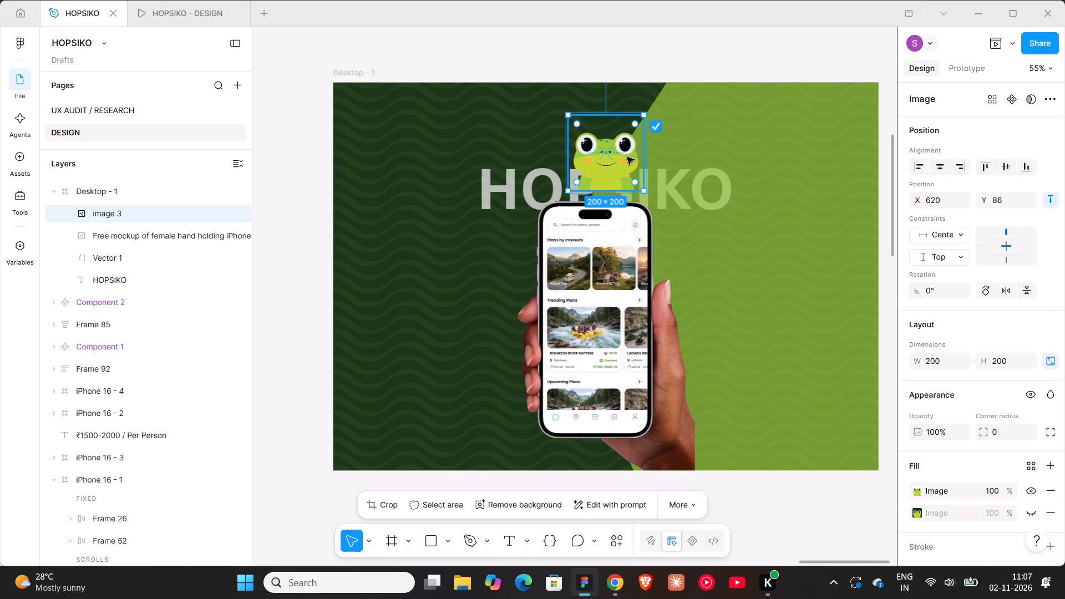
Send the frog image behind the other cover layers and nudge it up 40 px to Y 46.
key("bracketleft")
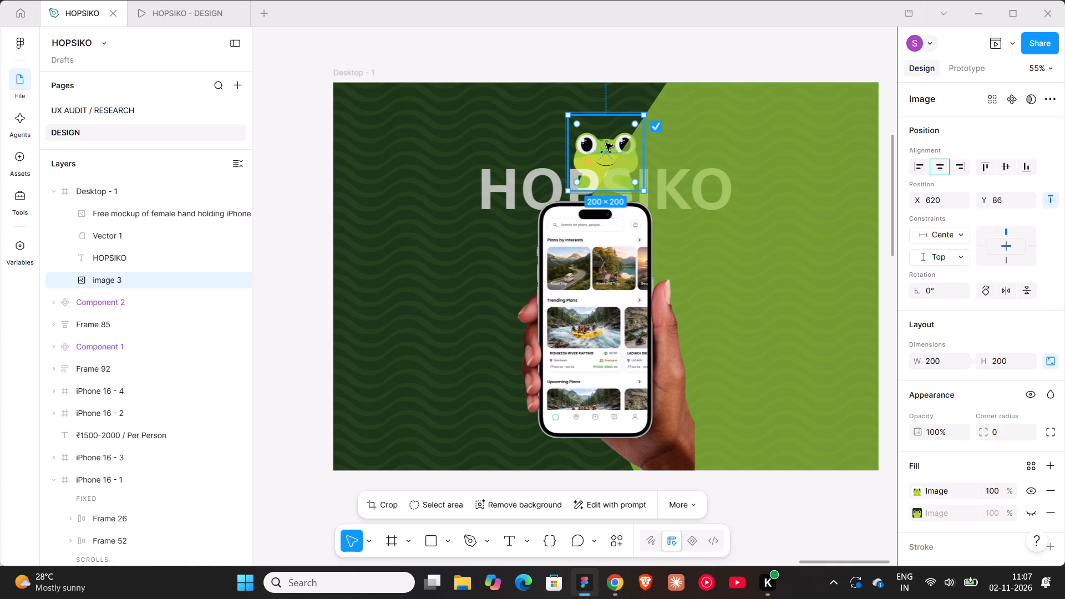
key("shift+Up")
key("shift+Up")
key("shift+Up")
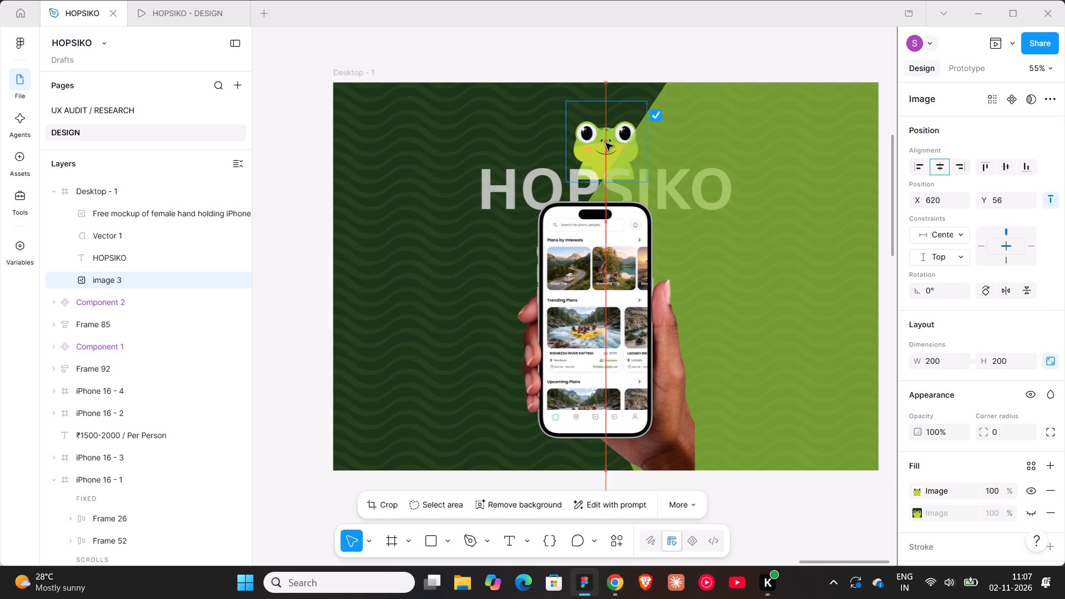
key("shift+Up")
left_click(665, 73)
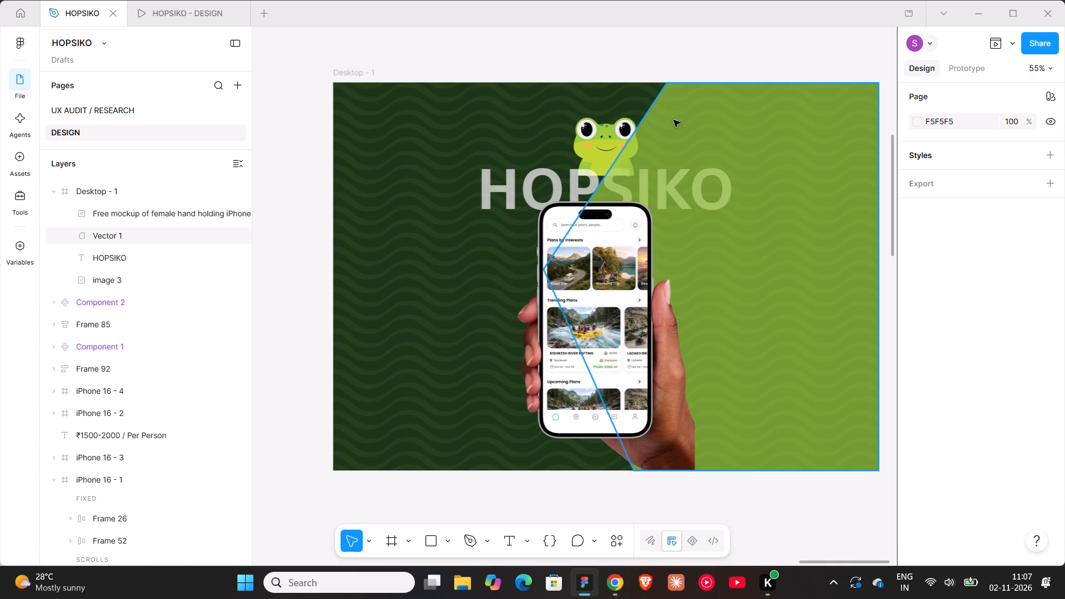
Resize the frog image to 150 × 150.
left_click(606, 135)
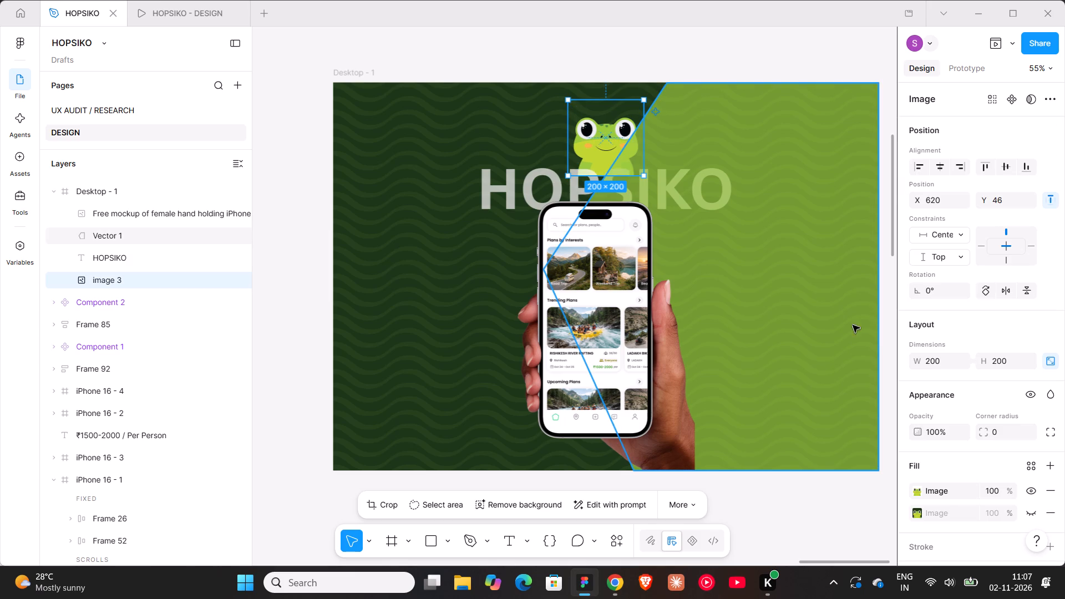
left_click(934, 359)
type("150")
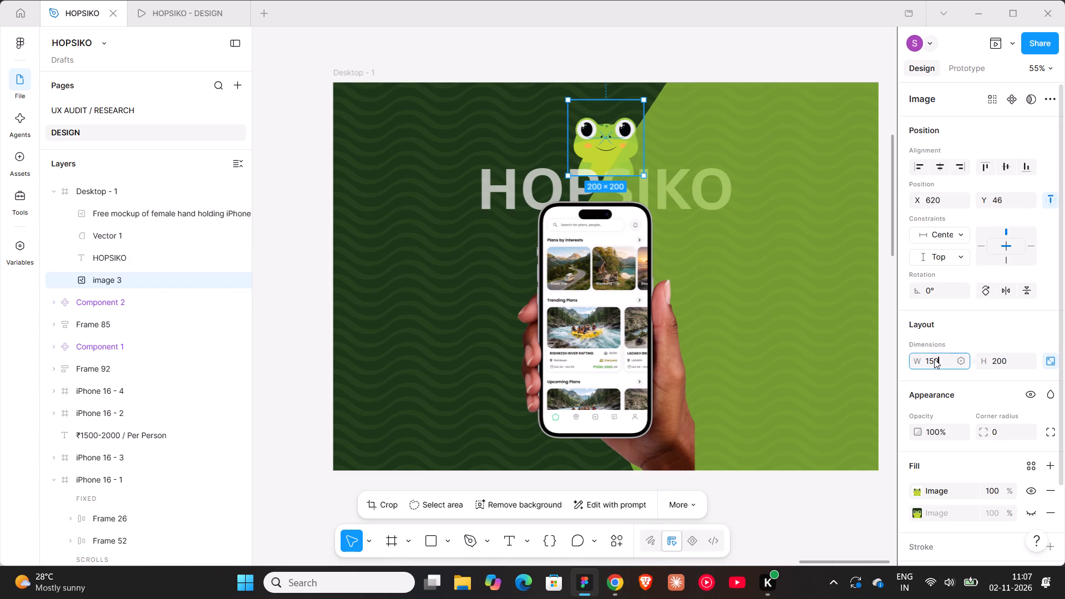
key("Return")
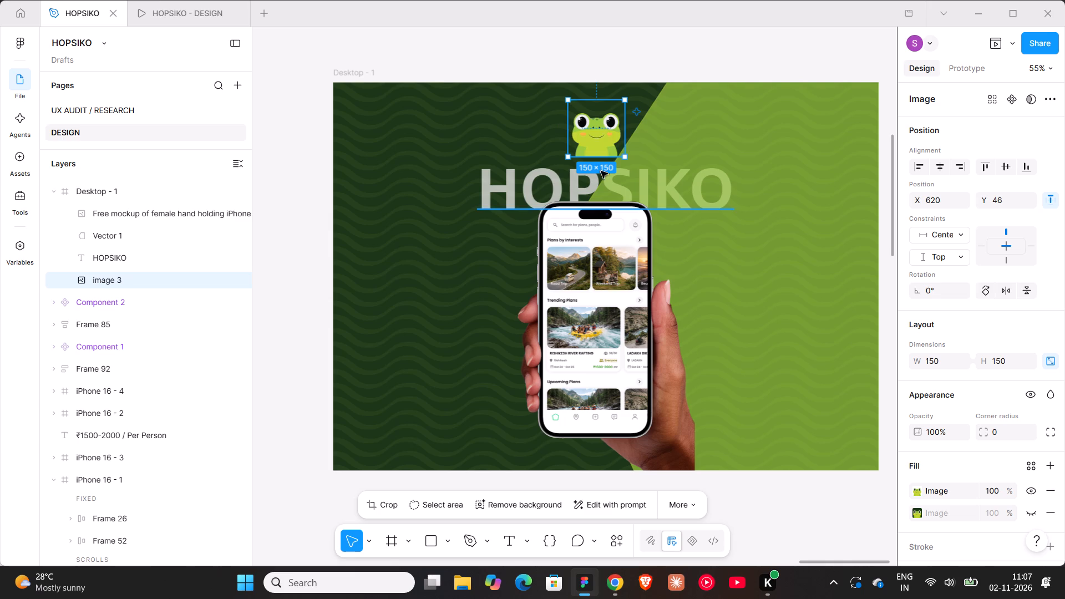
Enlarge the frog image to about 1391 × 1391 so its face fills the cover behind the phone.
left_click_drag(598, 159, 585, 469)
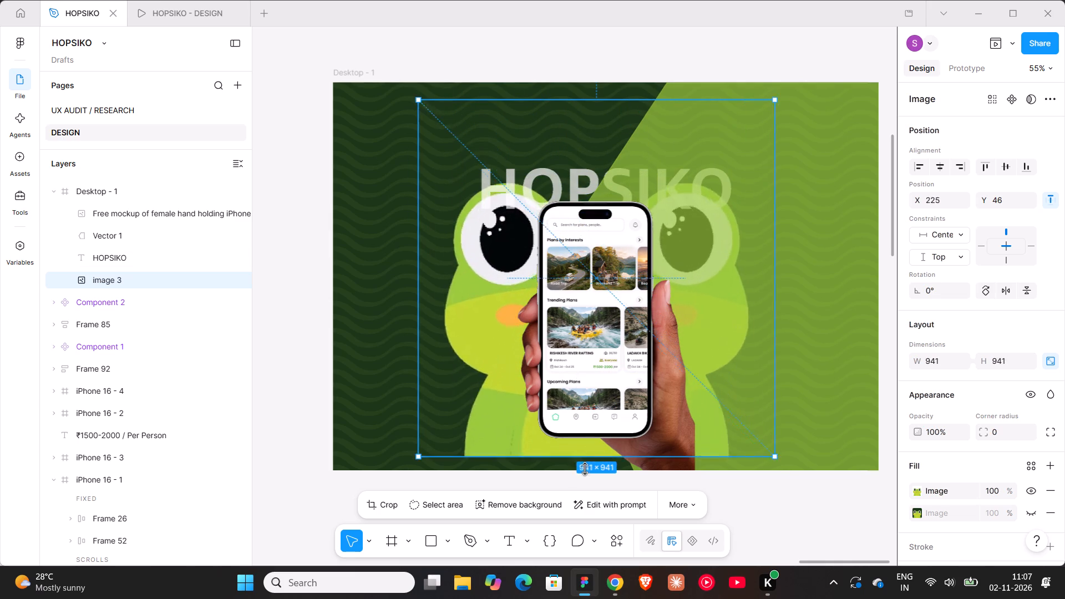
left_click_drag(585, 469, 594, 473)
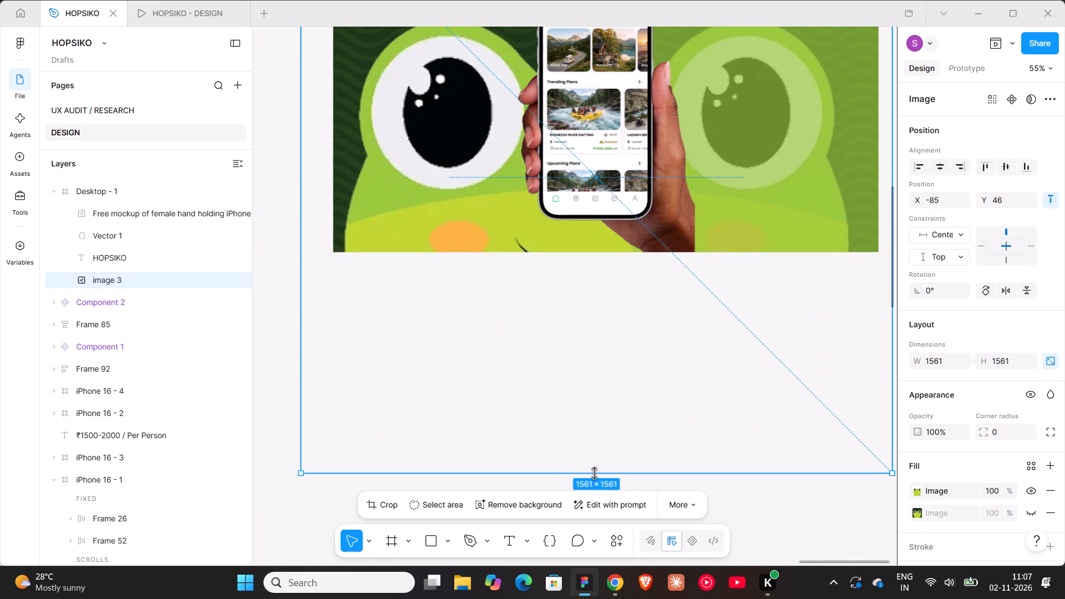
left_click_drag(594, 473, 605, 408)
scroll(605, 408, "up", 4)
left_click(310, 155)
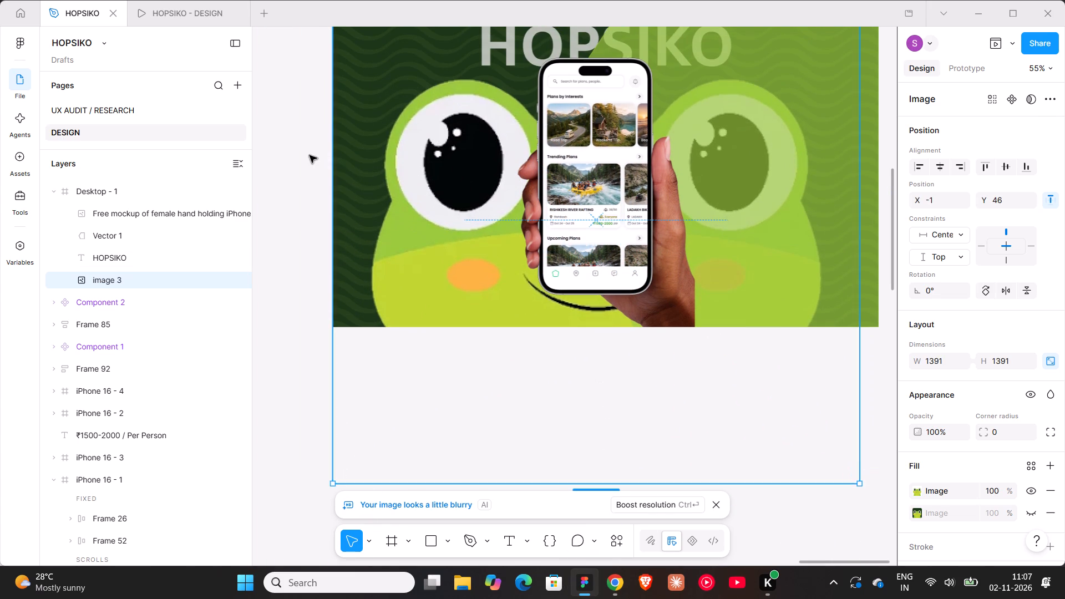
scroll(310, 155, "down", 6, "ctrl")
scroll(713, 358, "up", 2, "shift")
scroll(712, 311, "up", 3, "shift")
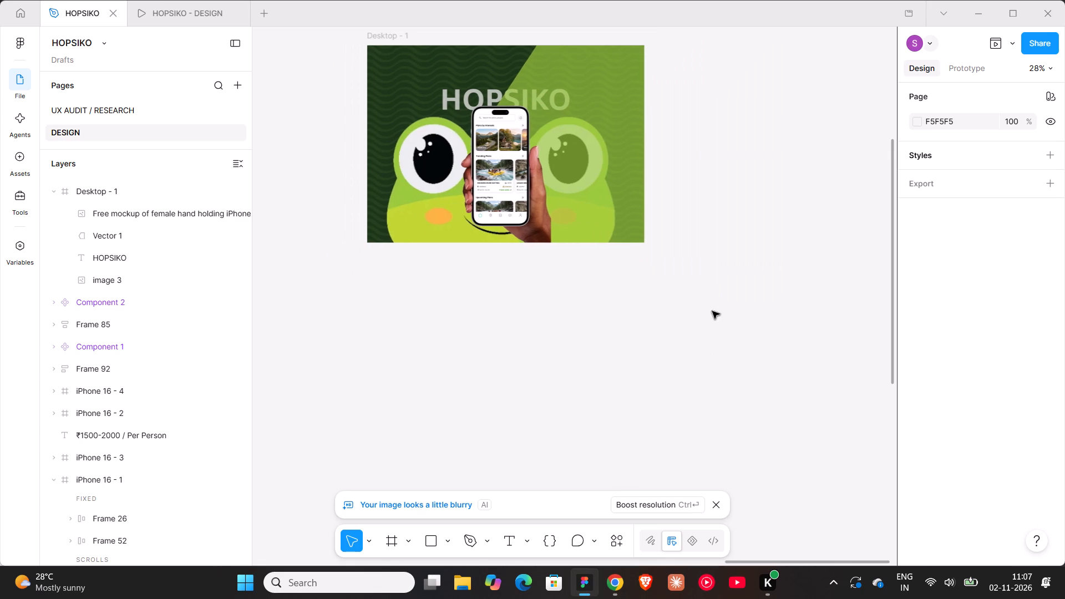
scroll(709, 331, "up", 4)
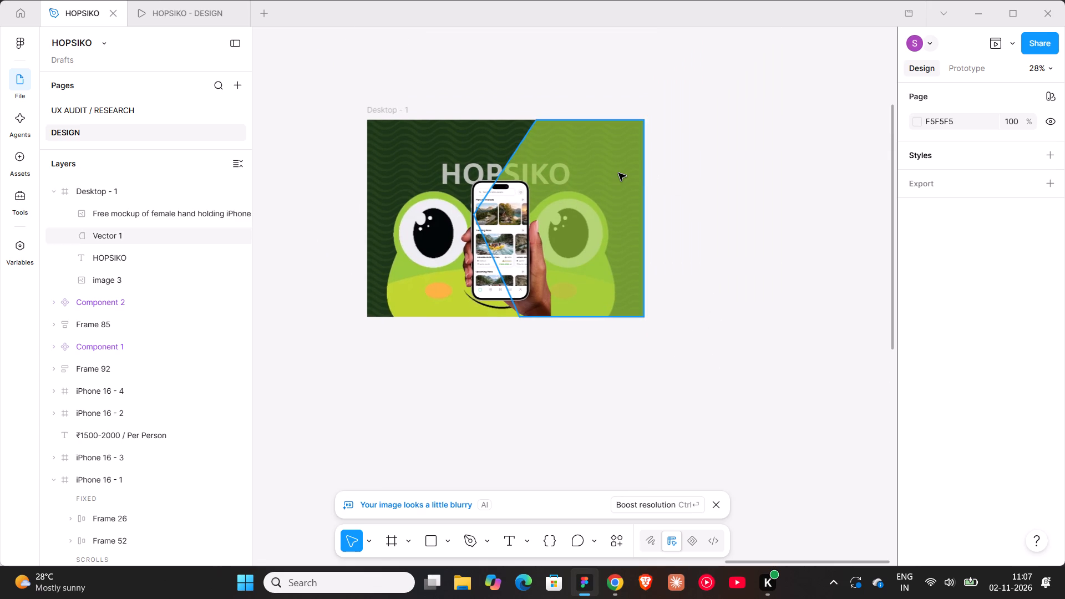
Send the light-green vector shape to the back of the cover's layers, beneath the frog image.
left_click(618, 173)
key("bracketright")
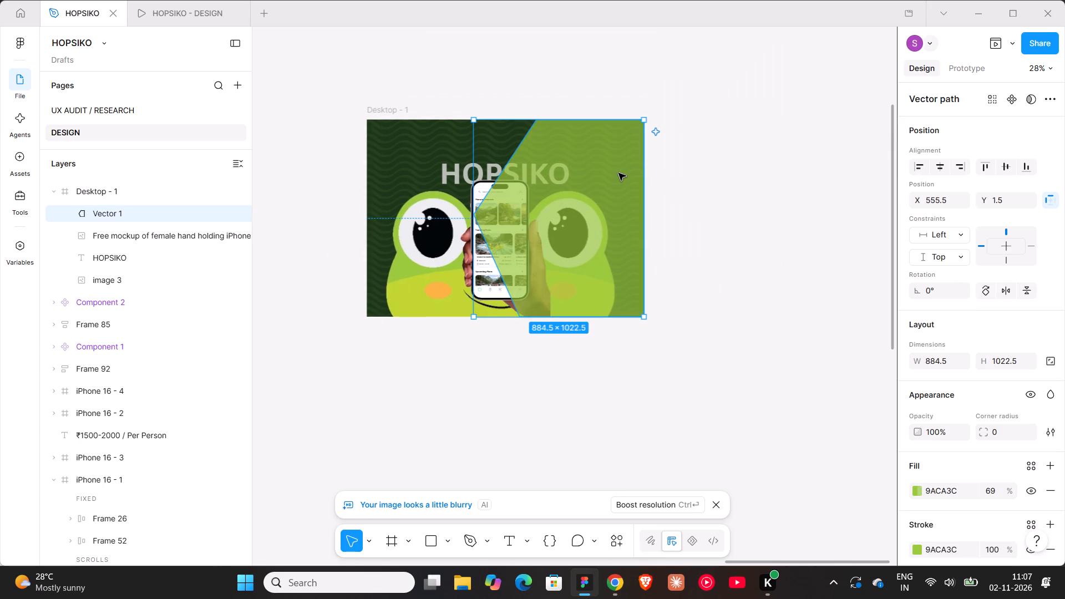
type("[[[")
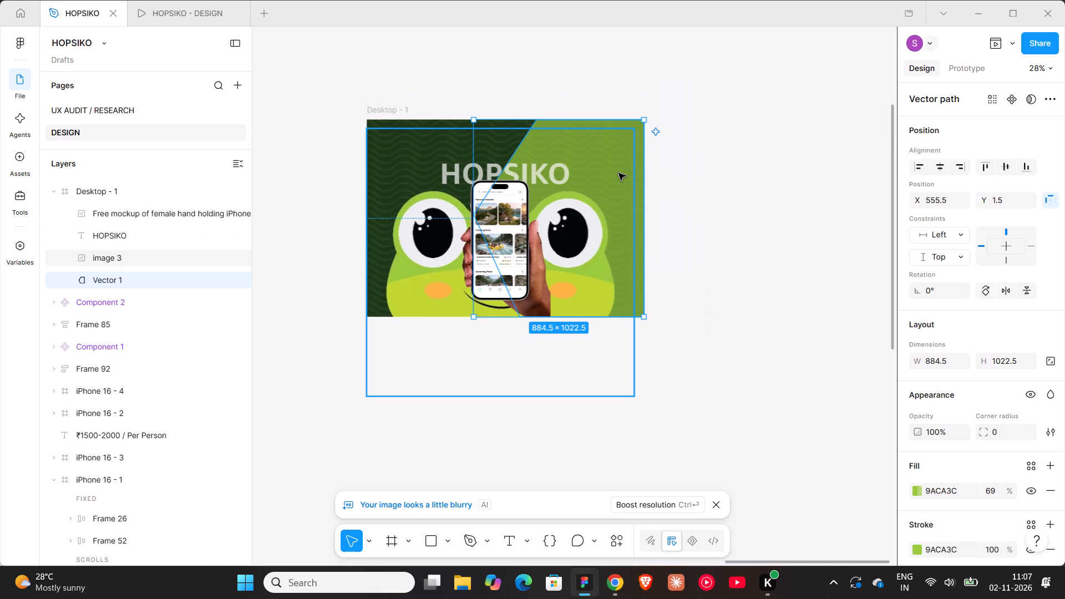
left_click(755, 194)
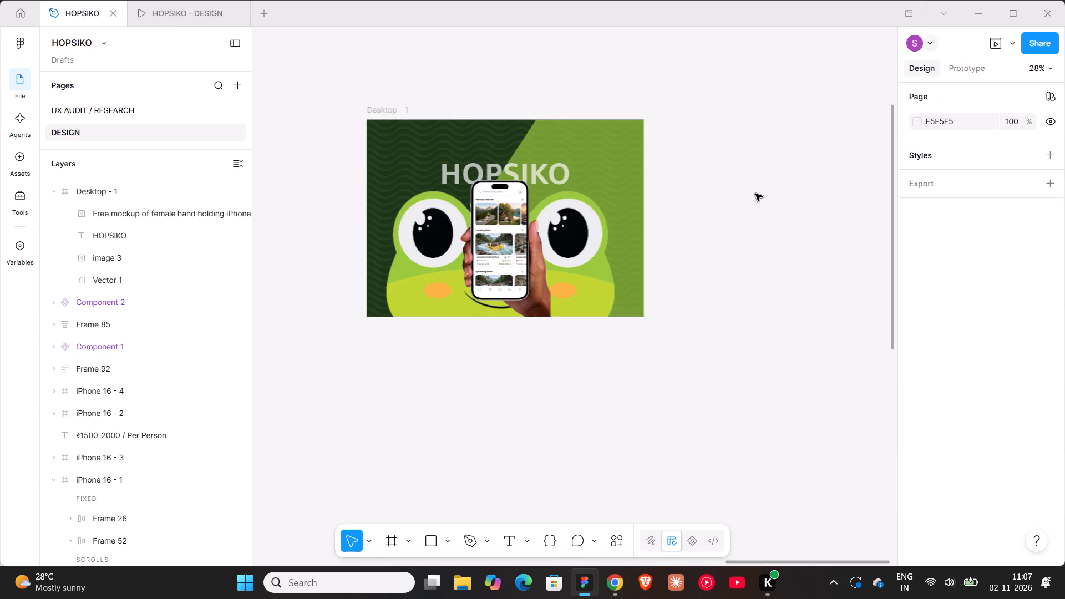
Centre the frog image horizontally and vertically in the cover and set its image fill opacity to 43%.
left_click(434, 273)
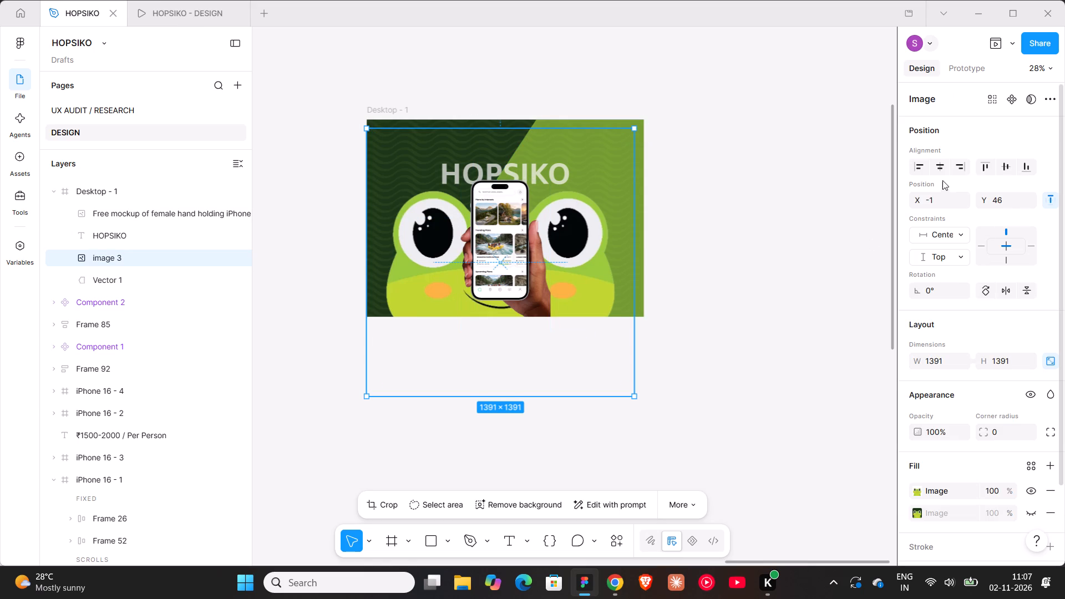
left_click(942, 169)
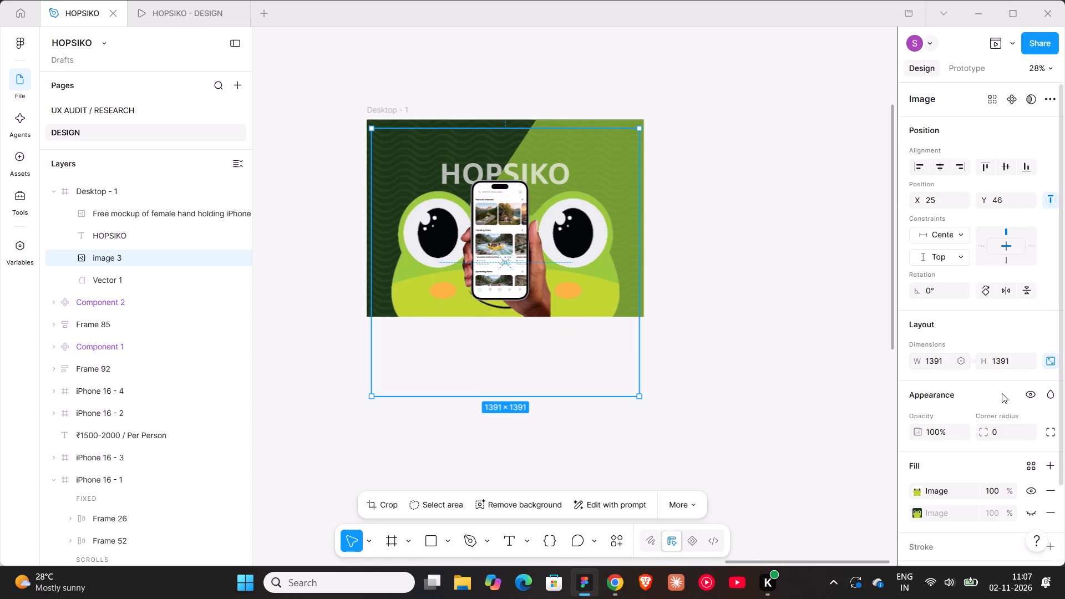
left_click_drag(1010, 492, 435, 304)
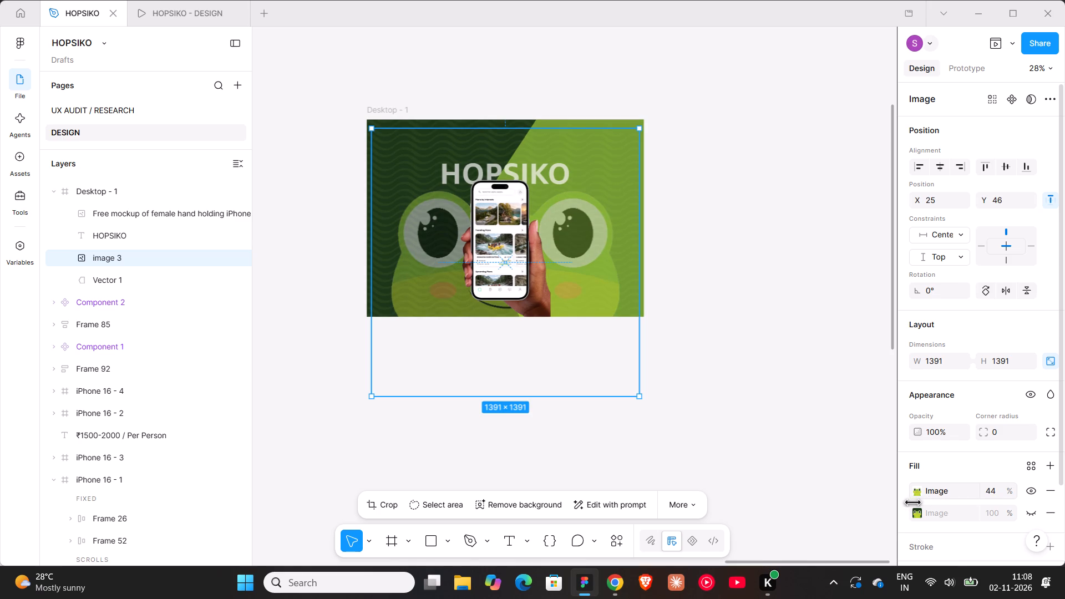
left_click_drag(435, 304, 434, 304)
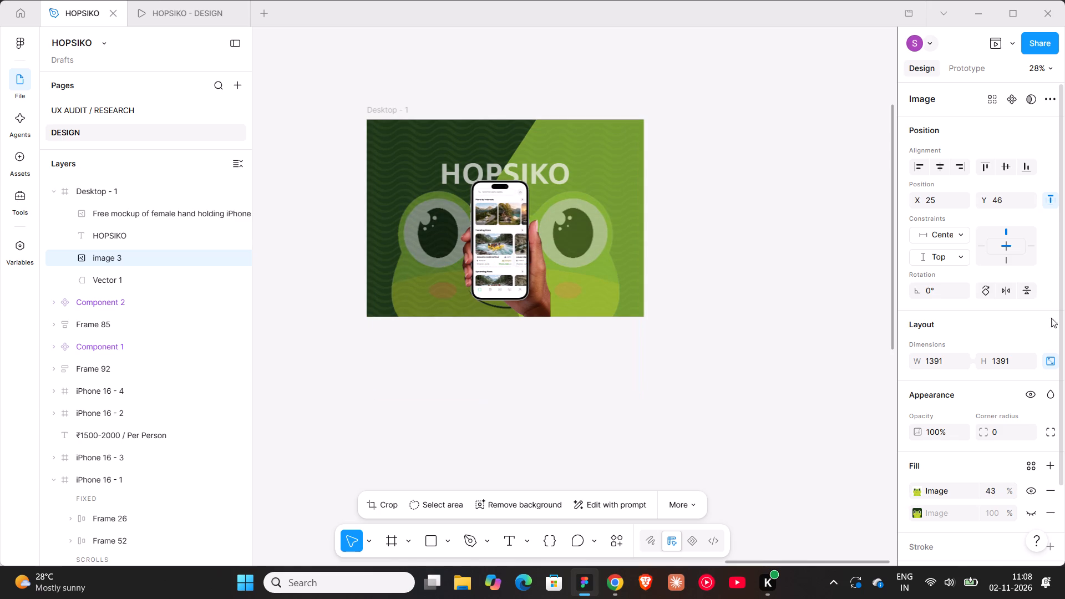
left_click(1011, 164)
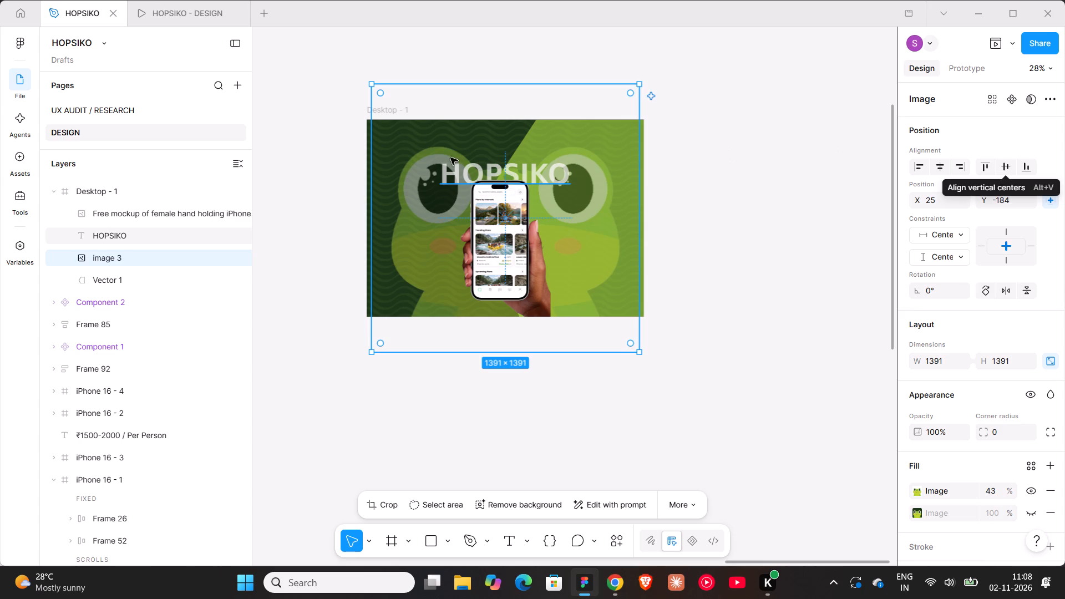
Set the white fill of the HOPSIKO title to 100% opacity.
left_click(463, 166)
scroll(941, 514, "down", 2)
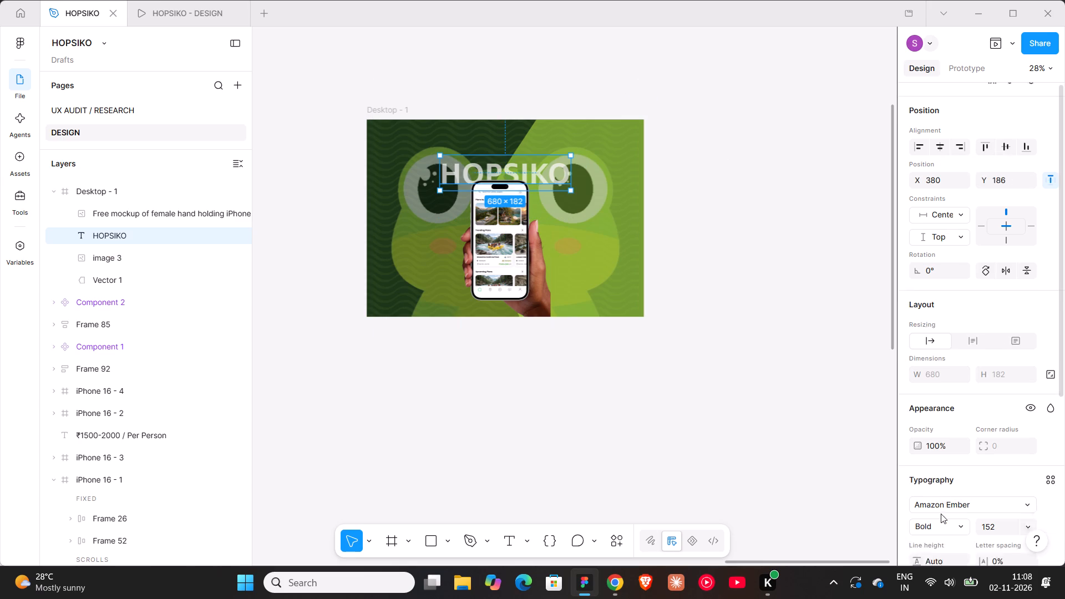
scroll(930, 455, "down", 2)
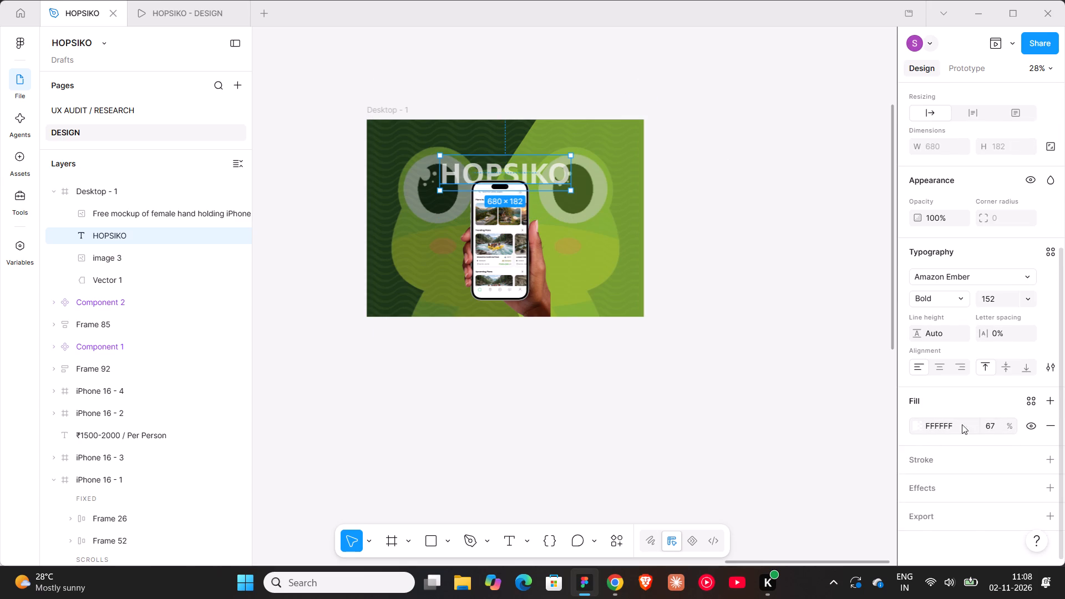
left_click_drag(1010, 424, 664, 296)
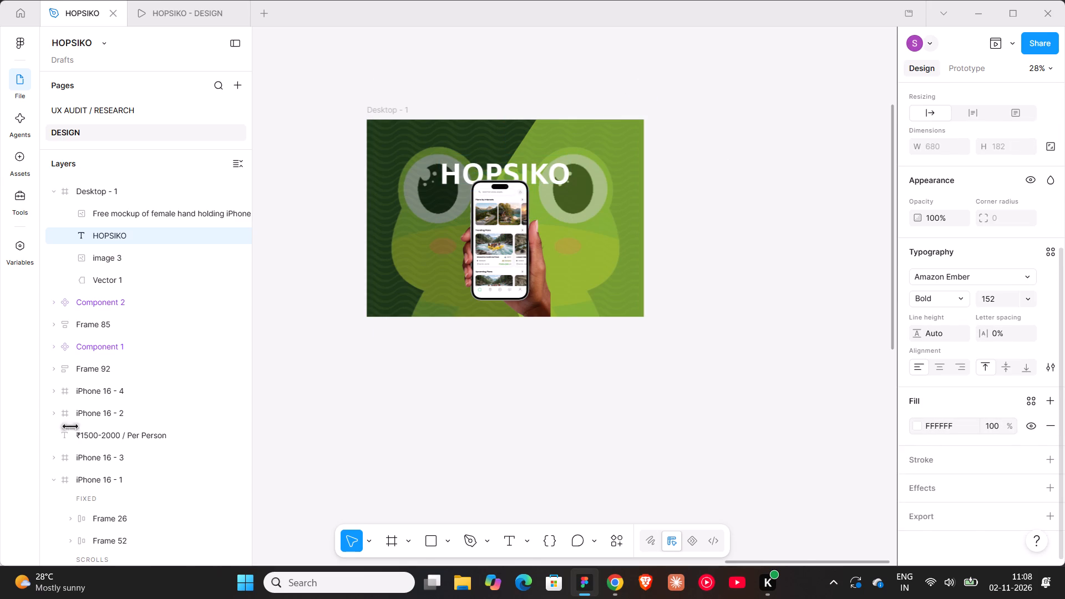
left_click_drag(664, 296, 706, 296)
left_click(783, 290)
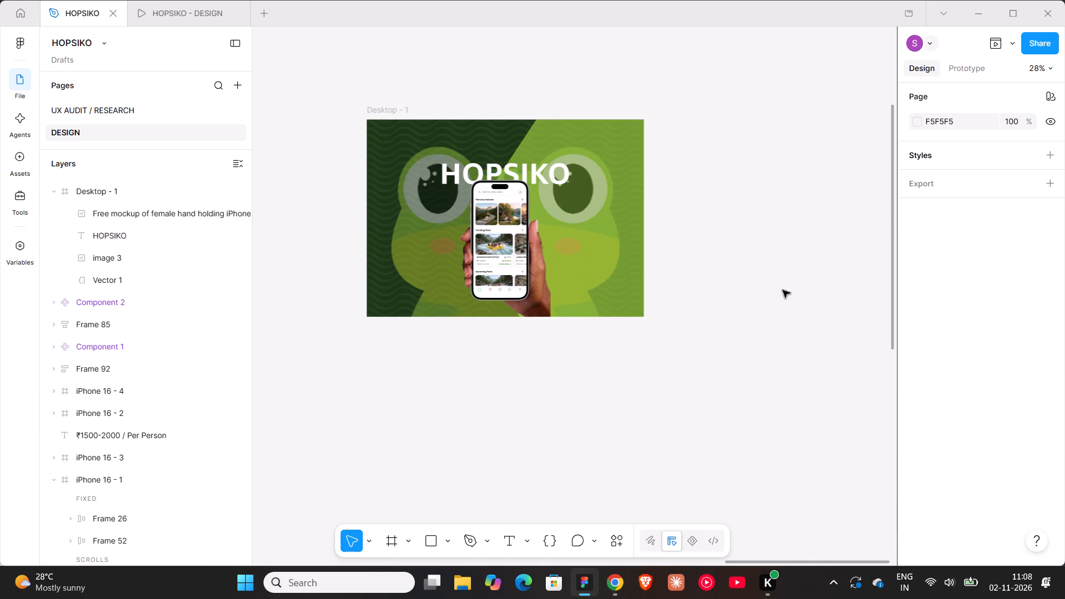
Check the cover composition in the prototype preview and return to the design file.
left_click(193, 19)
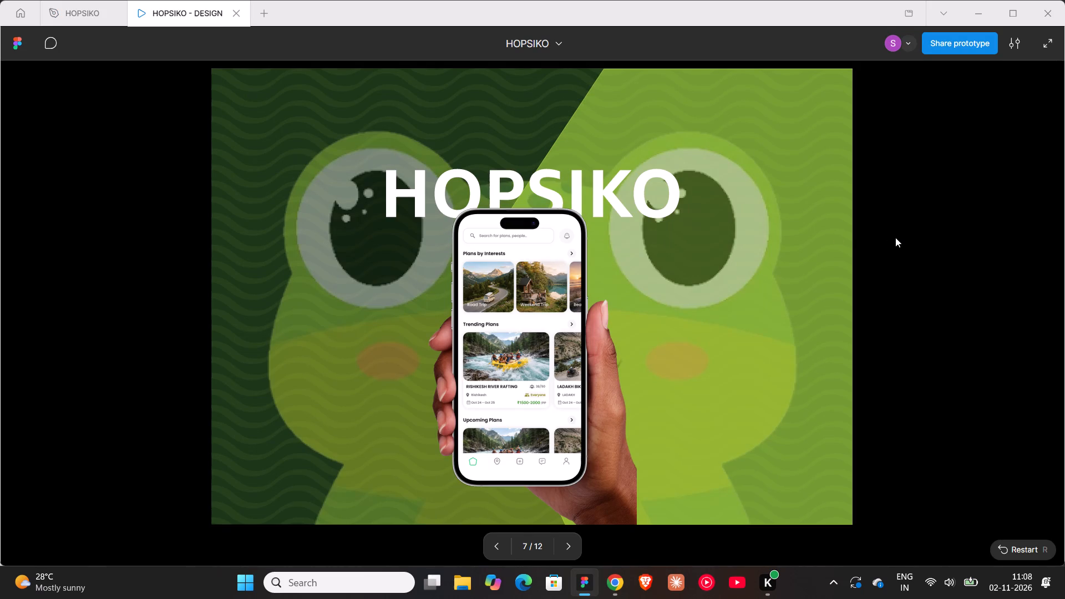
left_click(65, 16)
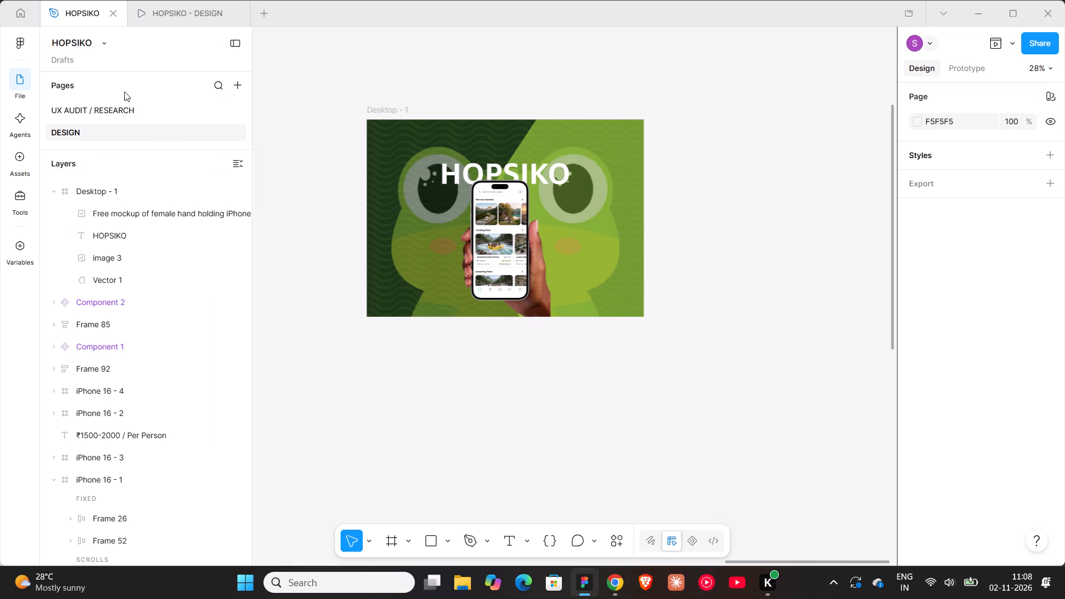
Boost the resolution of the frog image and reapply its vertical and horizontal centring in the cover.
left_click(118, 261)
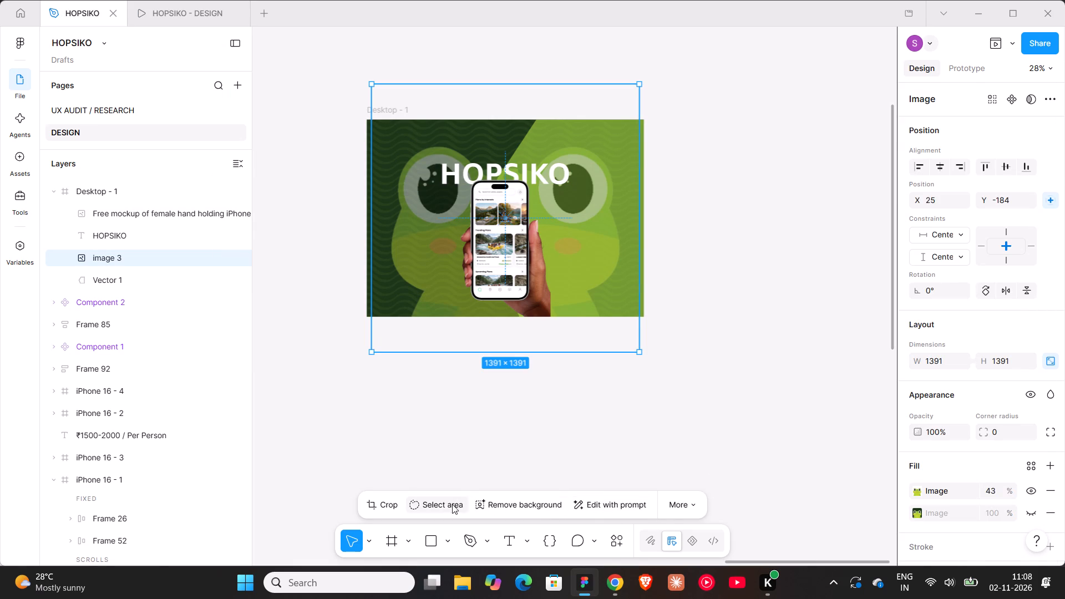
left_click(696, 508)
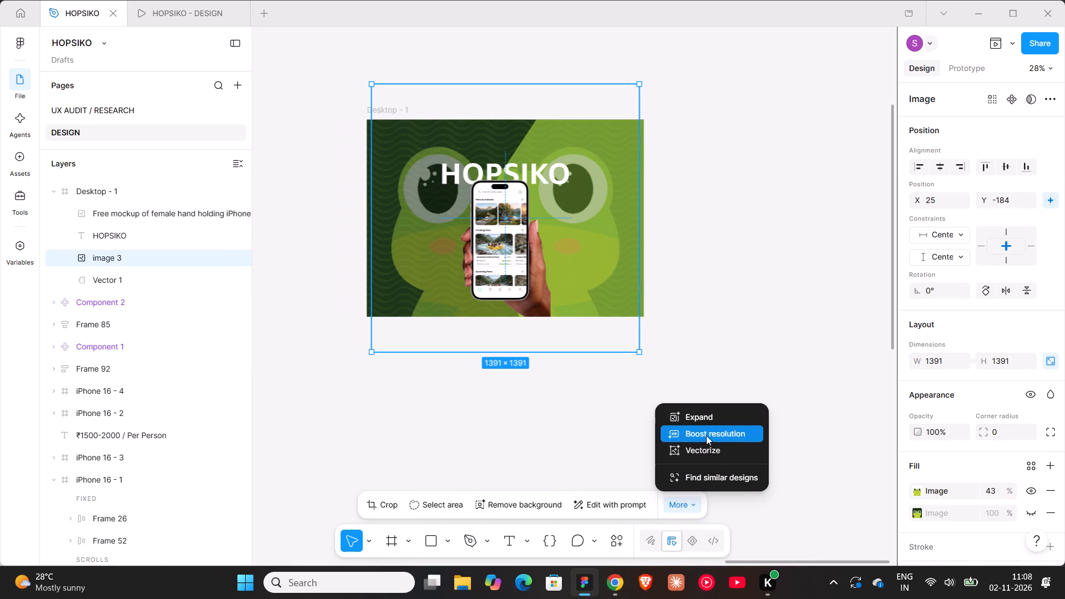
left_click(706, 435)
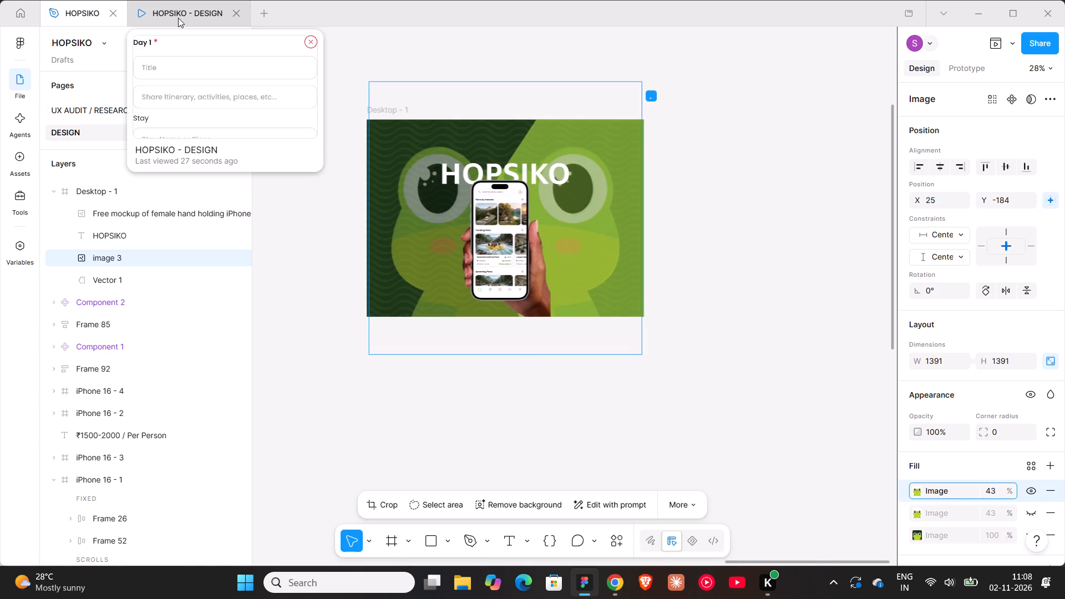
left_click(661, 97)
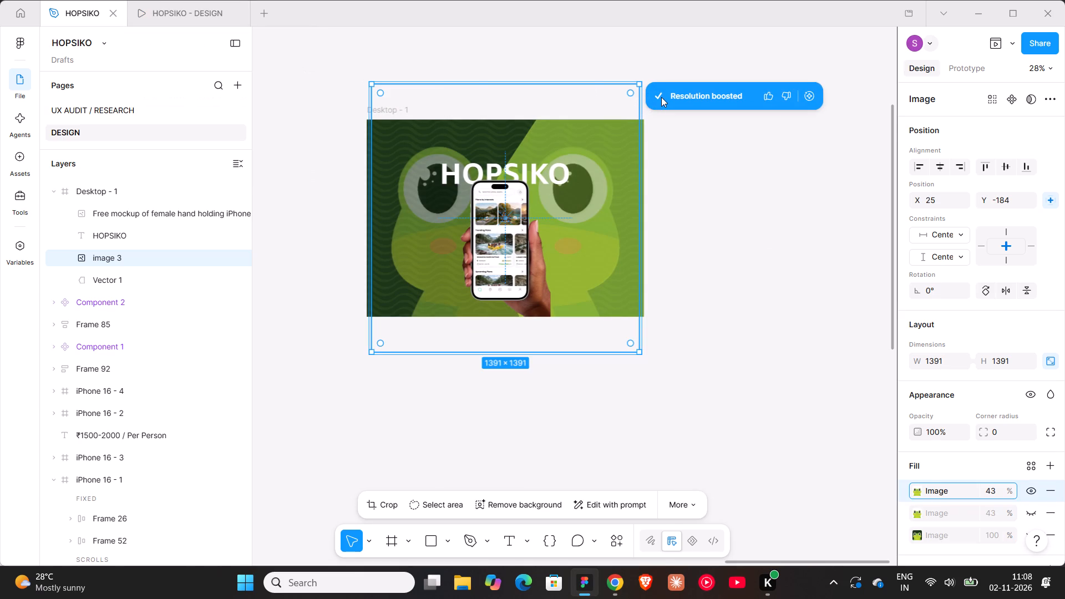
left_click(1010, 166)
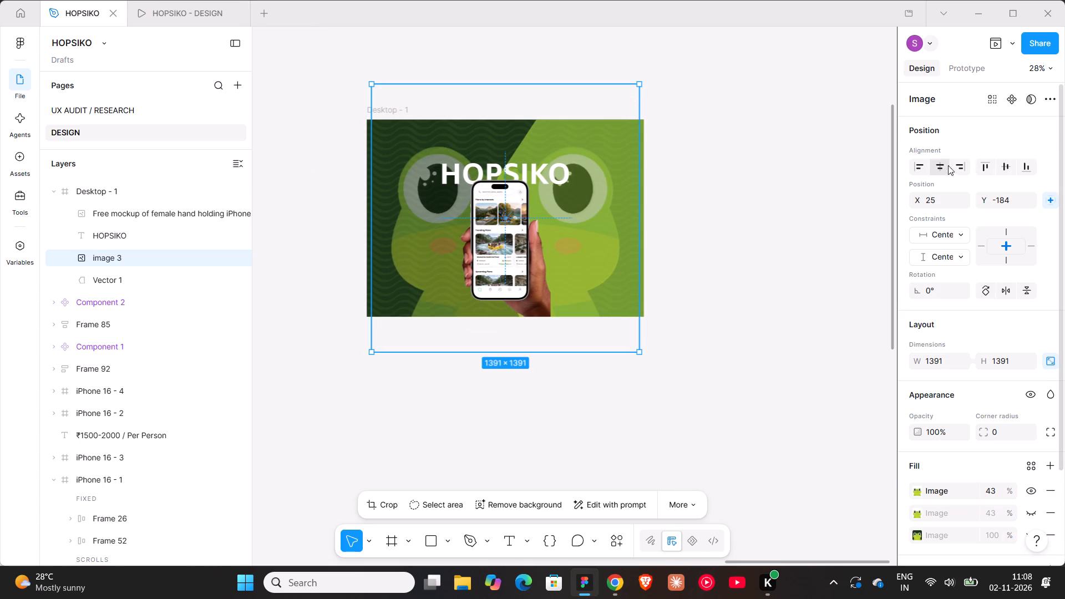
left_click(941, 165)
left_click_drag(808, 142, 797, 134)
Review the cover with the resolution-boosted frog in the prototype preview and return to the design file.
left_click(172, 16)
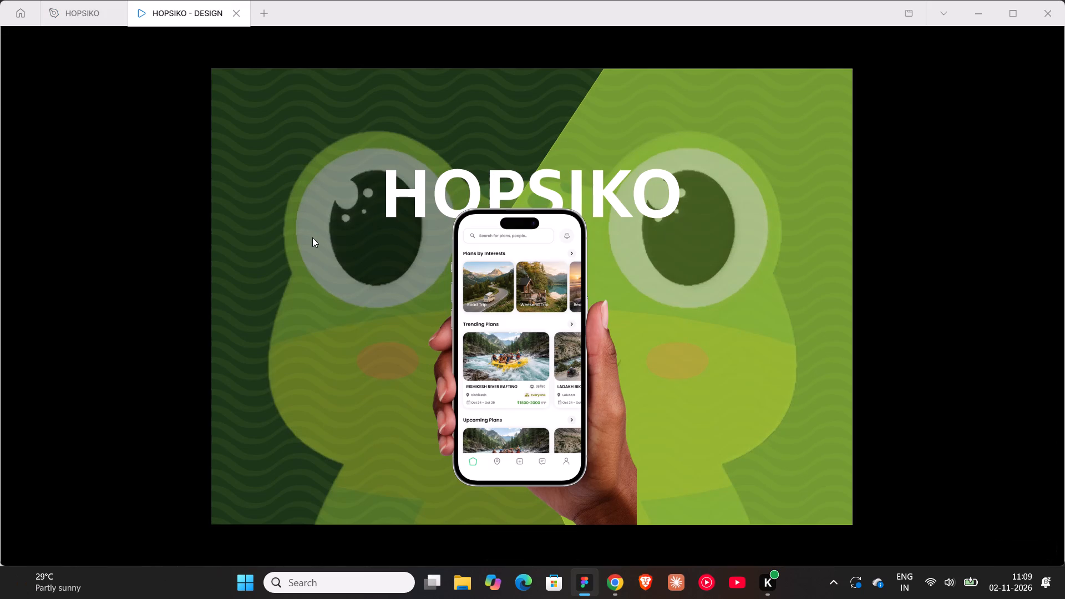
left_click(52, 21)
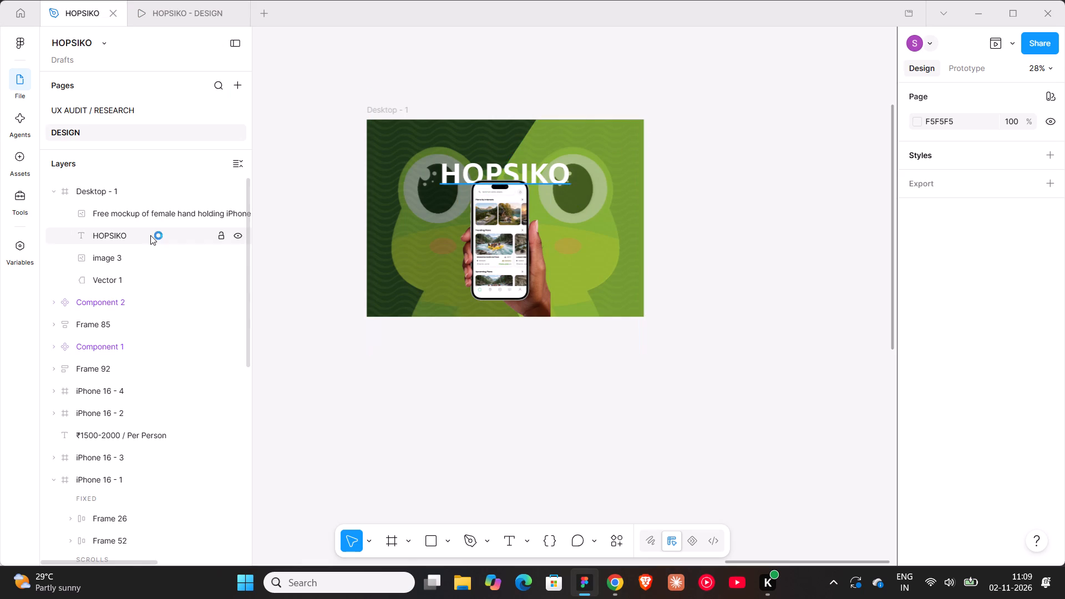
Try several fill opacities on the light-green vector shape, including 30%, and settle on 45%.
left_click(131, 275)
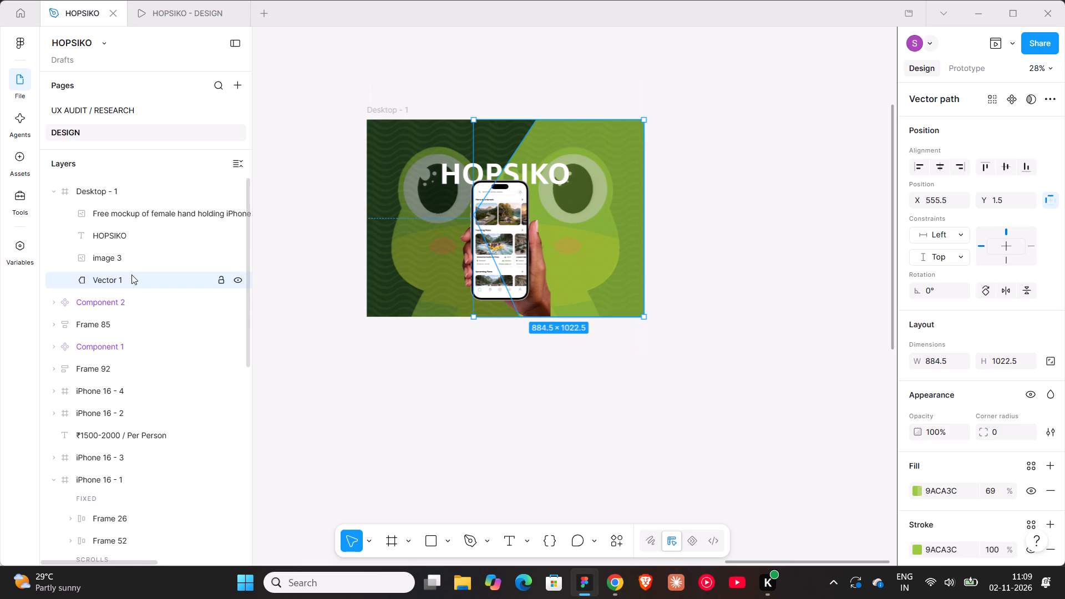
left_click_drag(1010, 493, 531, 295)
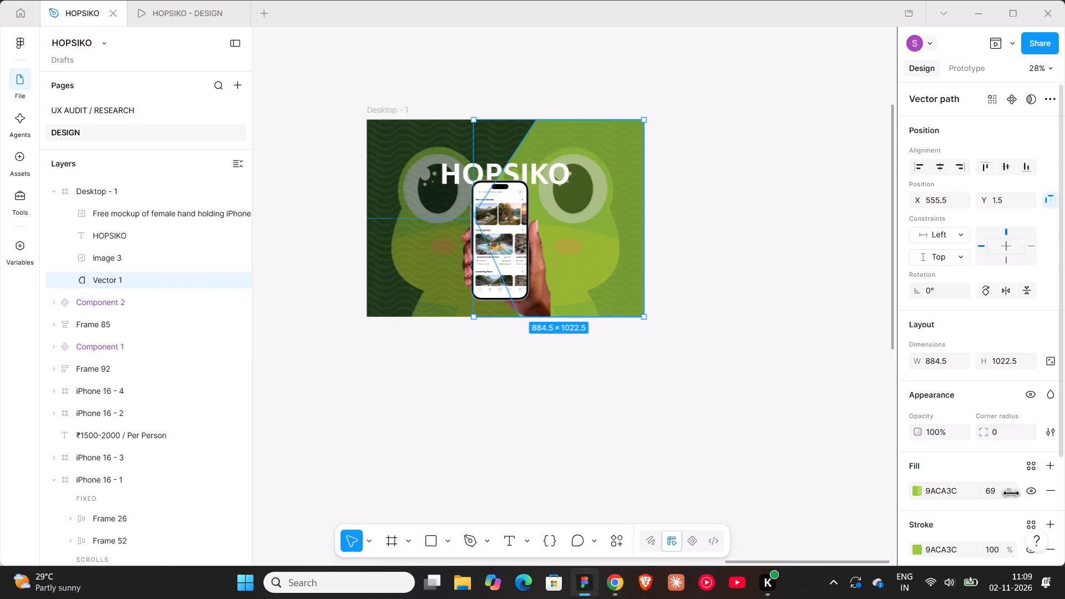
left_click_drag(531, 295, 321, 293)
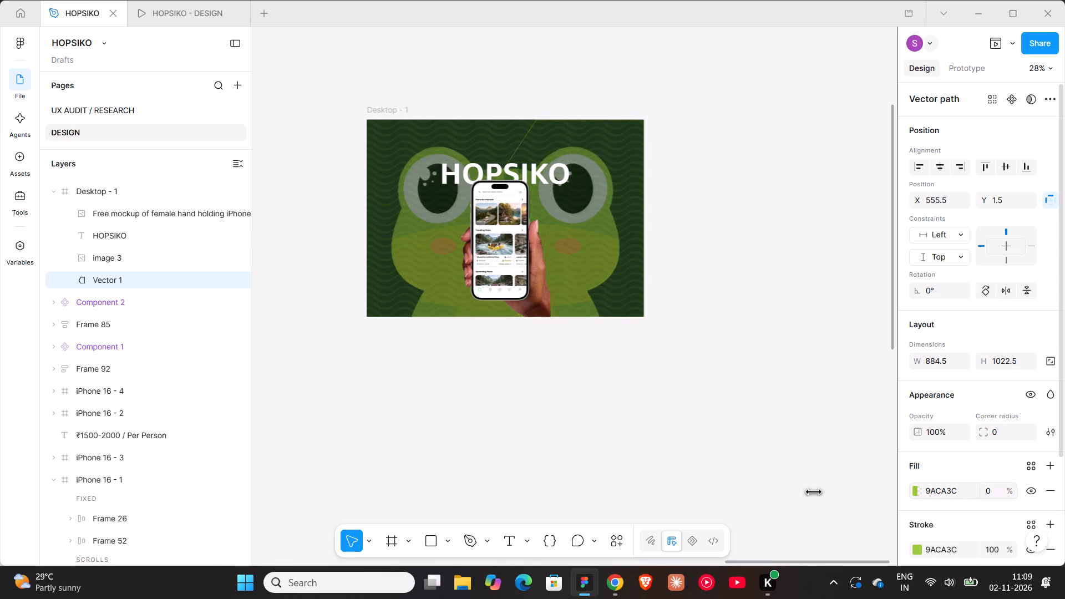
left_click_drag(321, 293, 356, 295)
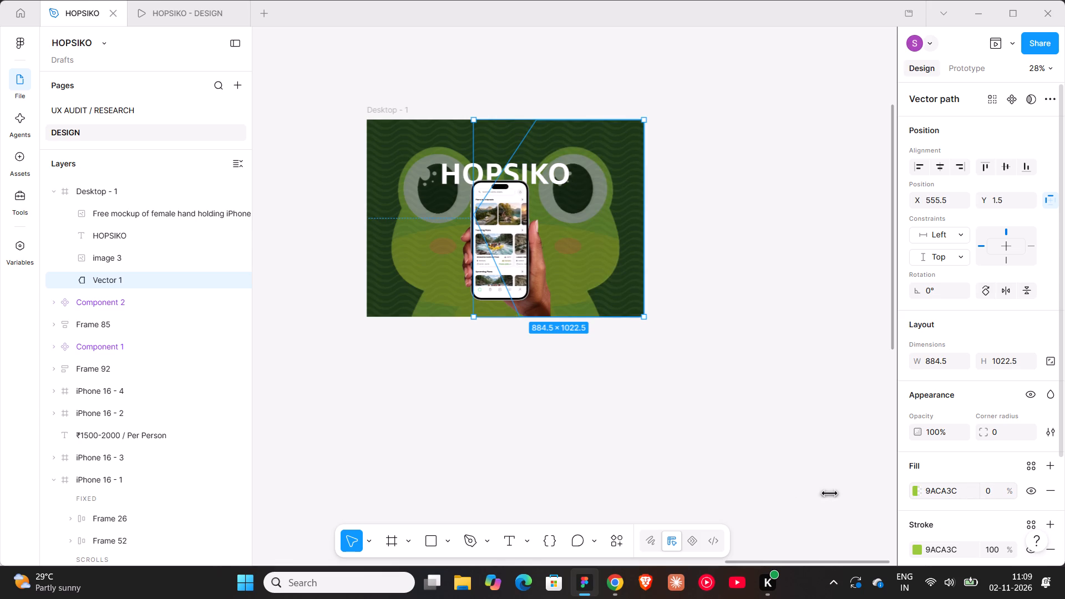
left_click_drag(356, 295, 463, 295)
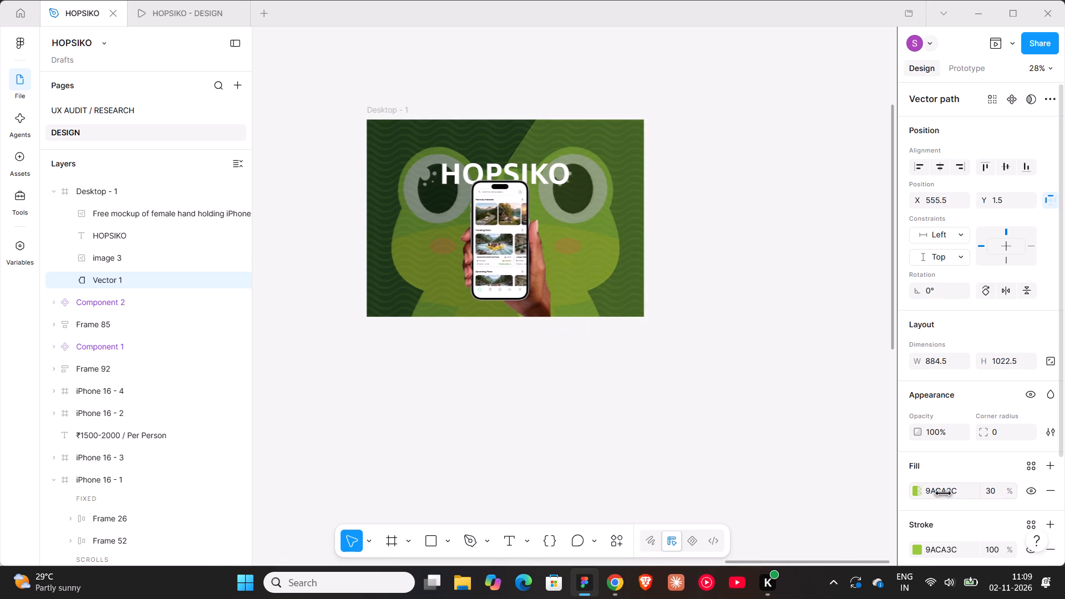
left_click_drag(463, 295, 595, 291)
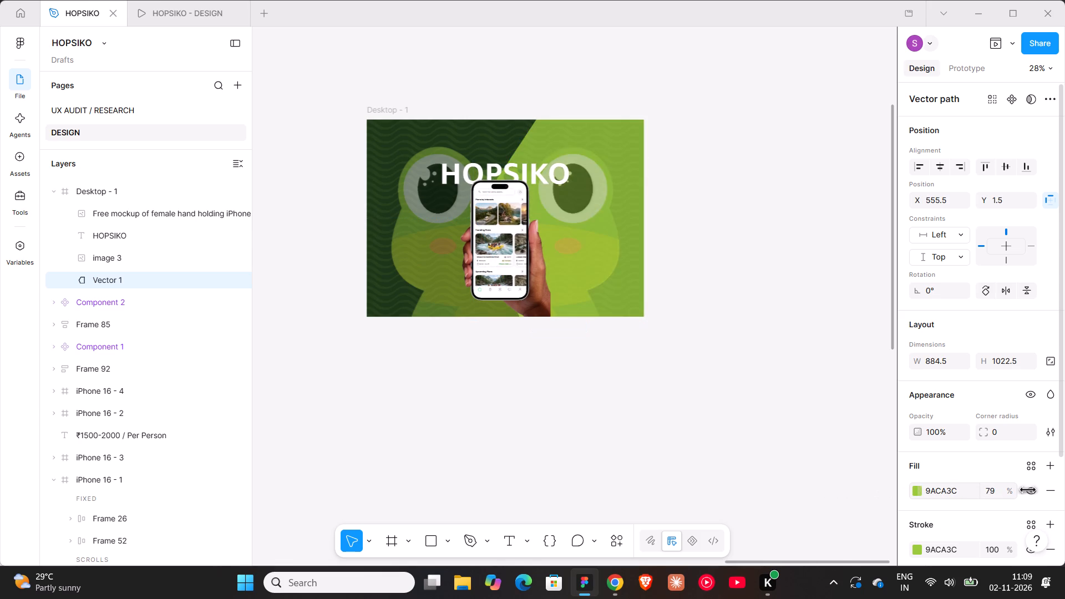
left_click_drag(595, 291, 542, 291)
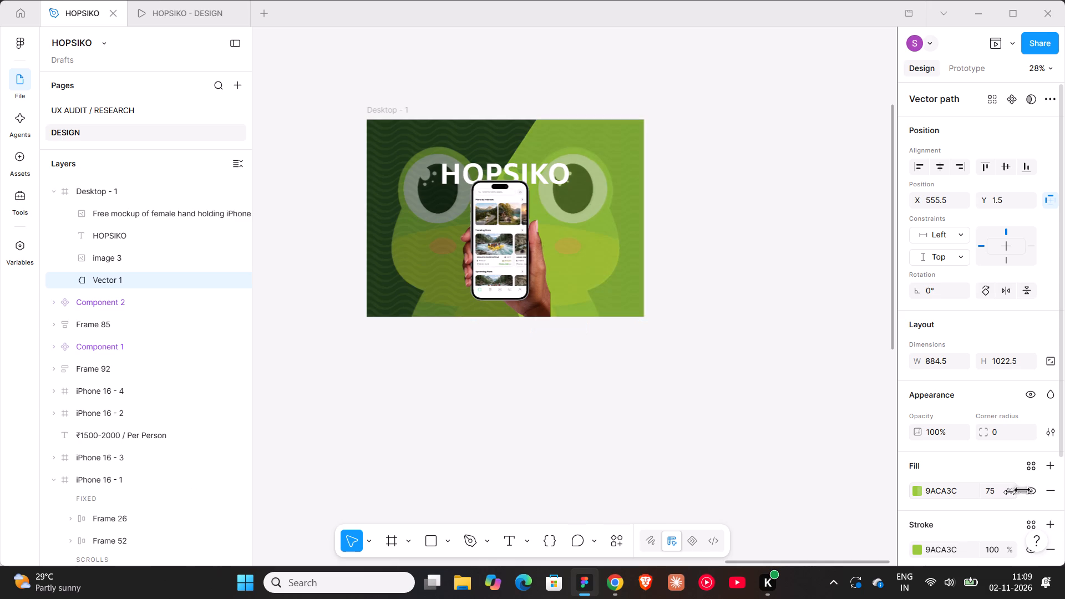
left_click(995, 493)
type("30")
key("Return")
left_click(995, 493)
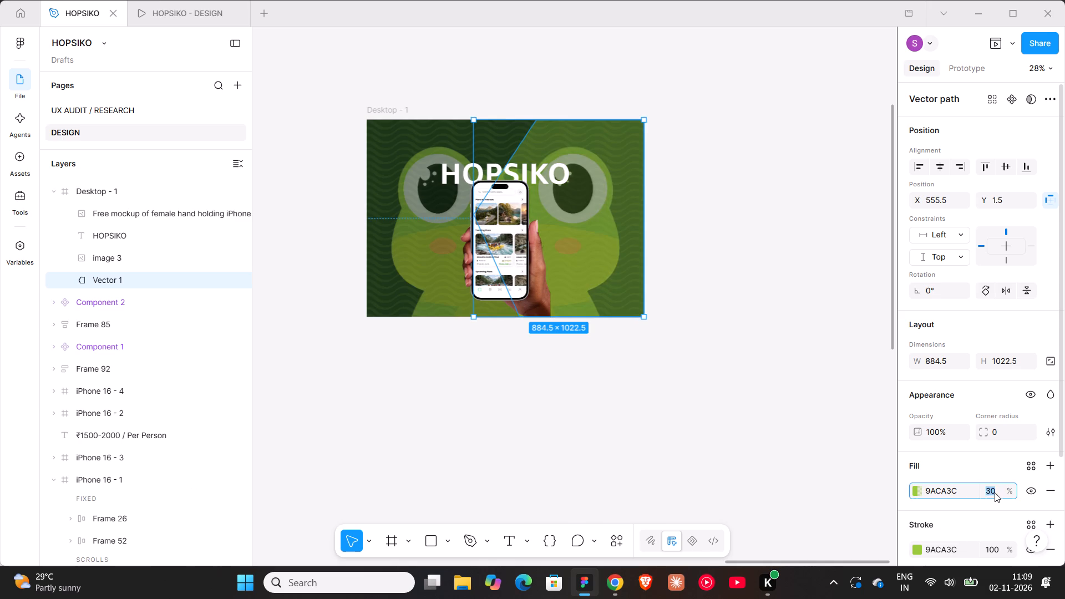
type("45")
key("Return")
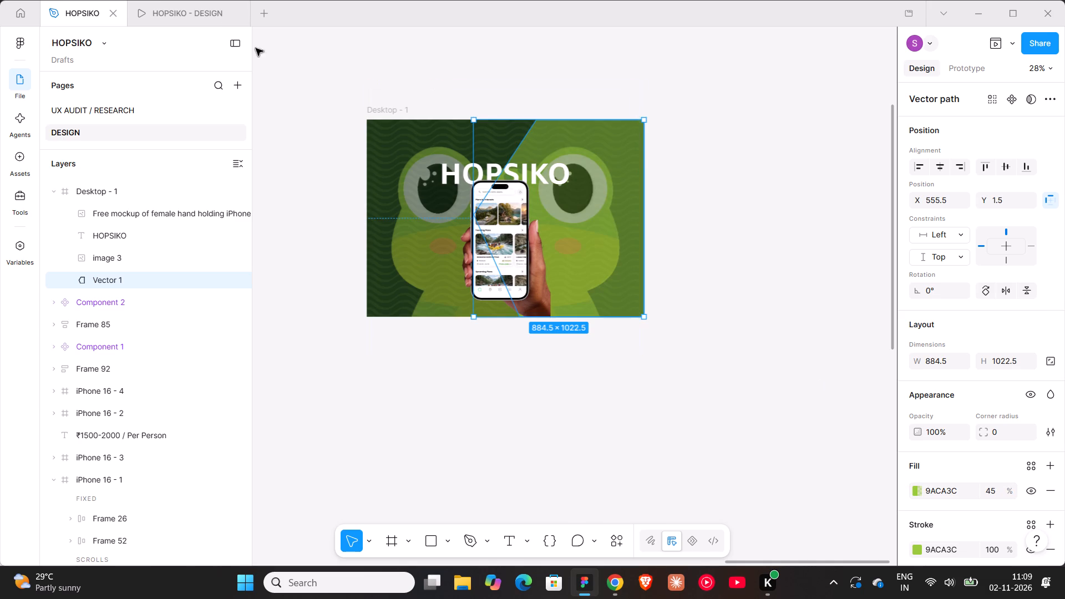
Check the cover again in the prototype preview and return to the design file.
left_click(157, 13)
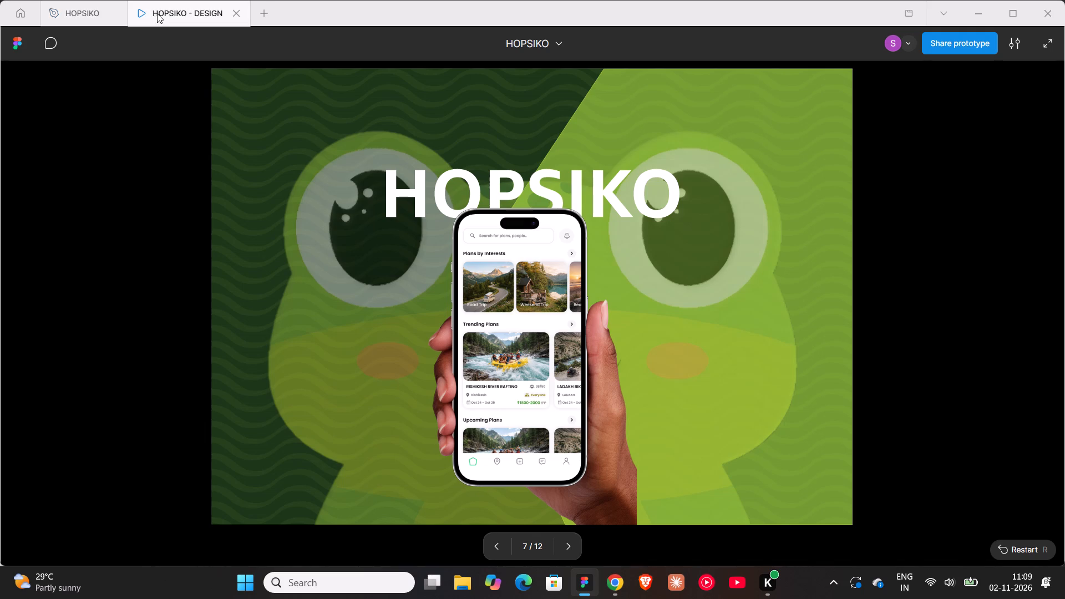
left_click(67, 14)
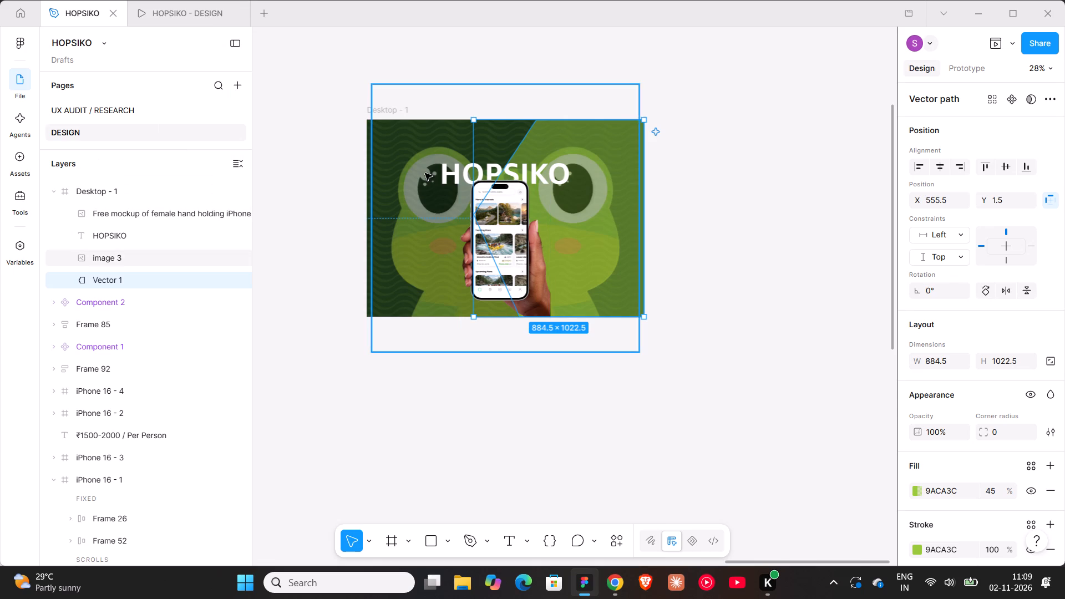
Select the frog image in the cover.
left_click(425, 173)
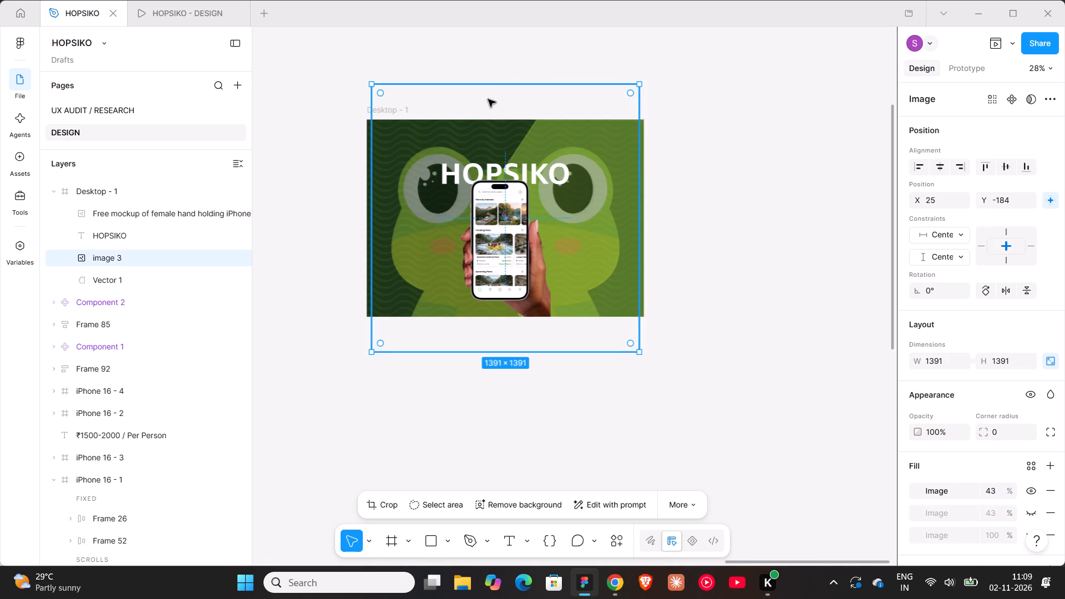
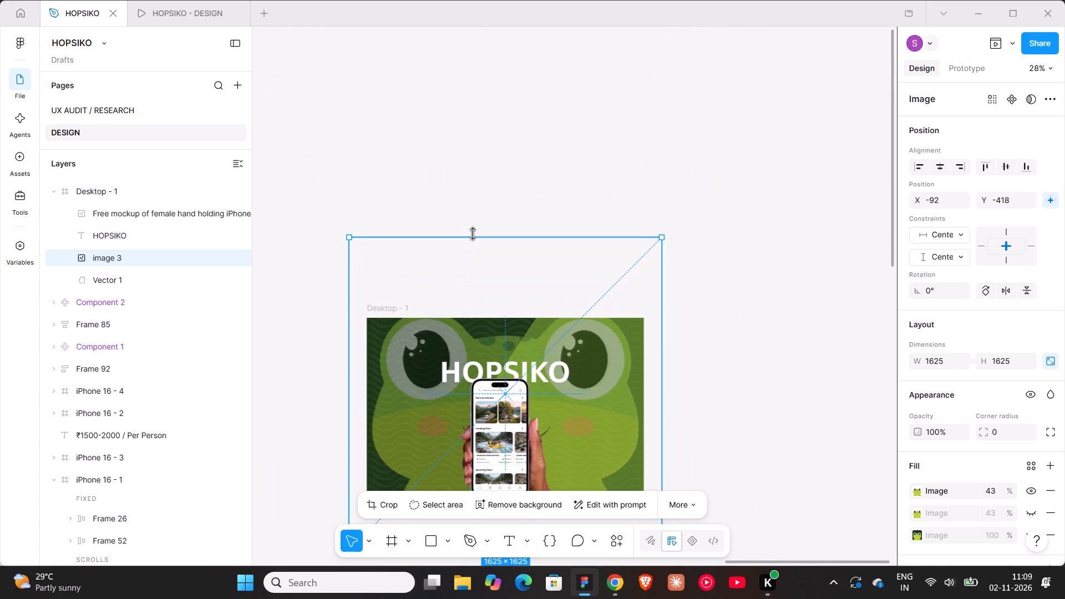
Review the cover in the prototype preview and return to the design file.
left_click(504, 158)
scroll(504, 158, "down", 5)
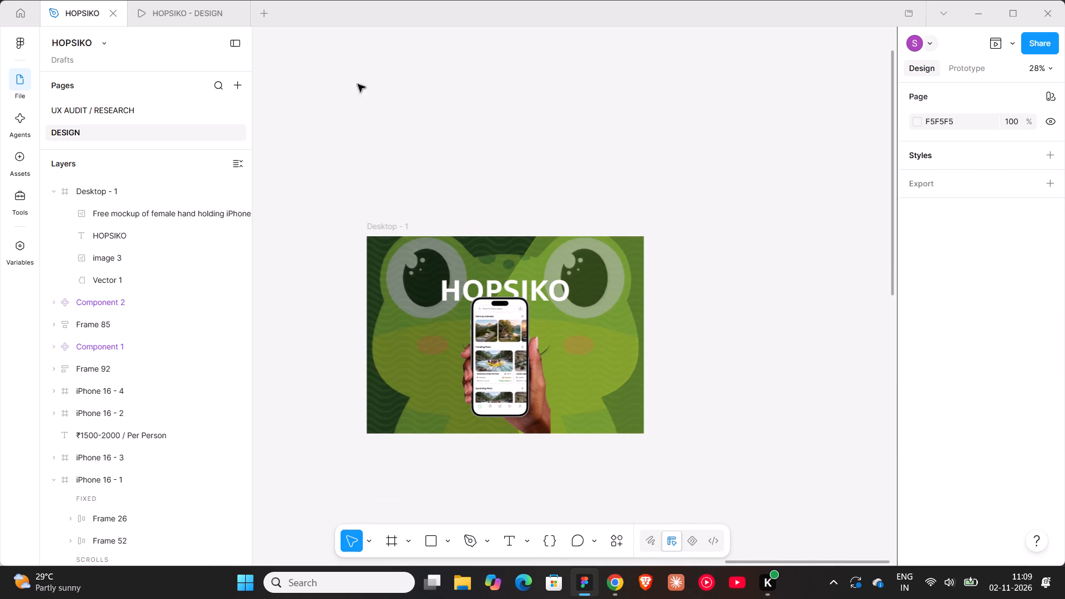
left_click(182, 20)
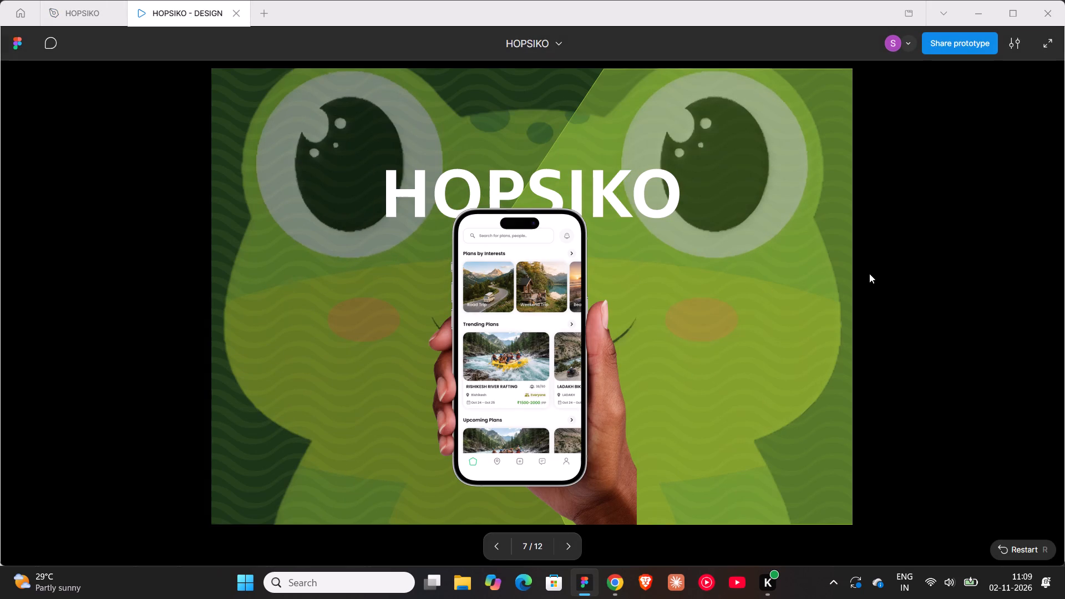
left_click(74, 19)
Set the HOPSIKO title's font size to 175 and centre it horizontally in the Desktop - 1 frame.
double_click(525, 287)
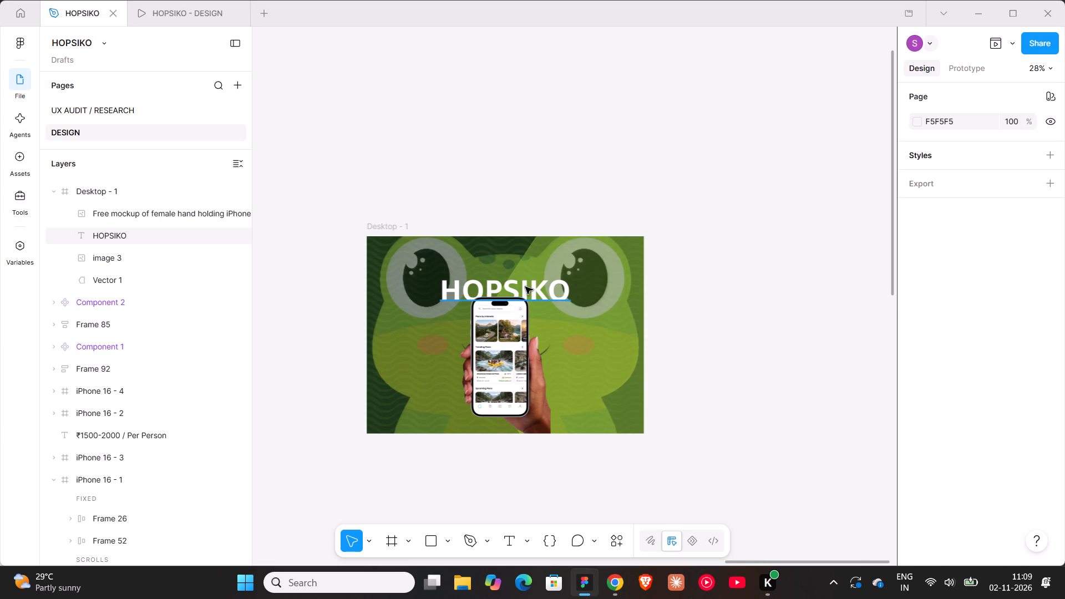
scroll(972, 481, "down", 2)
left_click(1004, 413)
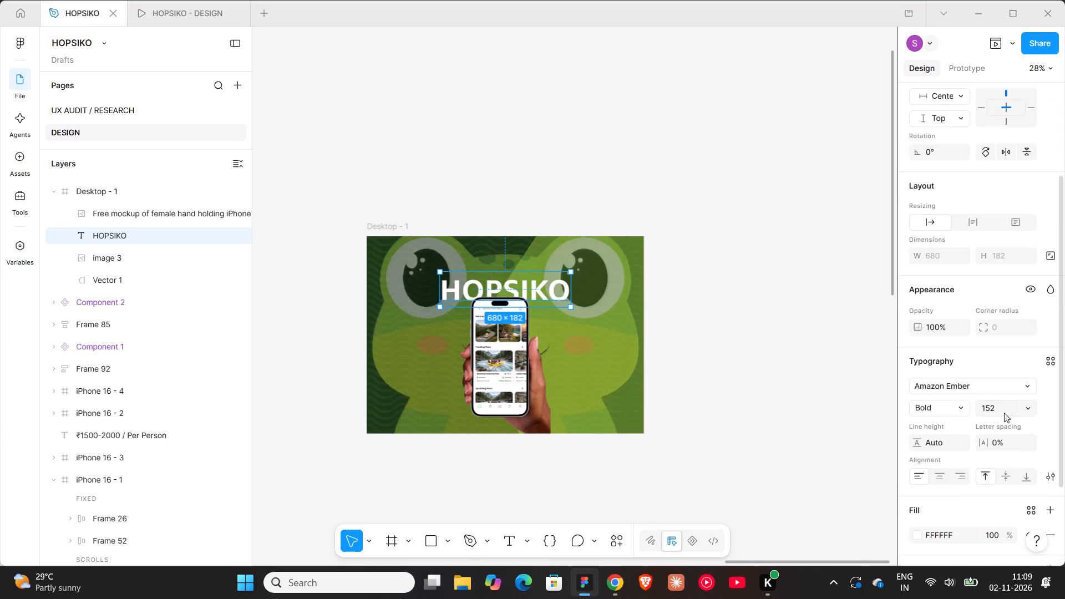
type("175")
key("Return")
scroll(938, 211, "up", 6)
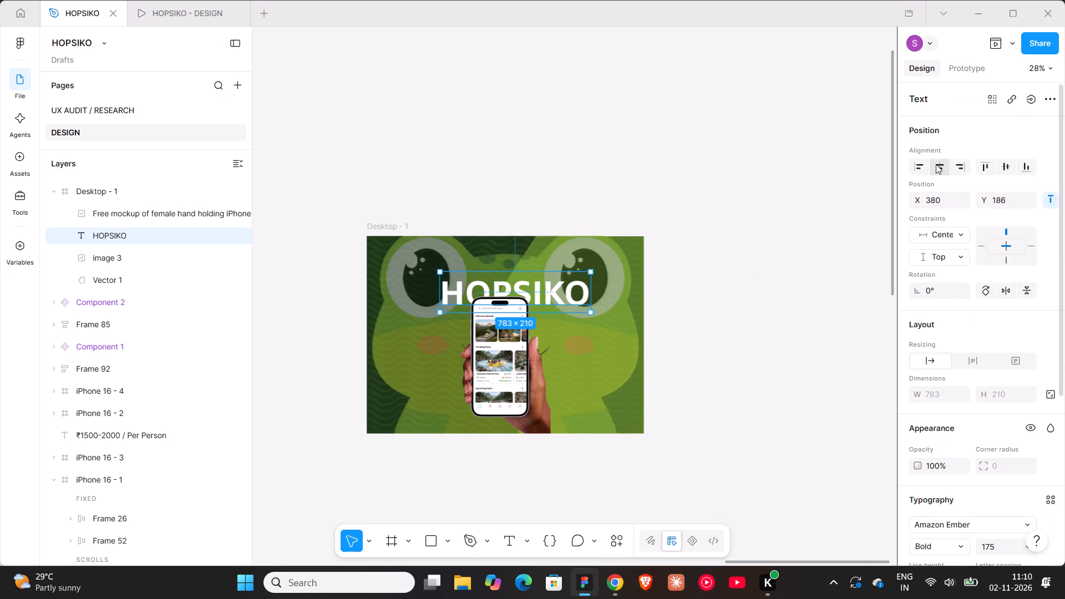
left_click(936, 164)
Nudge the HOPSIKO title up to Y 136, so it sits higher above the phone mockup.
key("shift+Up")
key("shift+Up")
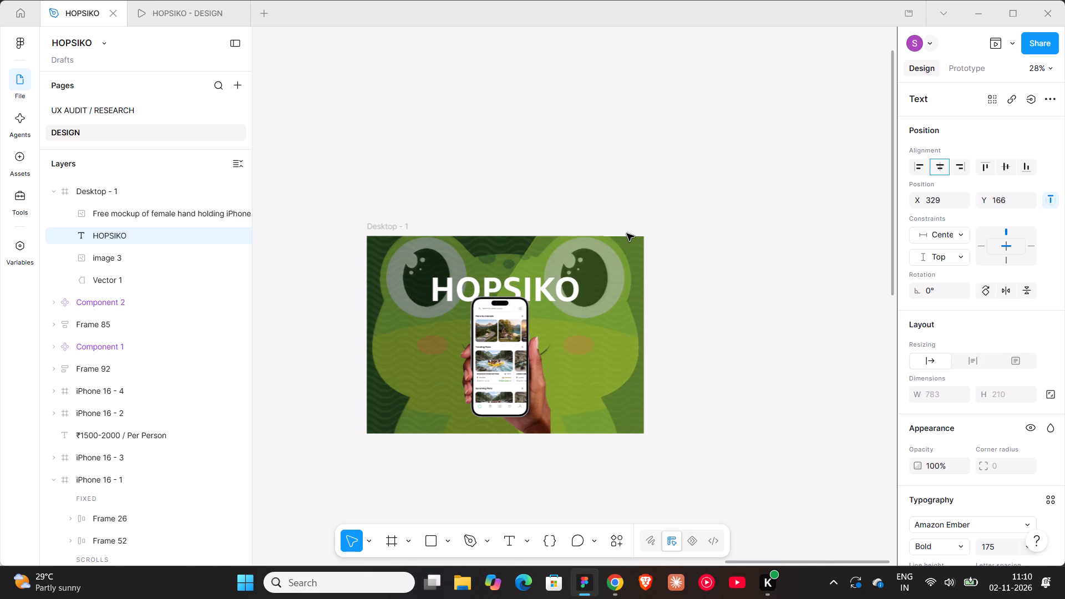
key("shift+Up")
key("shift+Up")
key("shift+Up")
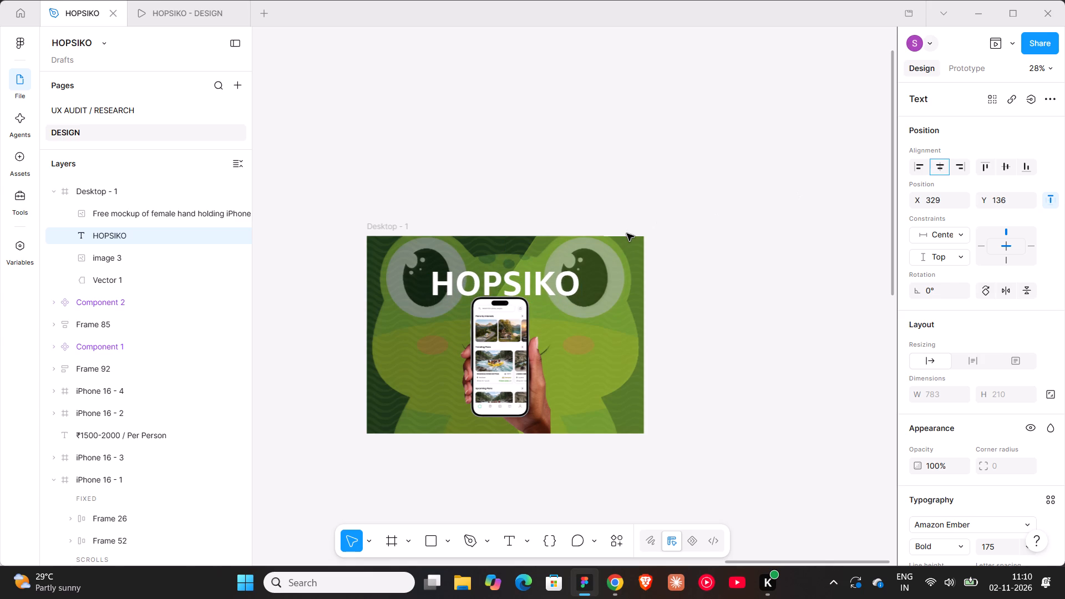
left_click(694, 338)
Add a text layer reading "UX" on the canvas beside the cover frame and set its font size to 100.
scroll(694, 338, "down", 2)
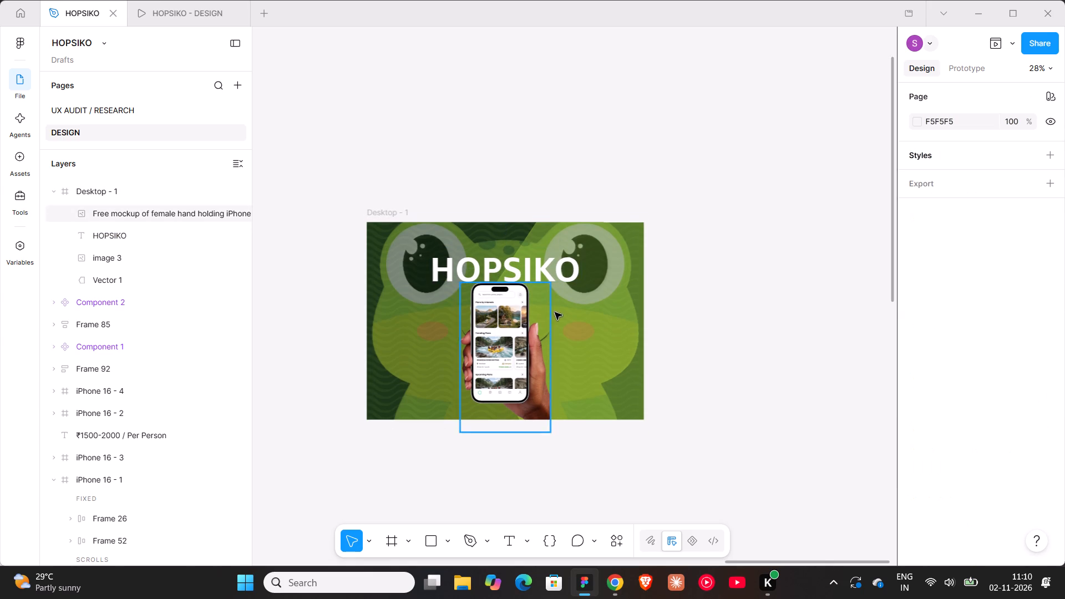
scroll(595, 299, "down", 2)
key("t")
left_click(702, 320)
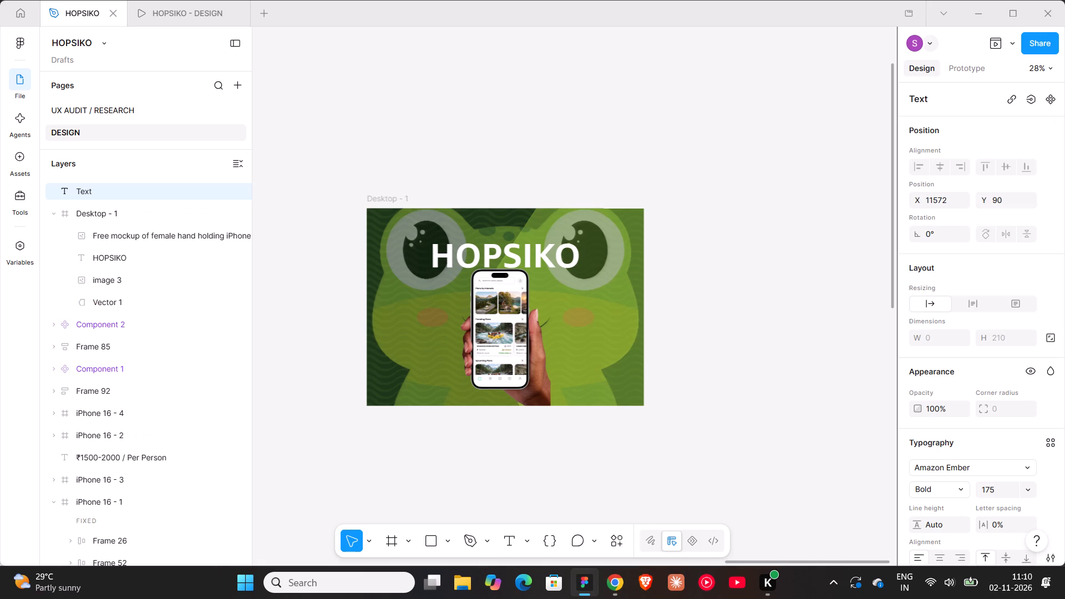
type("UX")
left_click(787, 318)
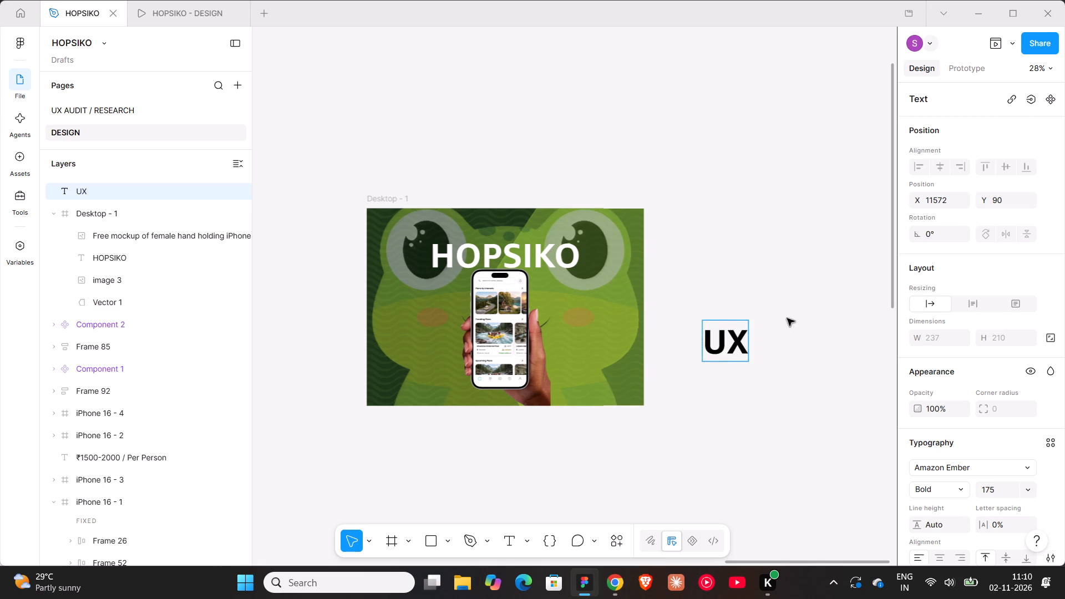
left_click(1000, 494)
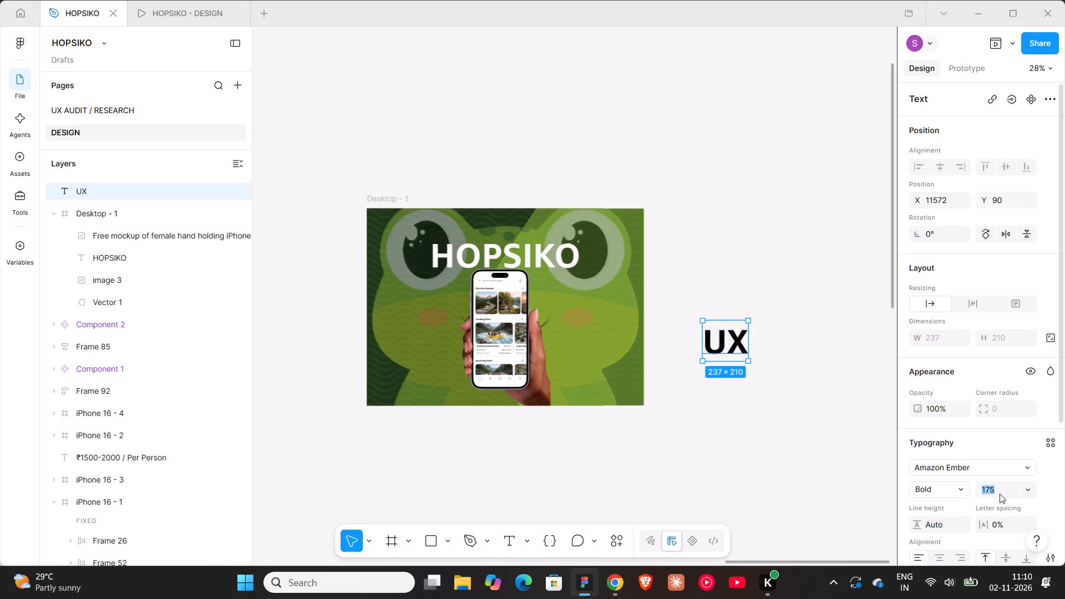
type("100")
key("Return")
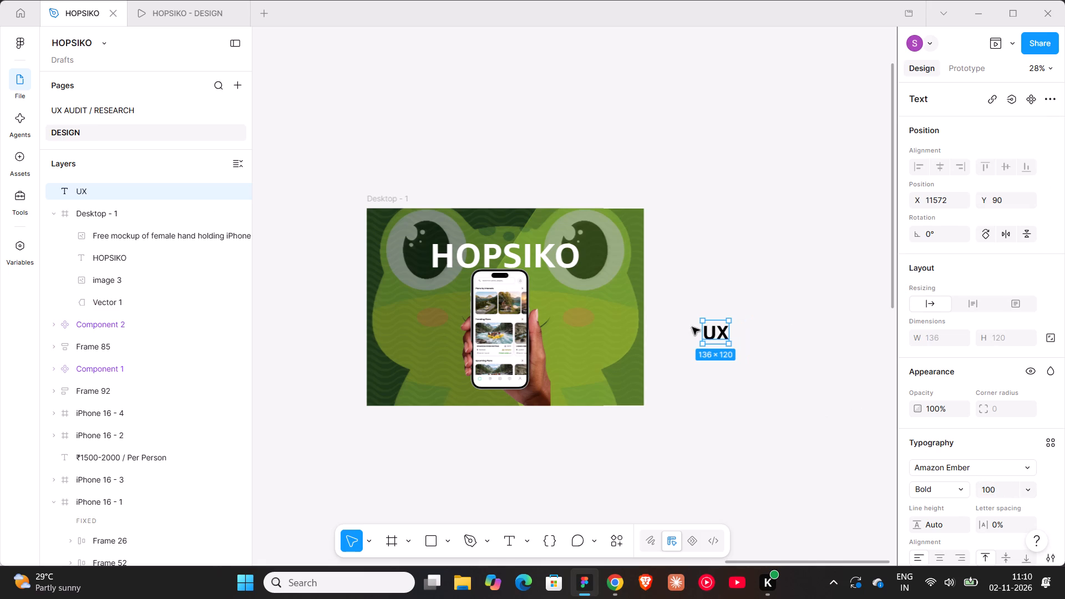
Extend the UX text so that it reads "UX AUDIT 2026".
double_click(709, 331)
left_click(724, 332)
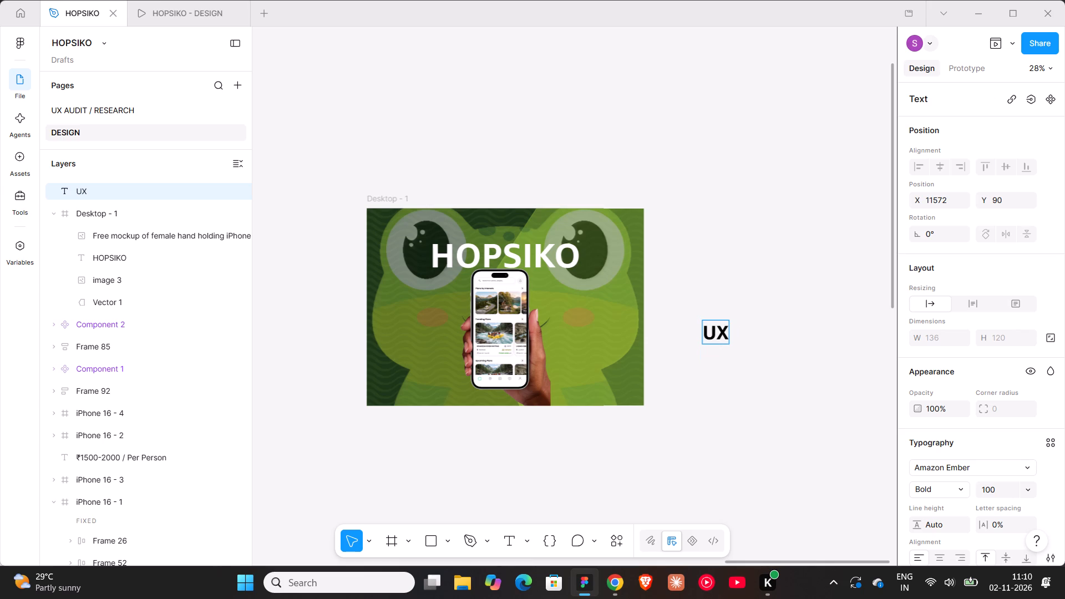
key("space")
type("AUDI")
type("T")
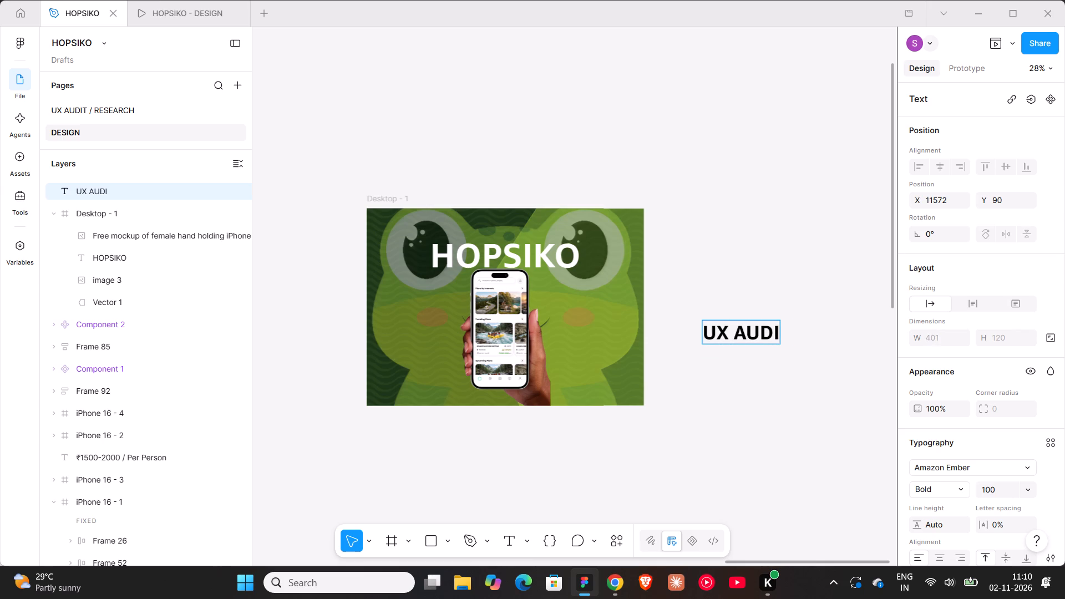
key("space")
key("Insert")
key("Down")
key("Insert")
key("Down")
key("Right")
key("BackSpace")
key("BackSpace")
key("BackSpace")
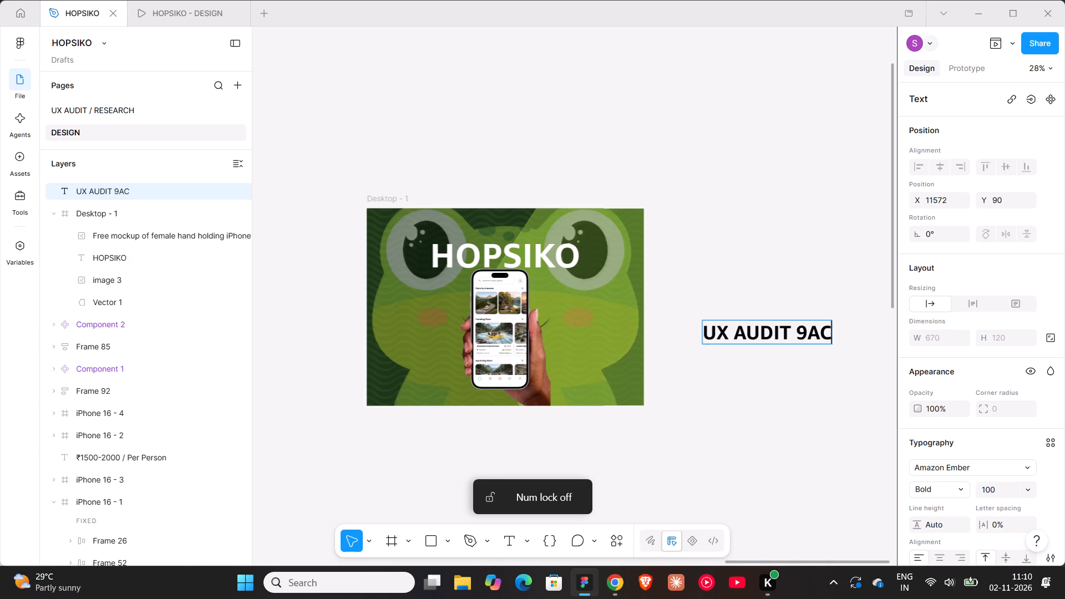
key("BackSpace")
key("BackSpace")
key("BackSpace")
type("2026")
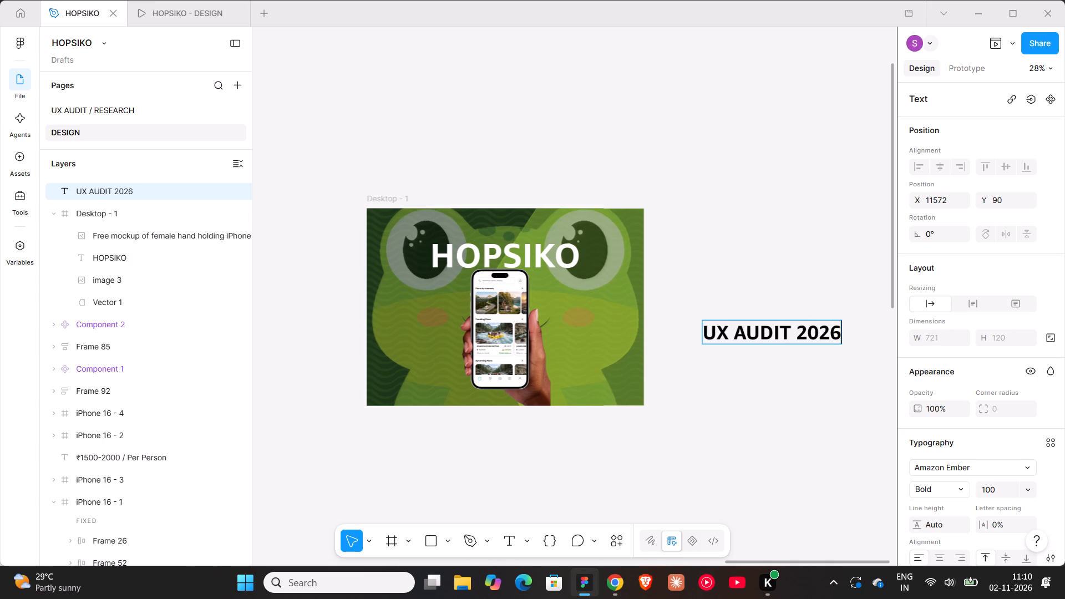
left_click(772, 278)
Set the UX AUDIT 2026 text to Medium weight with a white FFFFFF fill.
left_click(953, 494)
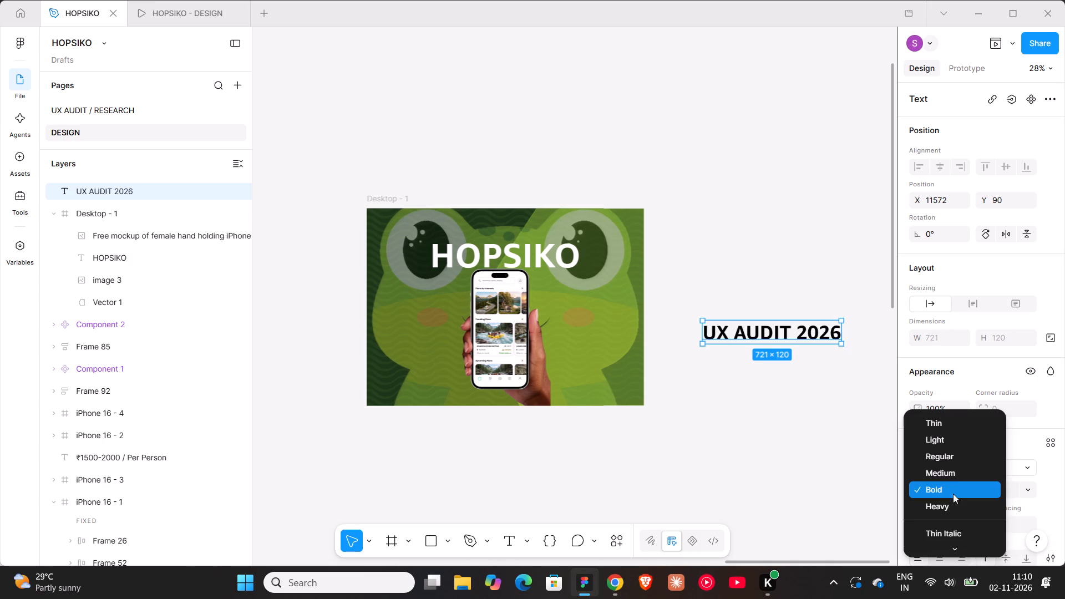
left_click(954, 472)
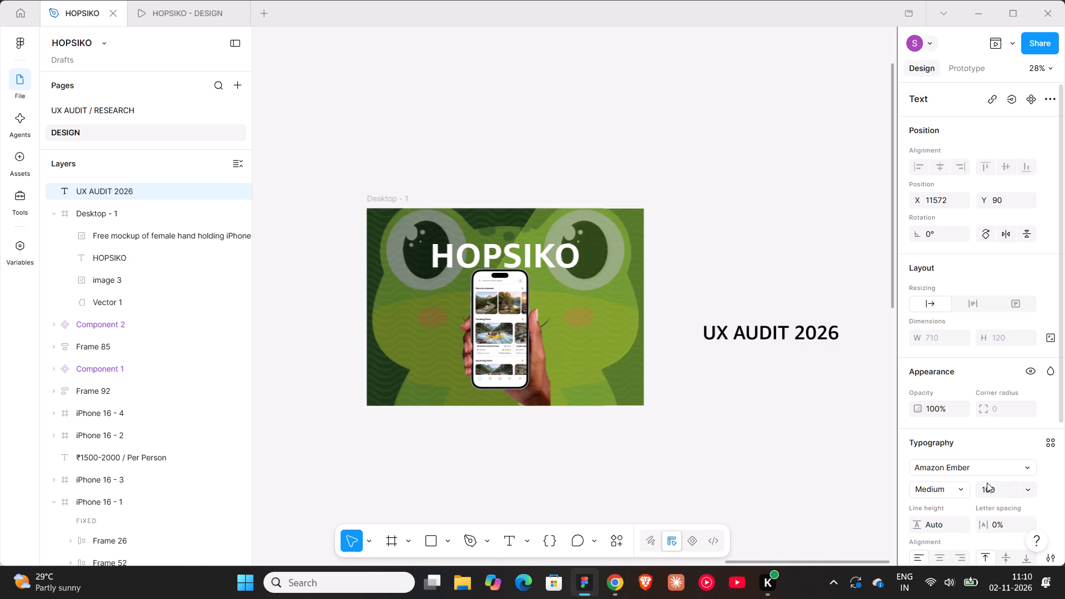
scroll(955, 463, "down", 3)
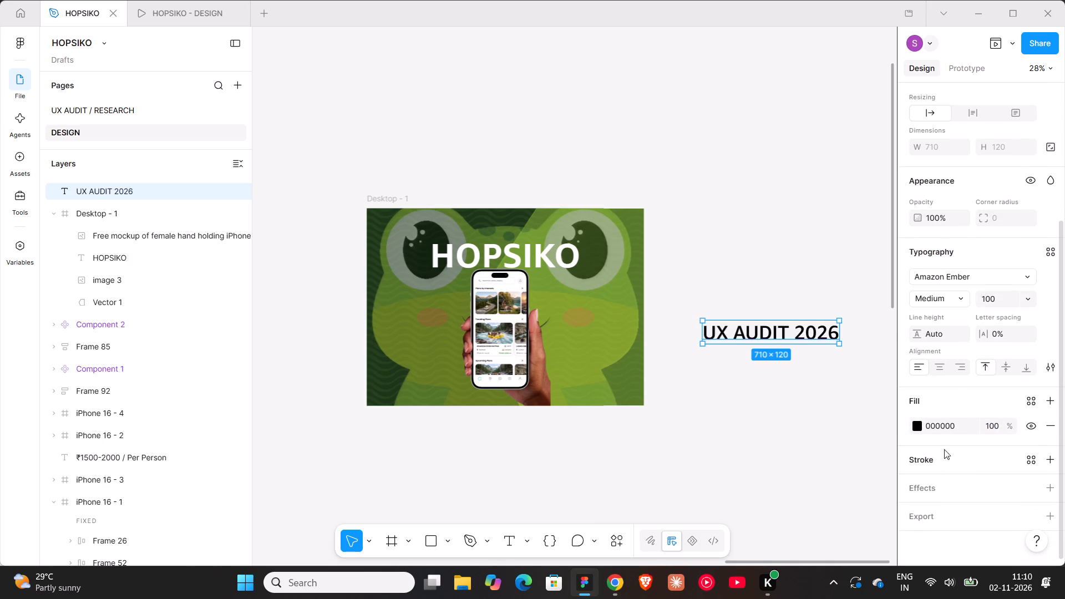
left_click(934, 429)
key("f")
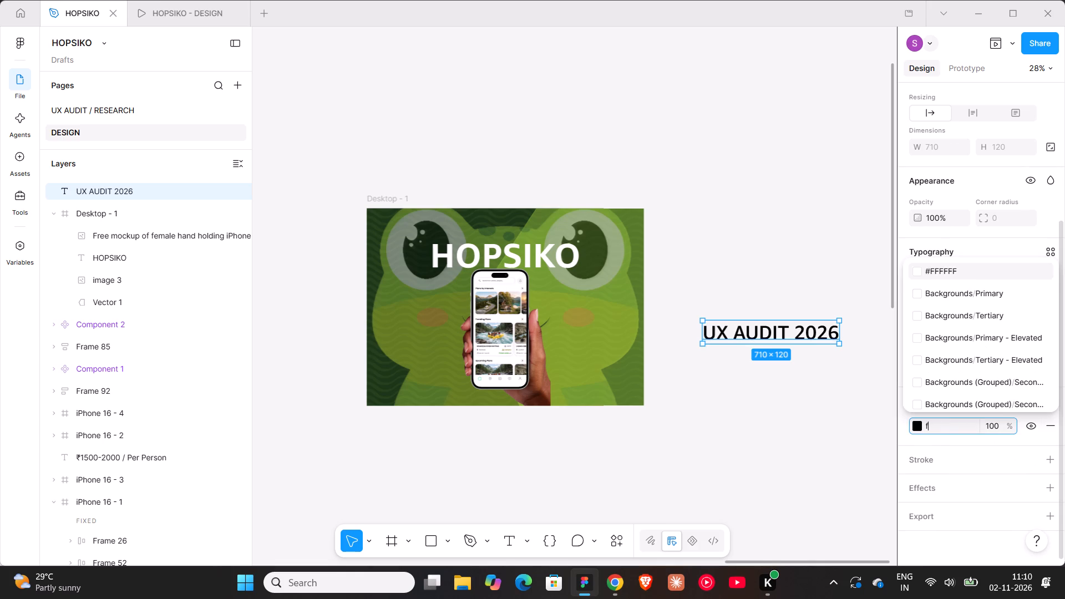
key("Return")
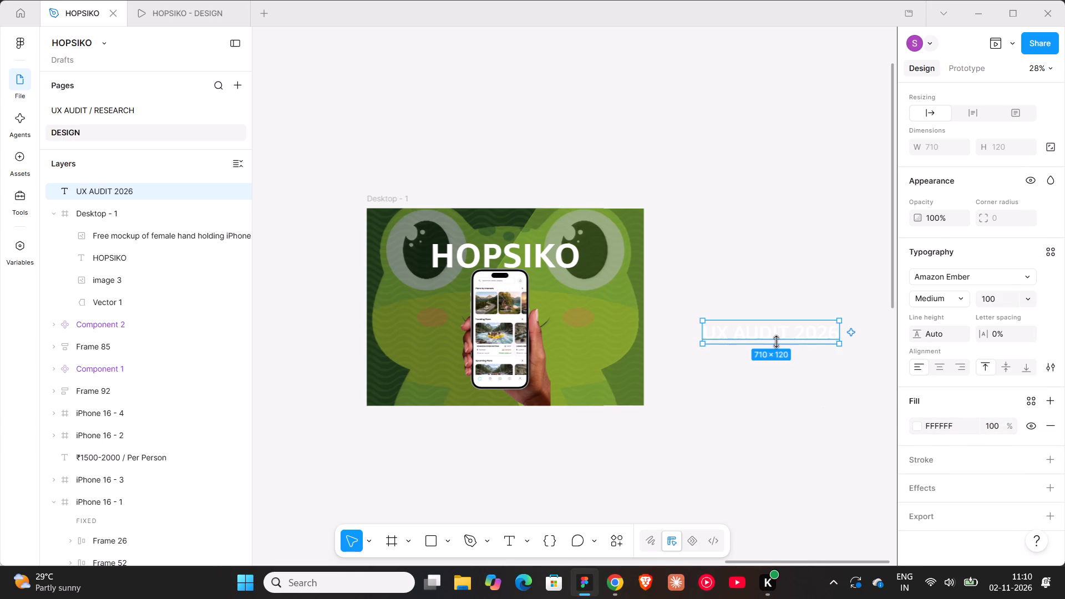
left_click(808, 438)
Set the UX AUDIT 2026 text's font size to 64.
left_click(793, 341)
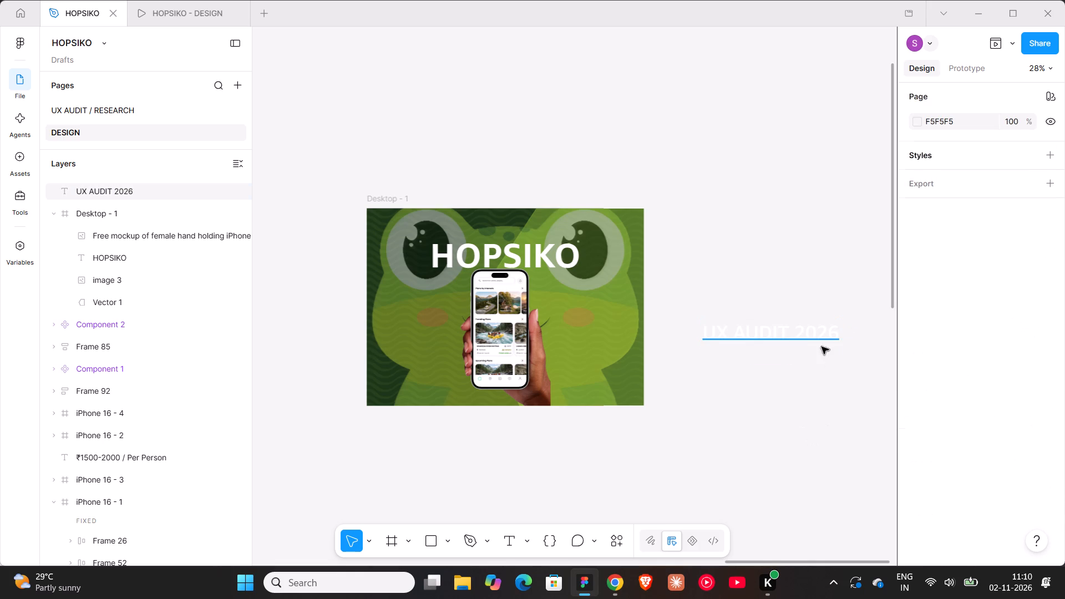
left_click(988, 491)
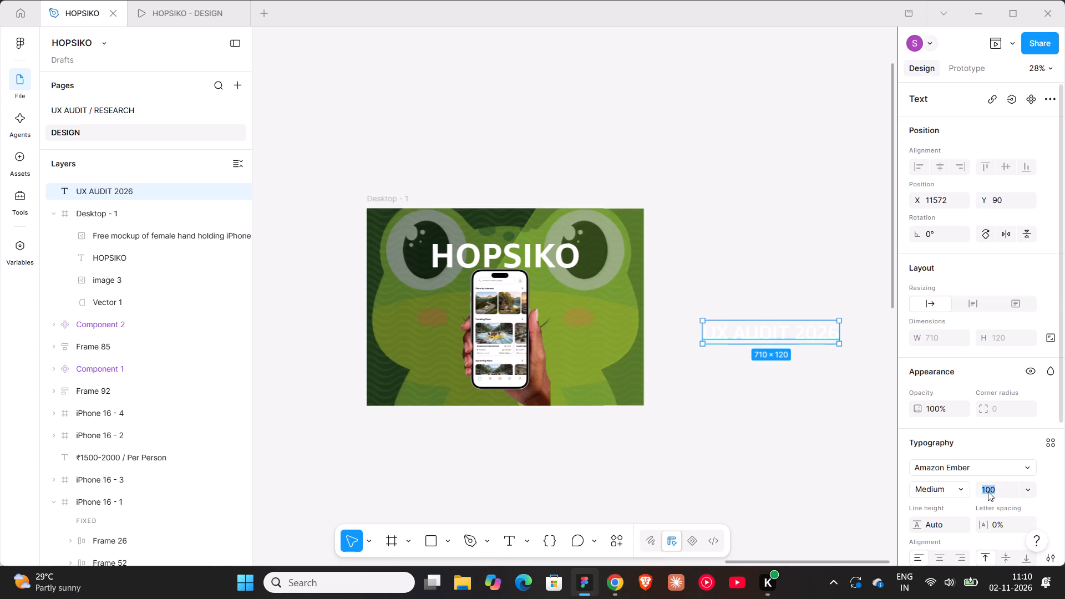
type("64")
key("Return")
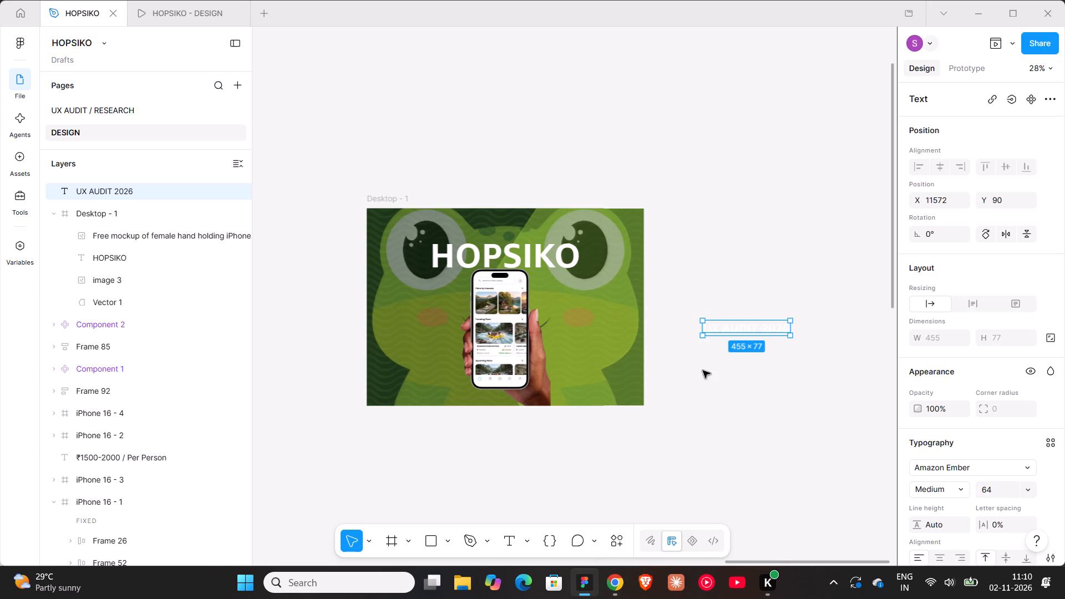
Move the UX AUDIT 2026 text from the canvas onto the cover, beside the phone mockup below the title.
left_click_drag(734, 330, 574, 287)
Switch to Chrome to check the label placement on the Unimart UX Audit Case Study cover, and return to Figma.
scroll(574, 287, "down", 3)
left_click(615, 595)
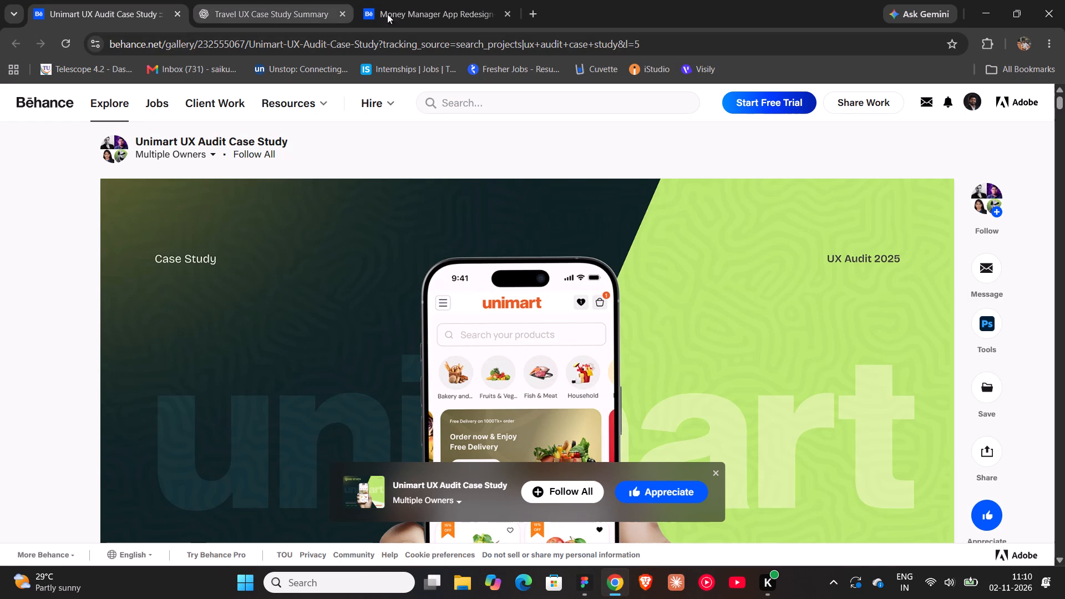
left_click(582, 595)
scroll(479, 316, "down", 1)
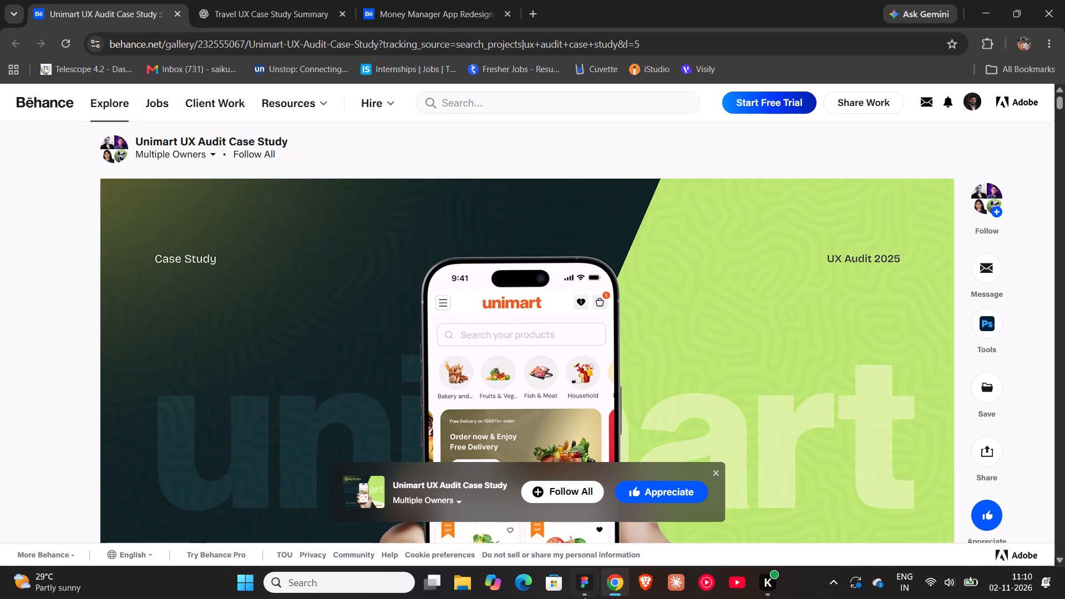
scroll(584, 597, "down", 1)
scroll(591, 235, "up", 8, "ctrl")
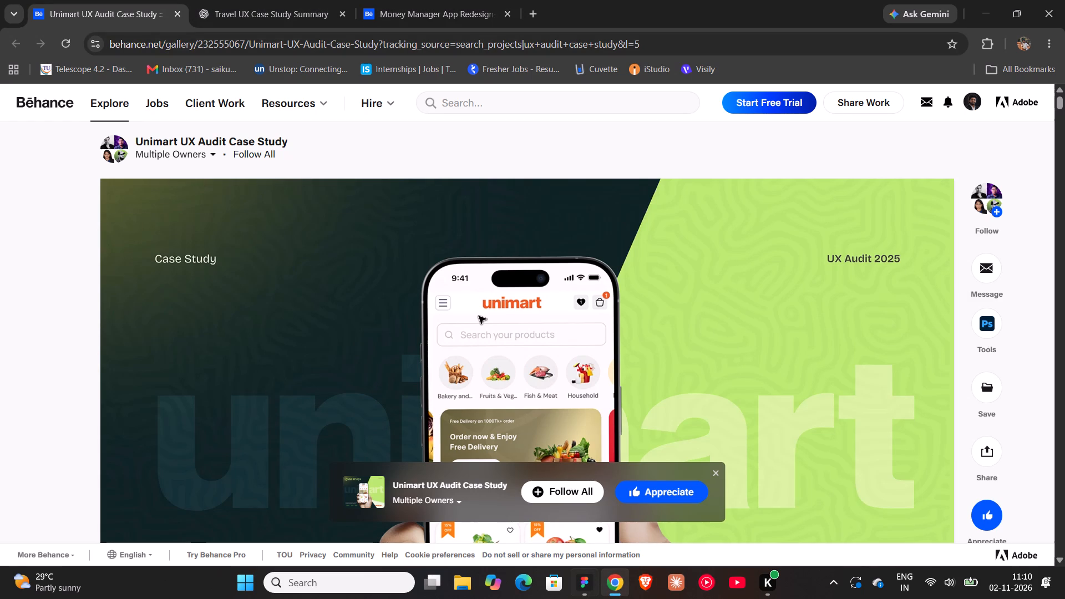